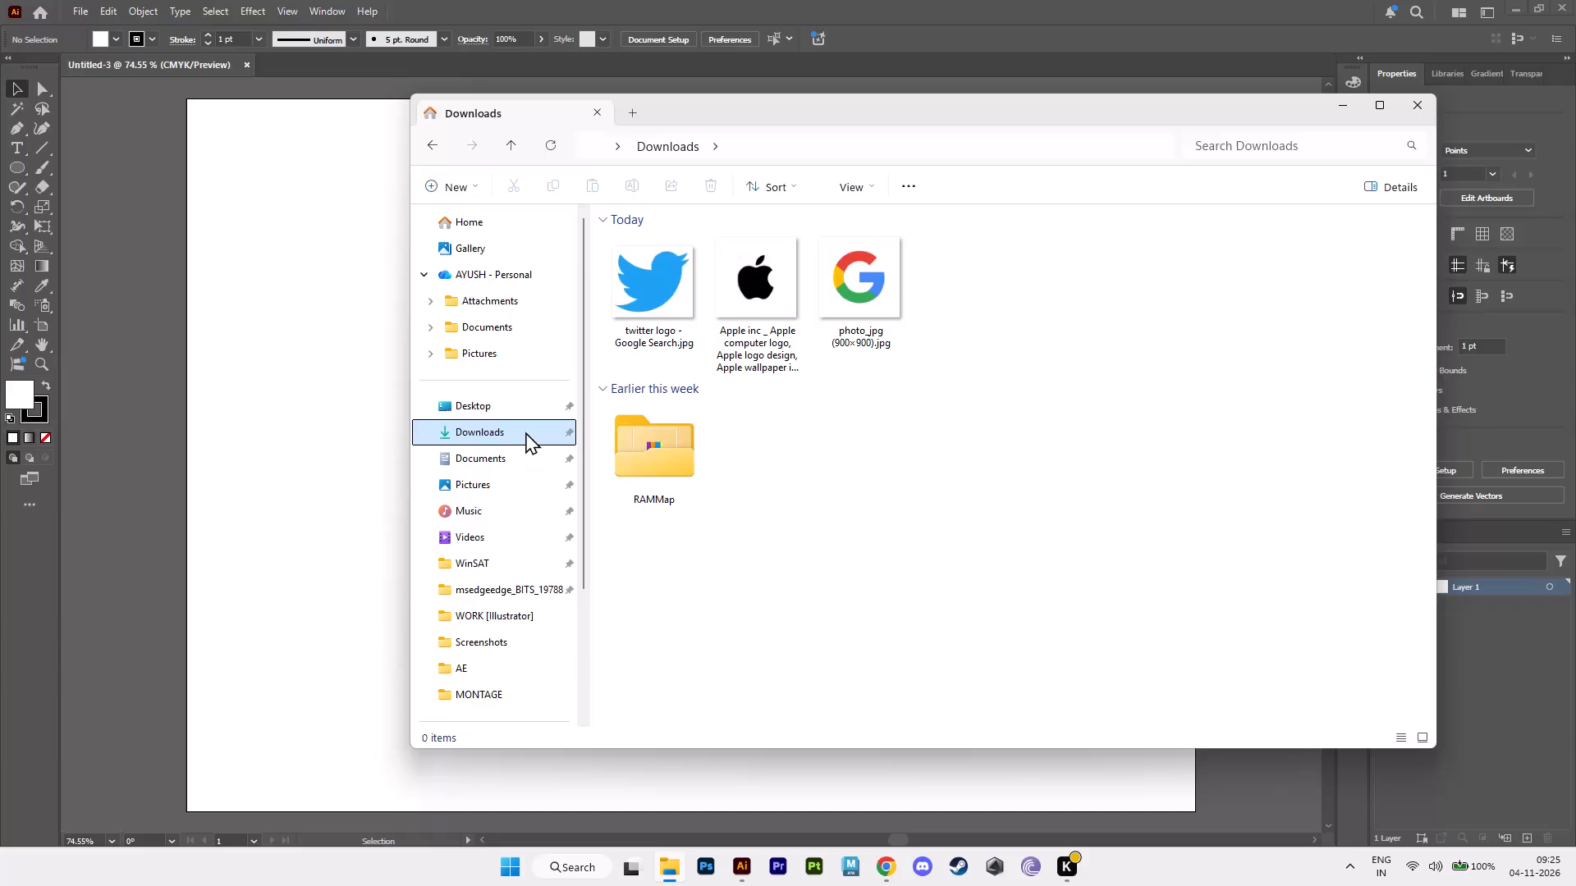
Place the twitter logo image from the Downloads folder into the open Illustrator document and close the file window.
drag(658, 269, 683, 322)
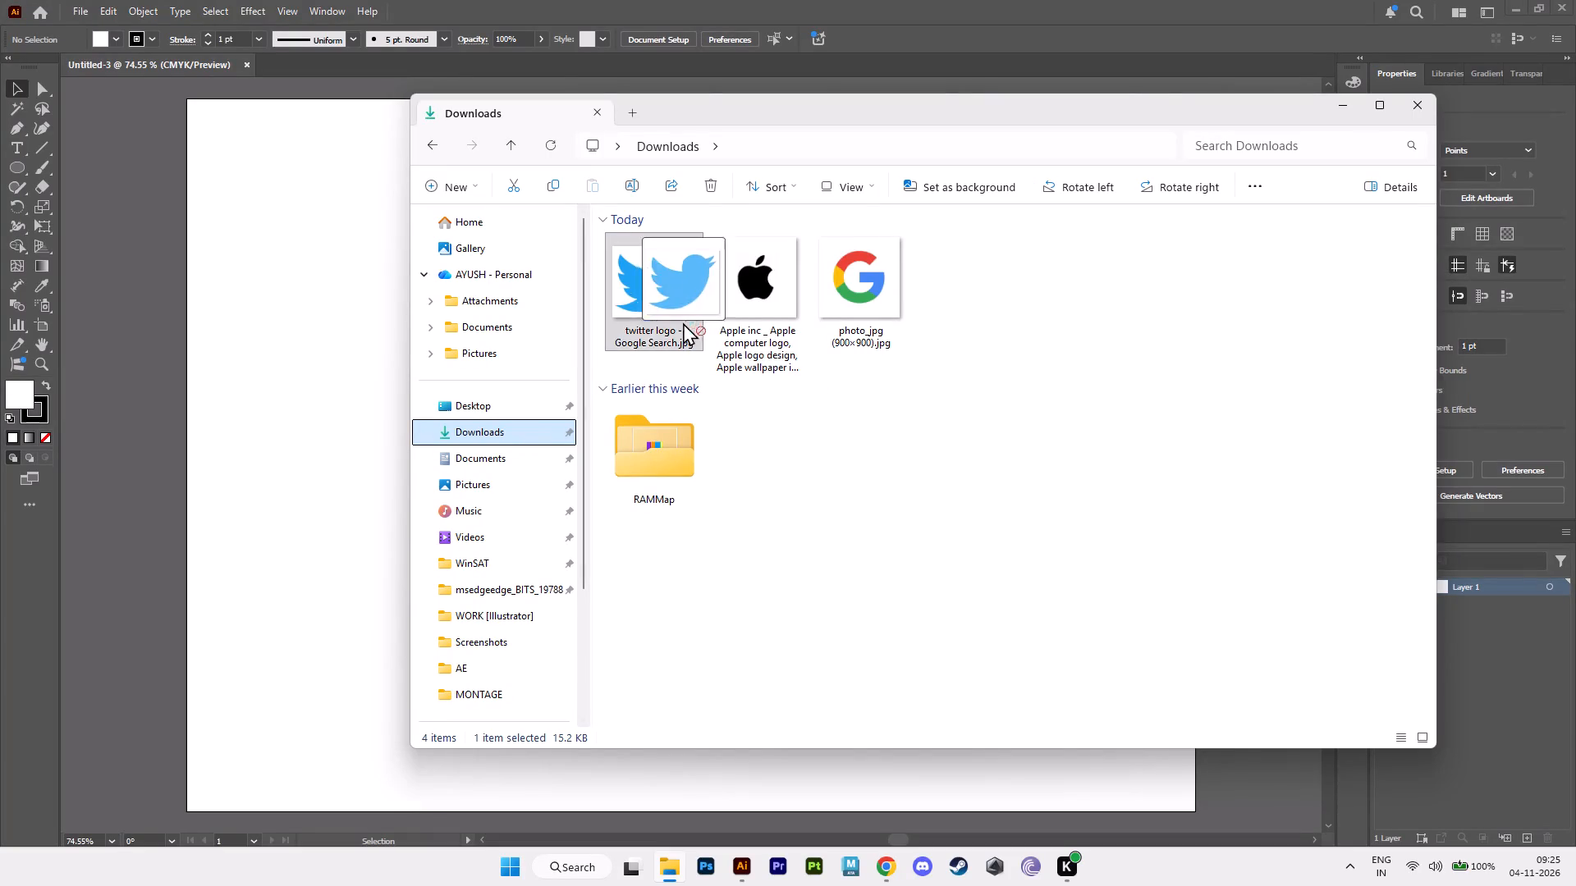
drag(683, 322, 285, 392)
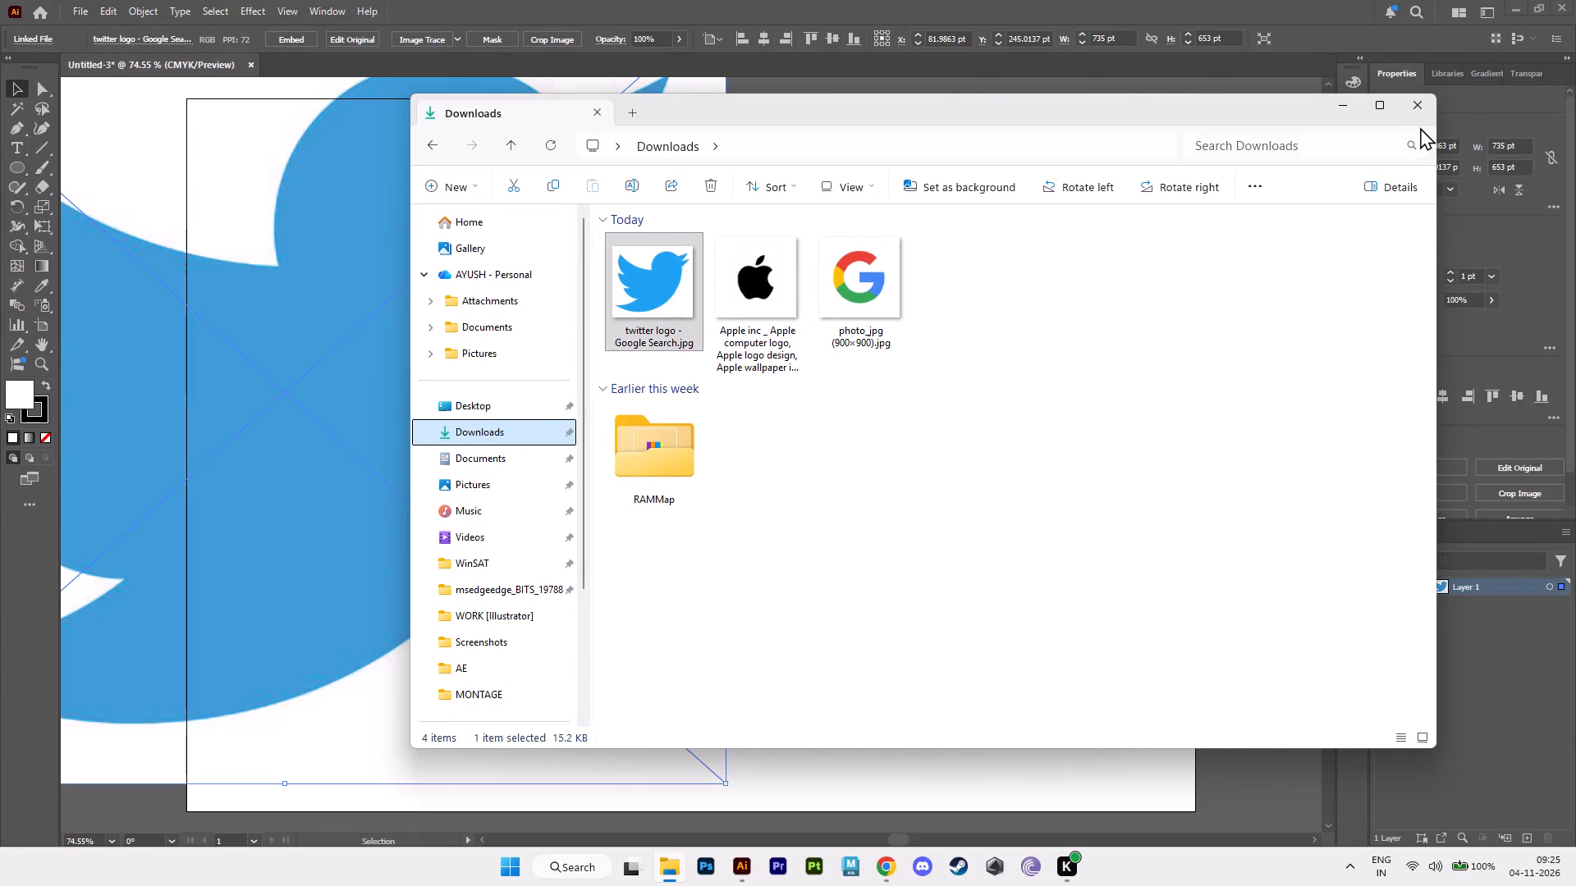
click(1424, 120)
click(1425, 108)
Move the bird image to the middle of the artboard and scale it proportionally to about 549 by 487 pt.
alt+scroll(568, 485, down, 3)
alt+middle_drag(612, 482, 586, 477)
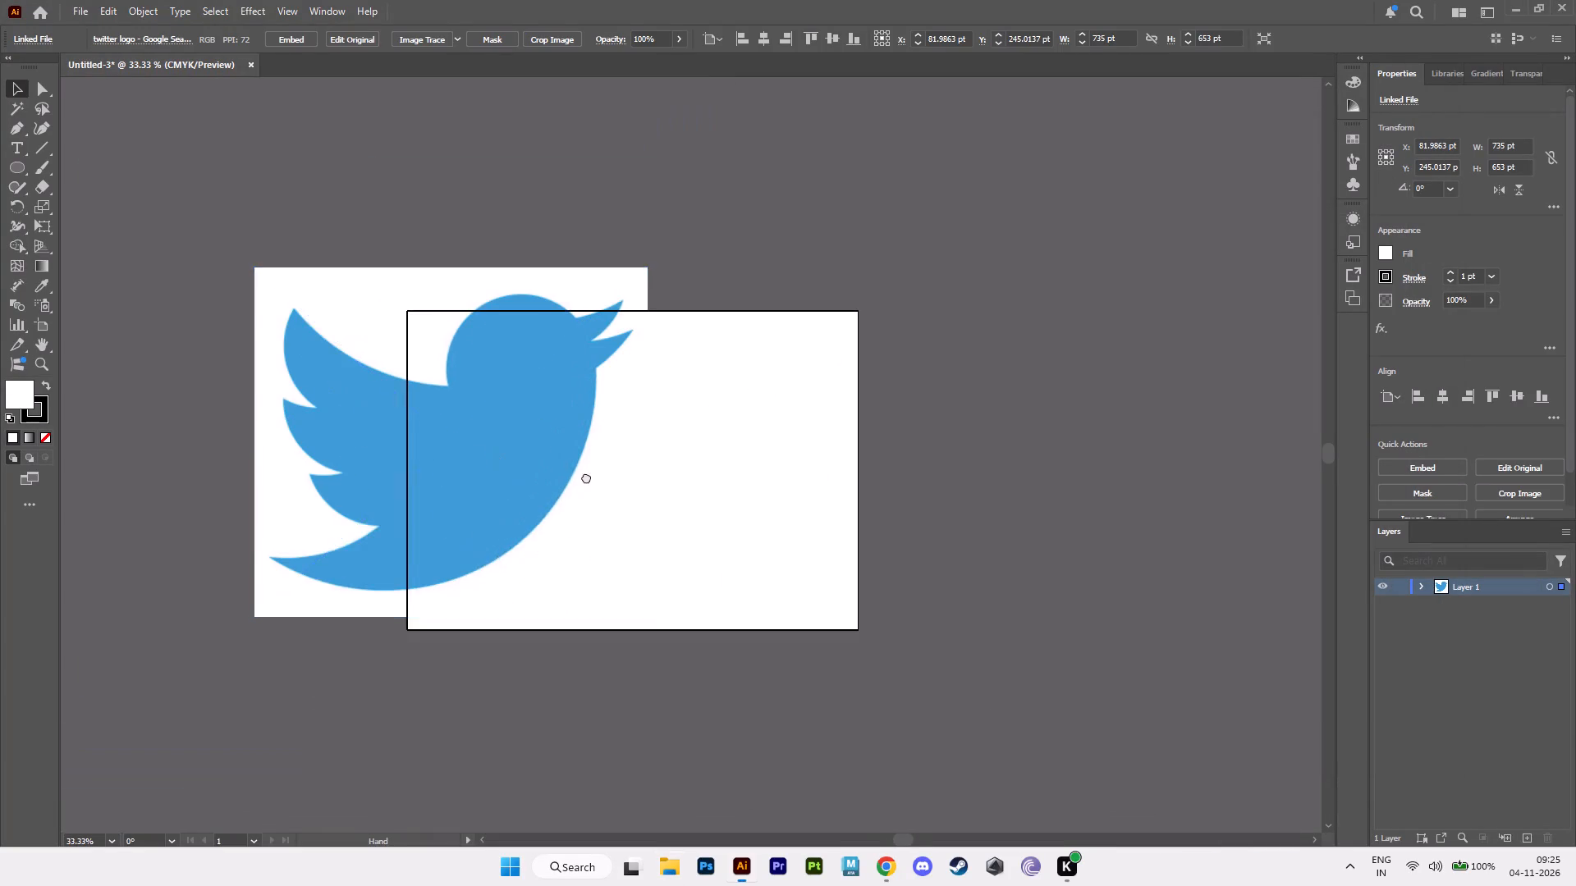
alt+middle_drag(586, 477, 551, 472)
drag(438, 450, 628, 462)
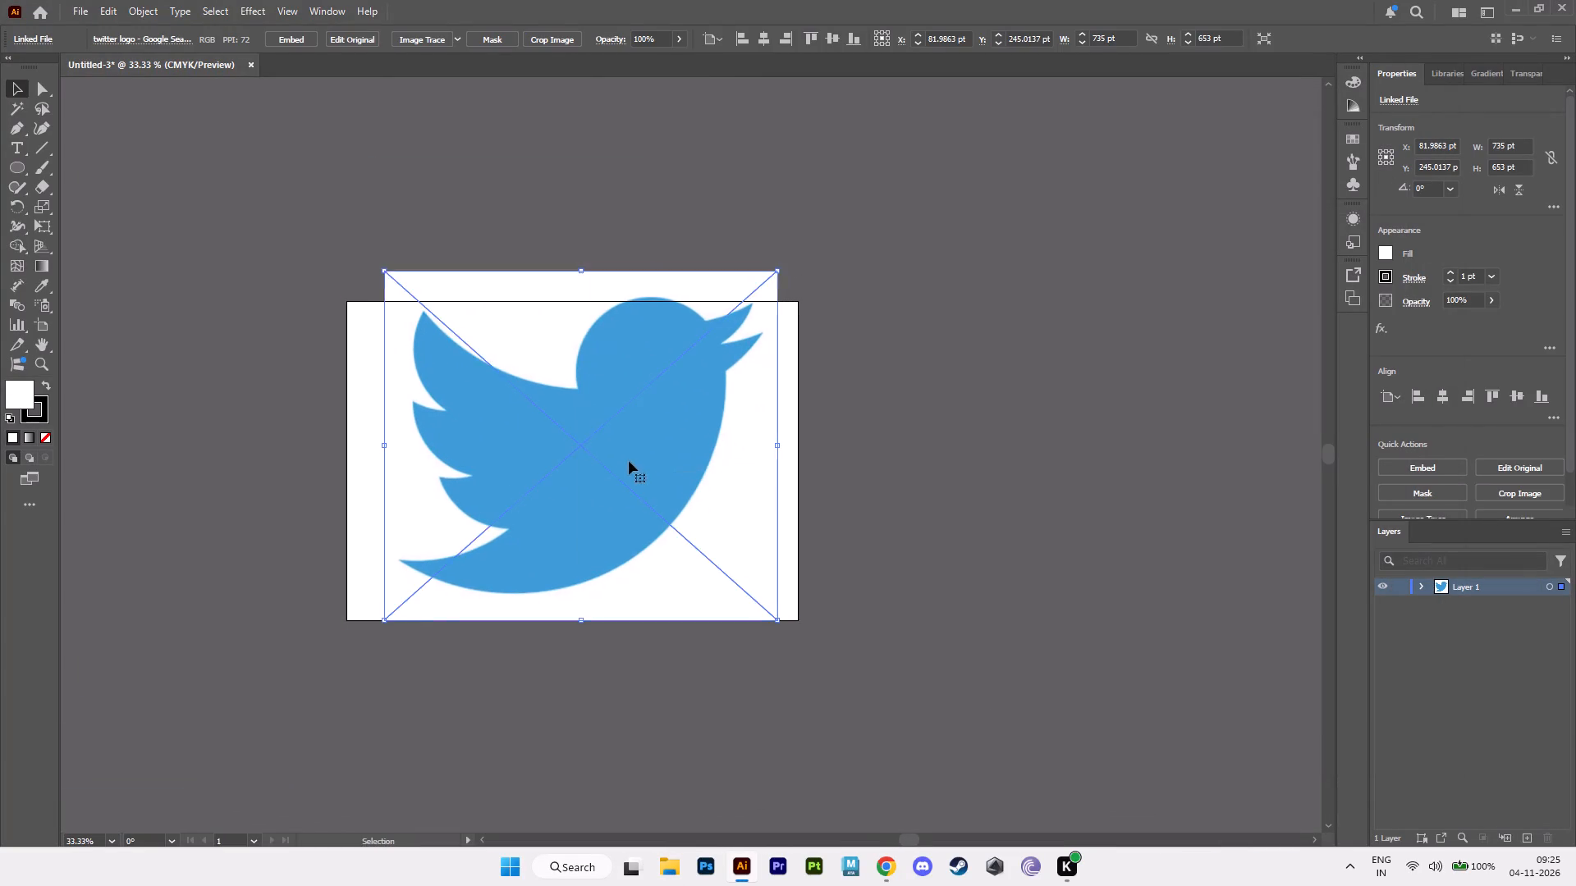
alt+scroll(642, 464, down, 1)
alt+middle_drag(648, 467, 772, 516)
alt+scroll(772, 516, up, 2)
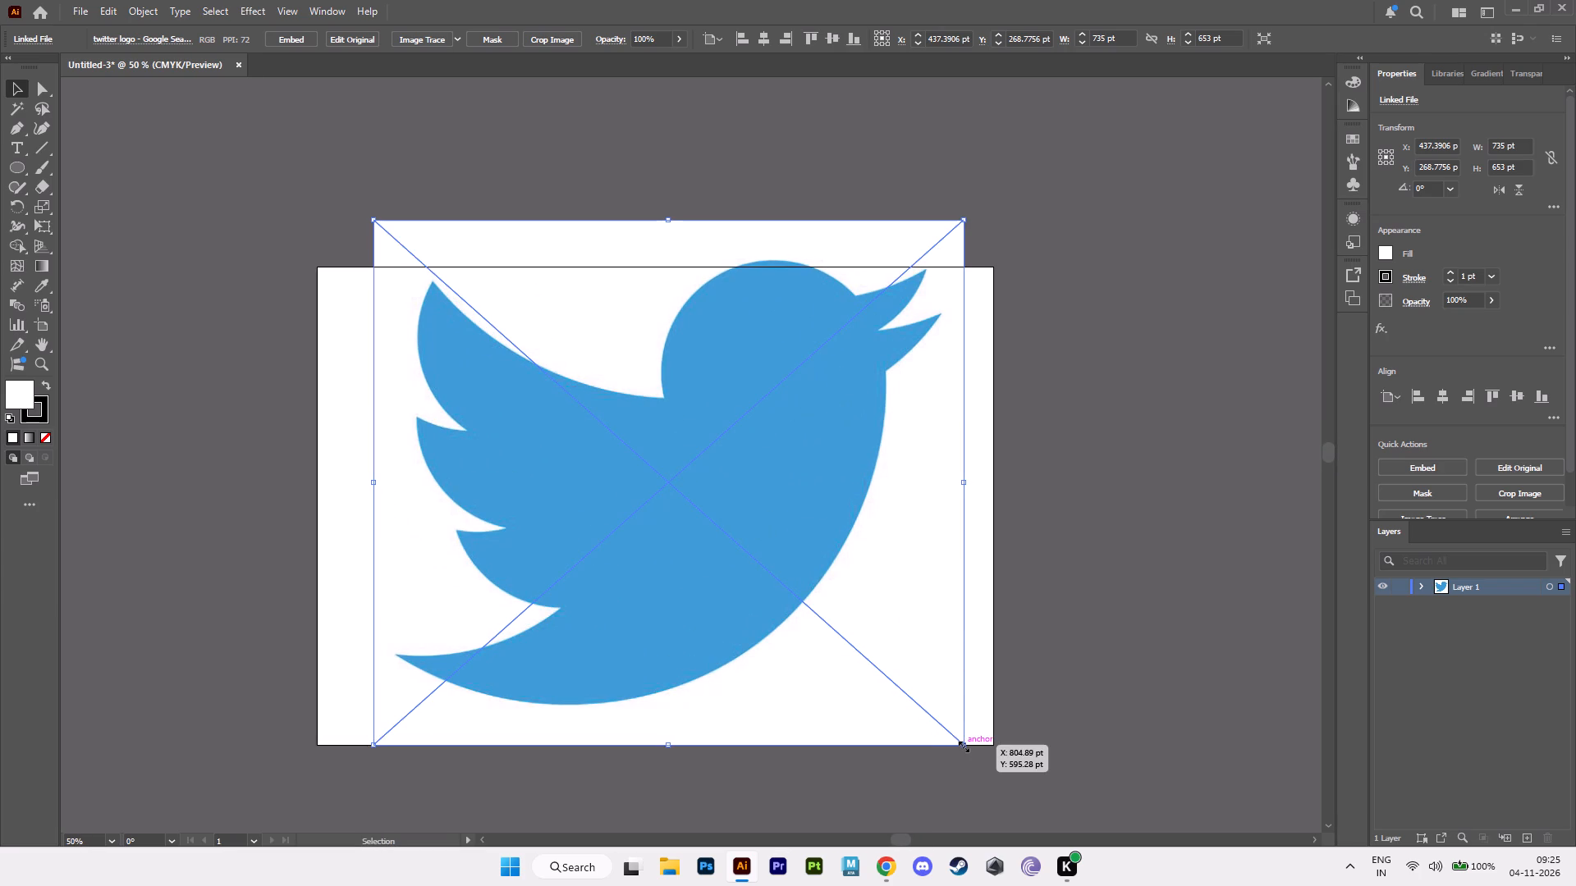
alt+shift+drag(963, 745, 889, 711)
drag(731, 554, 731, 577)
click(1008, 491)
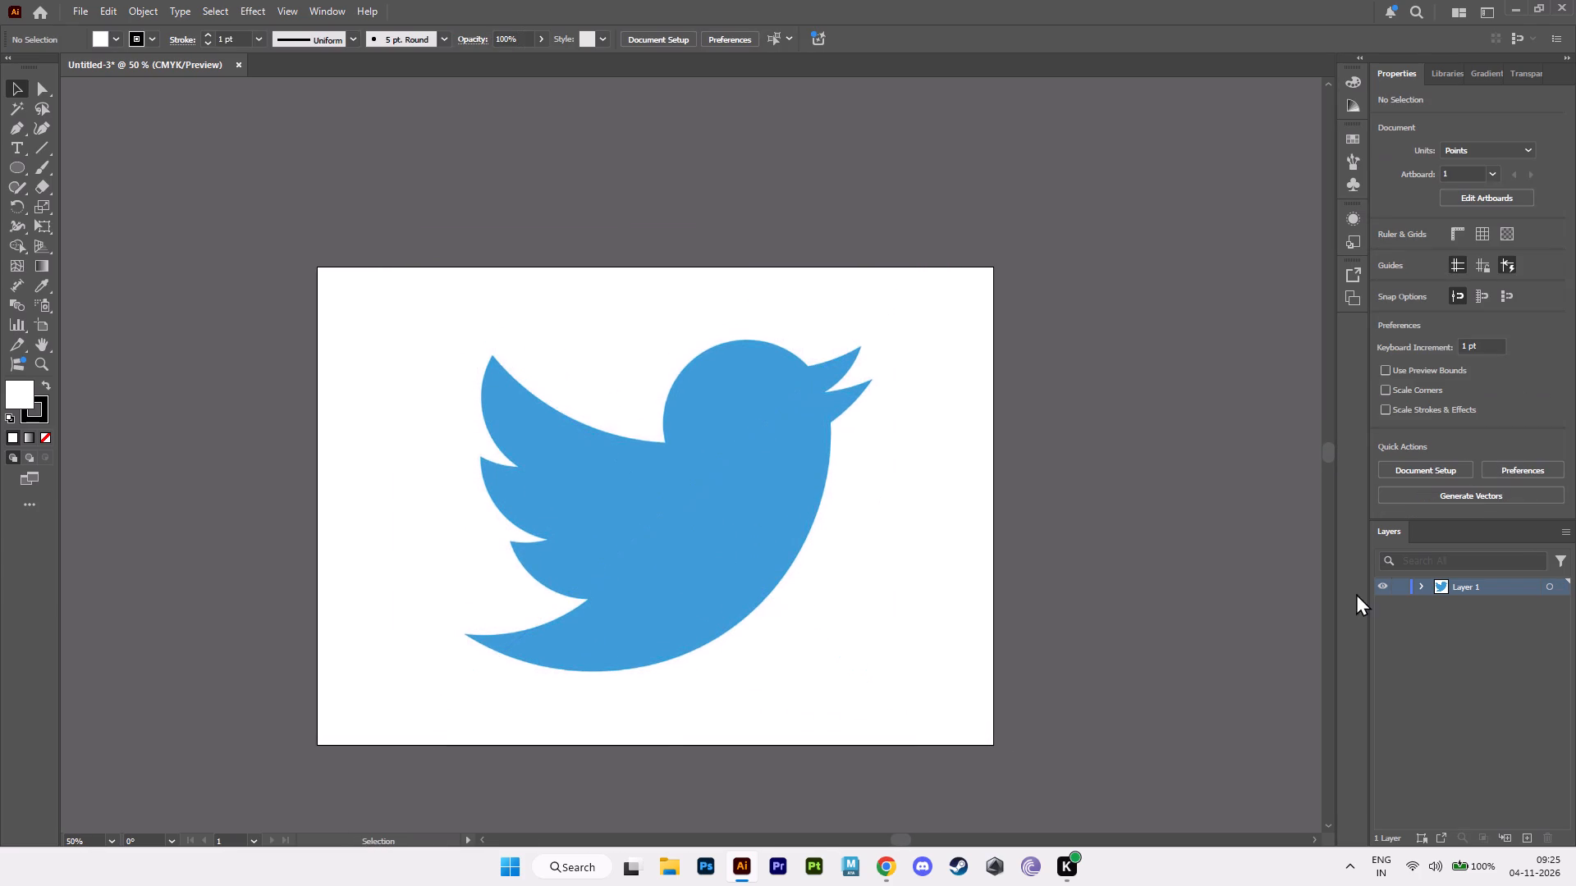
Add a new layer above the bird image's layer.
key(ctrl+l)
Draw a circle about 560 pt in diameter with no fill around the bird, centred near the artboard's middle.
key(l)
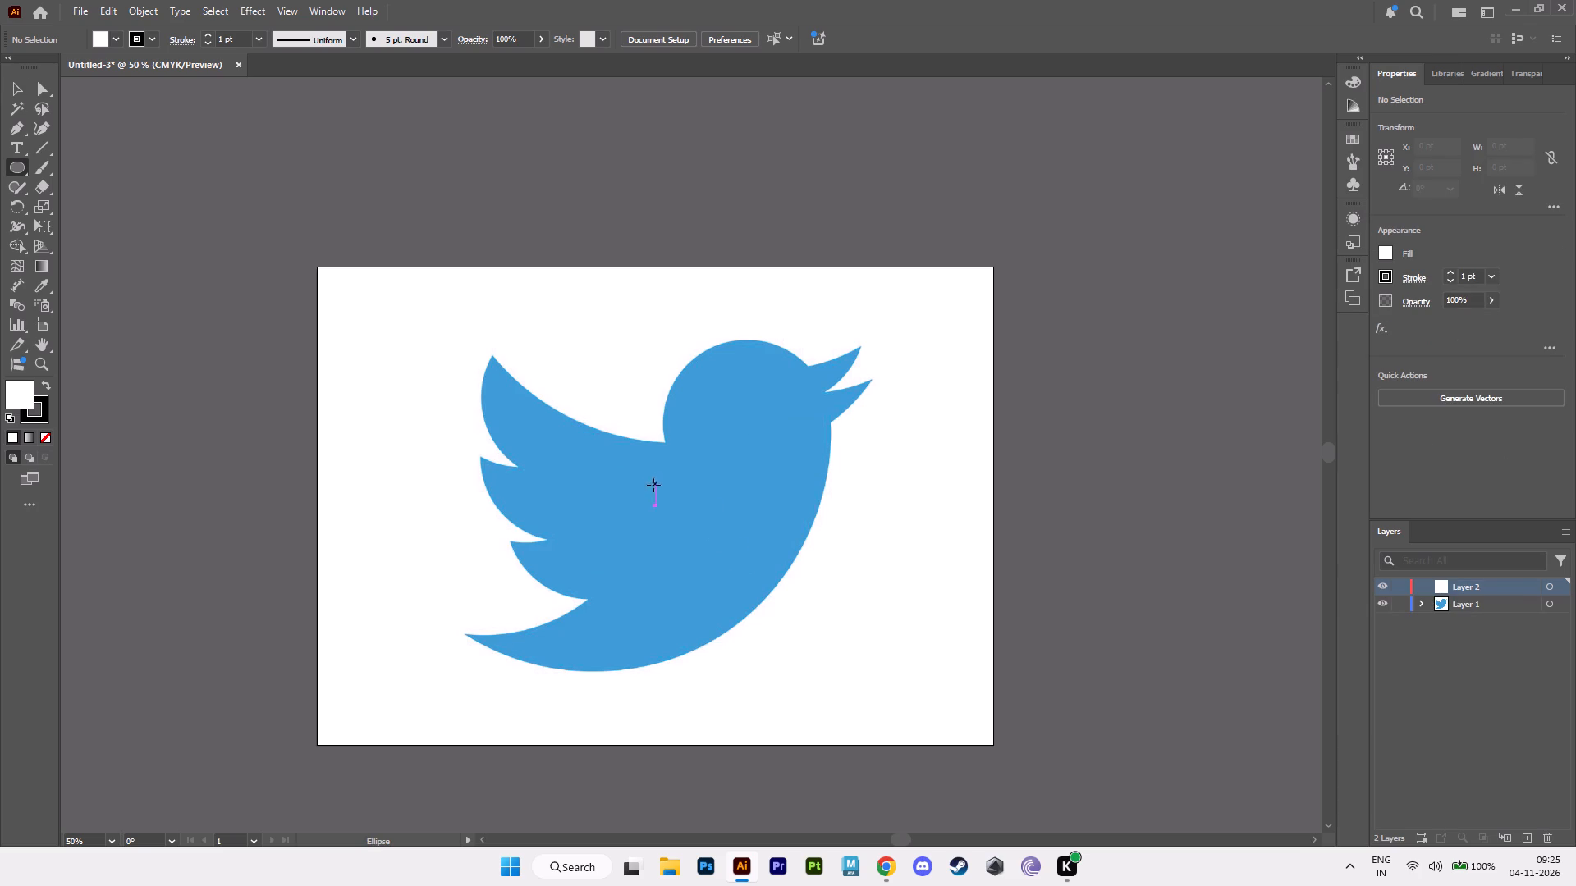
drag(654, 500, 685, 514)
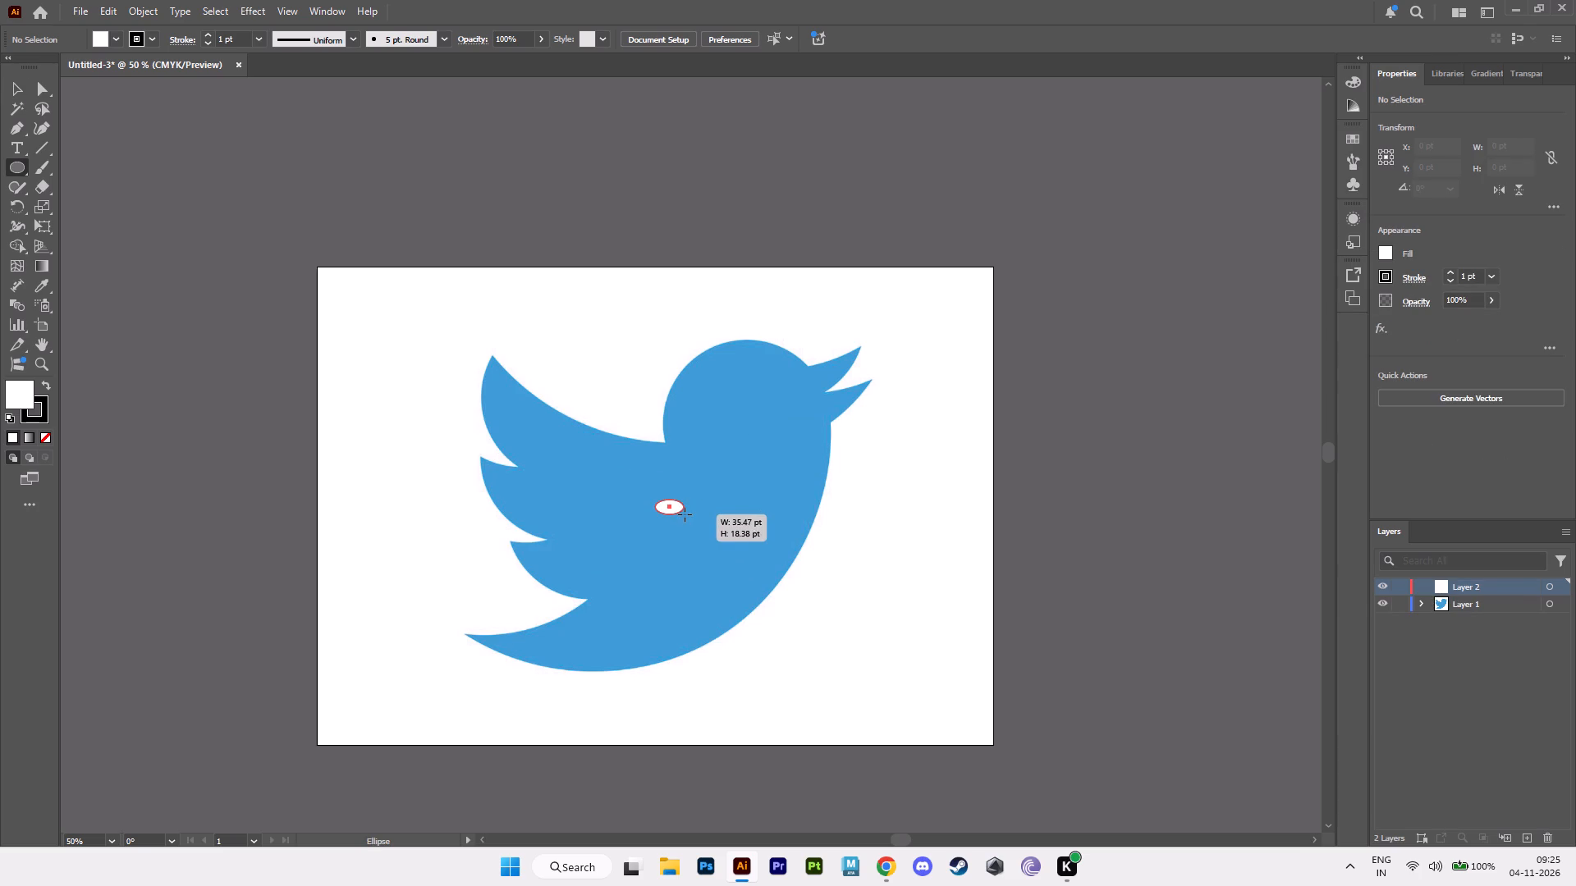
drag(685, 514, 873, 656)
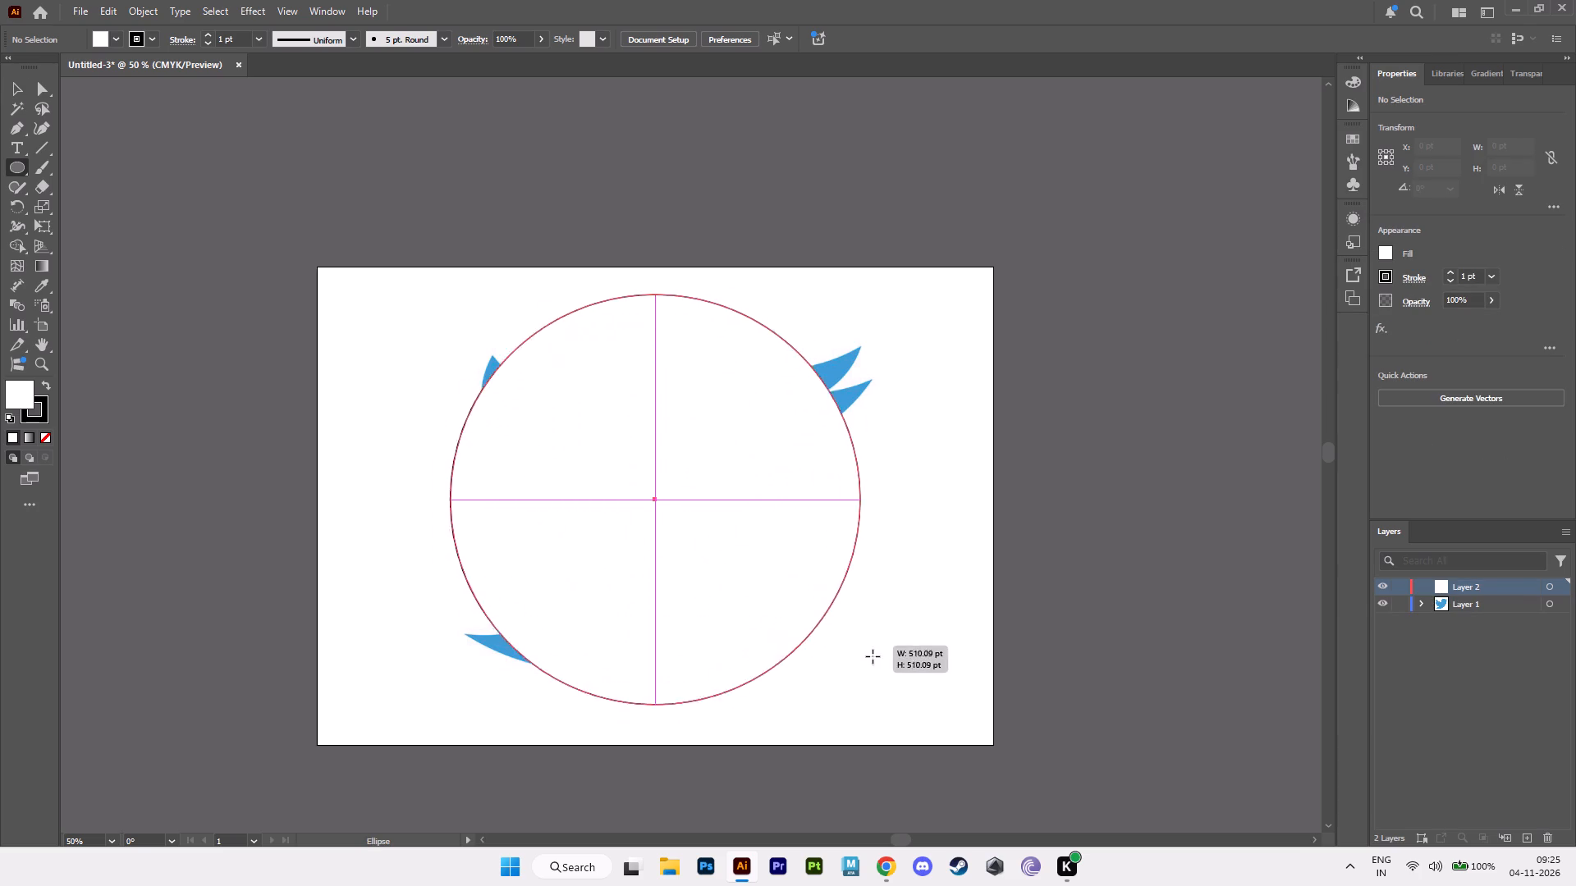
drag(873, 656, 916, 680)
key(slash)
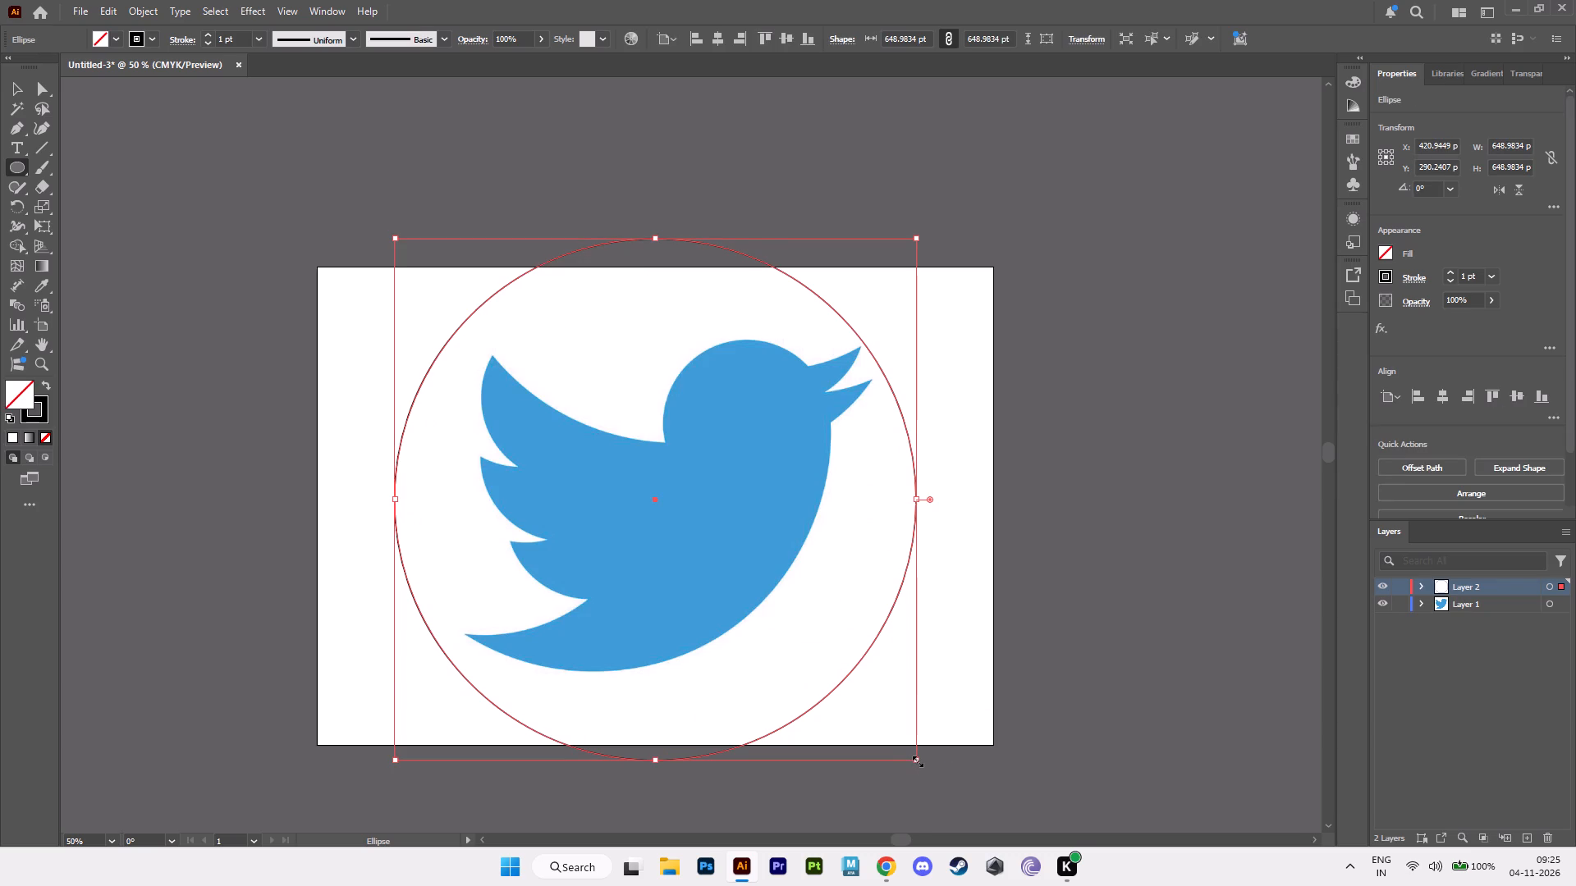
alt+shift+drag(916, 760, 917, 746)
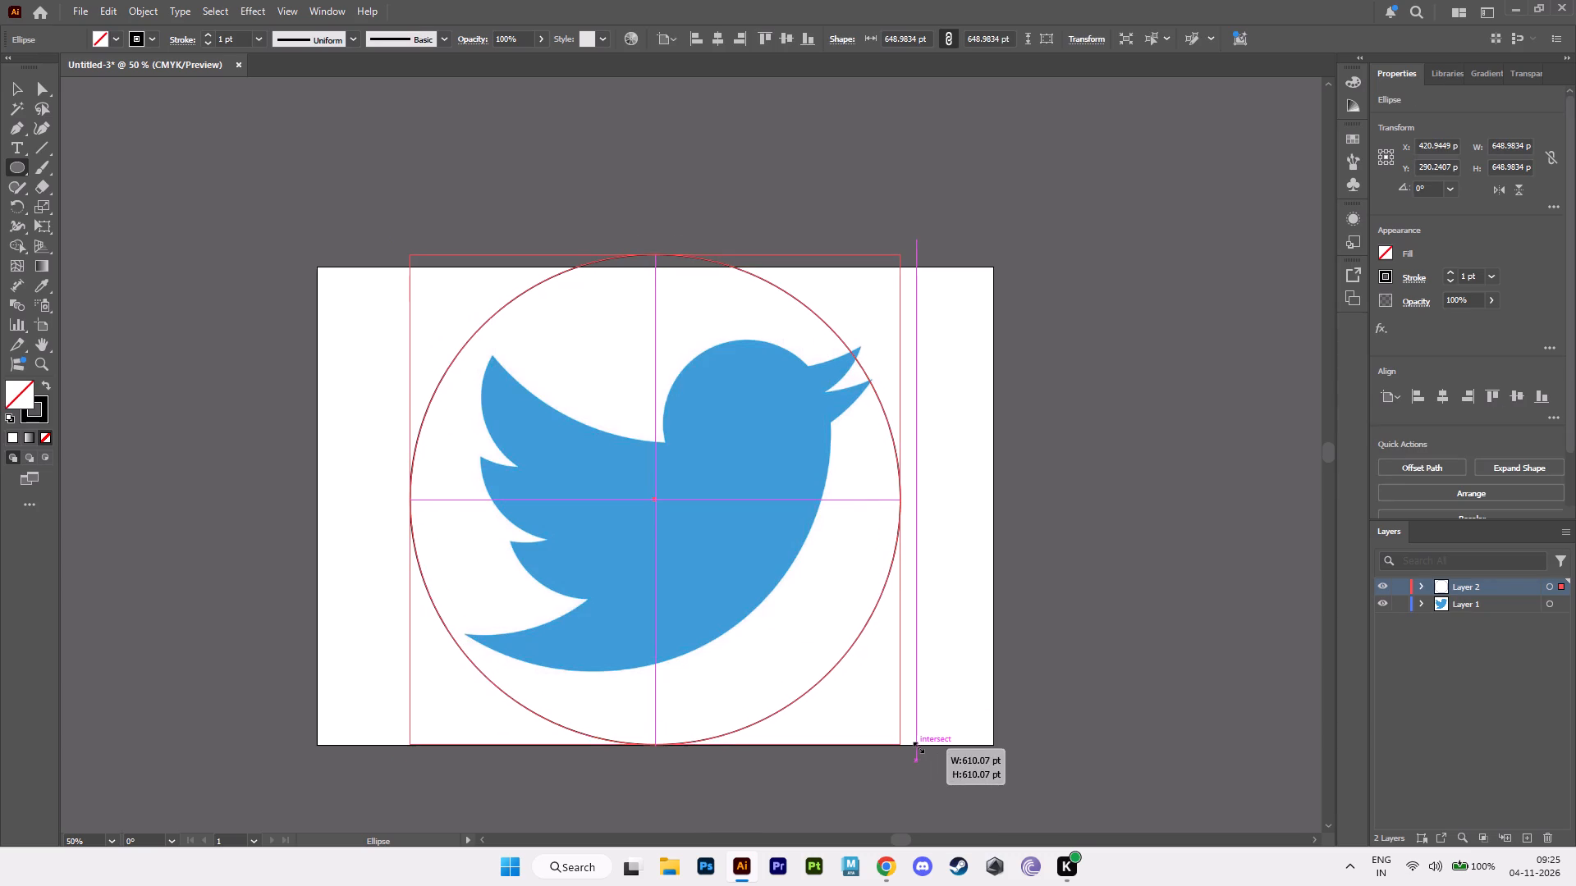
alt+shift+drag(917, 746, 872, 722)
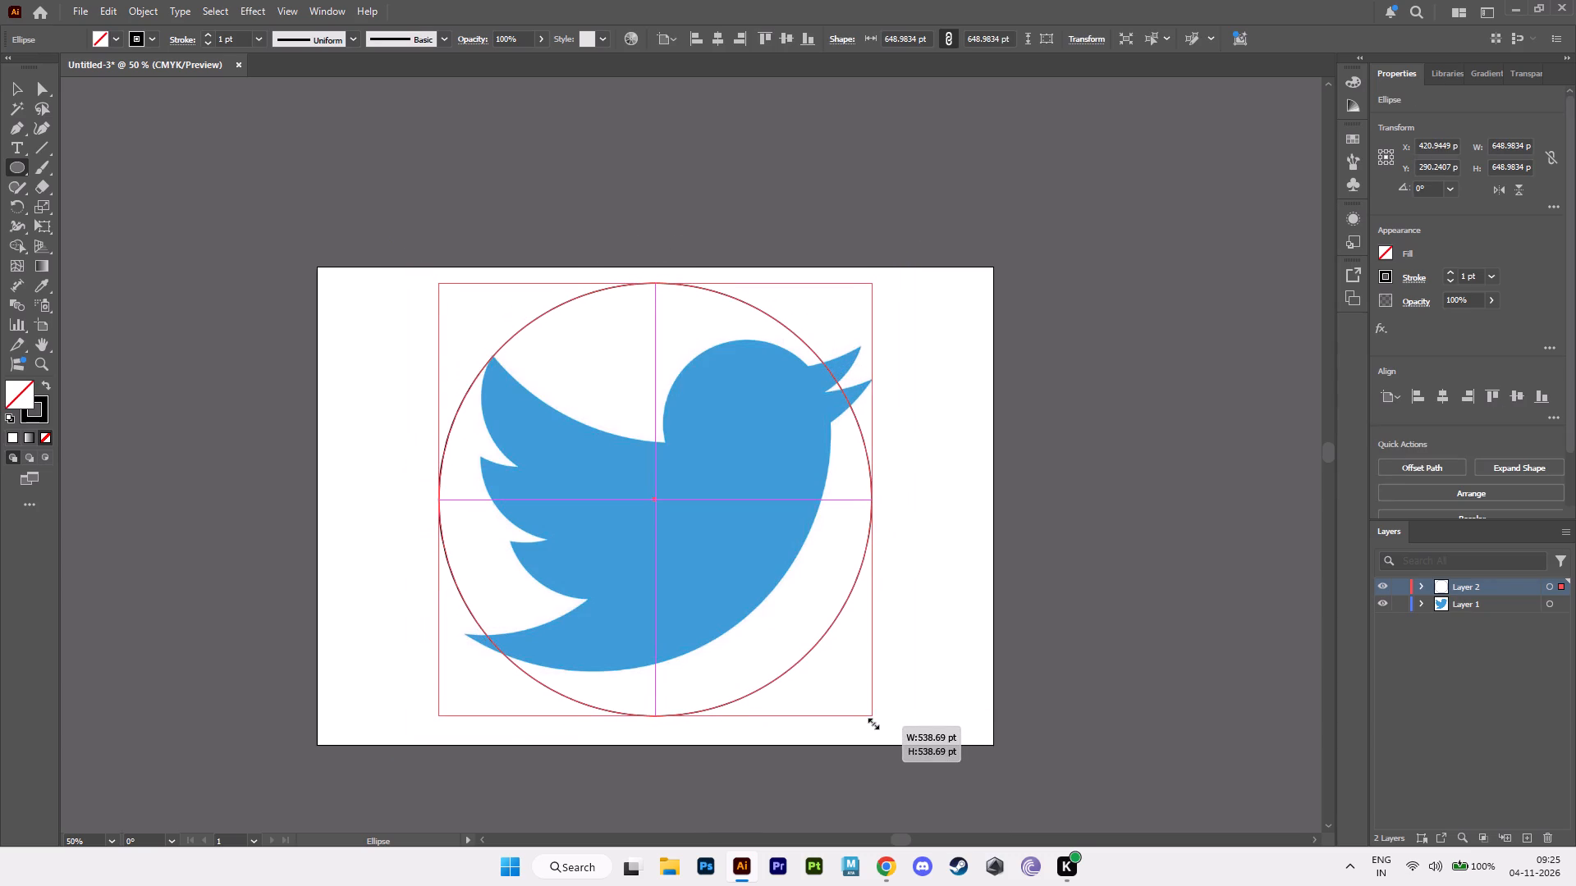
alt+shift+drag(872, 722, 885, 724)
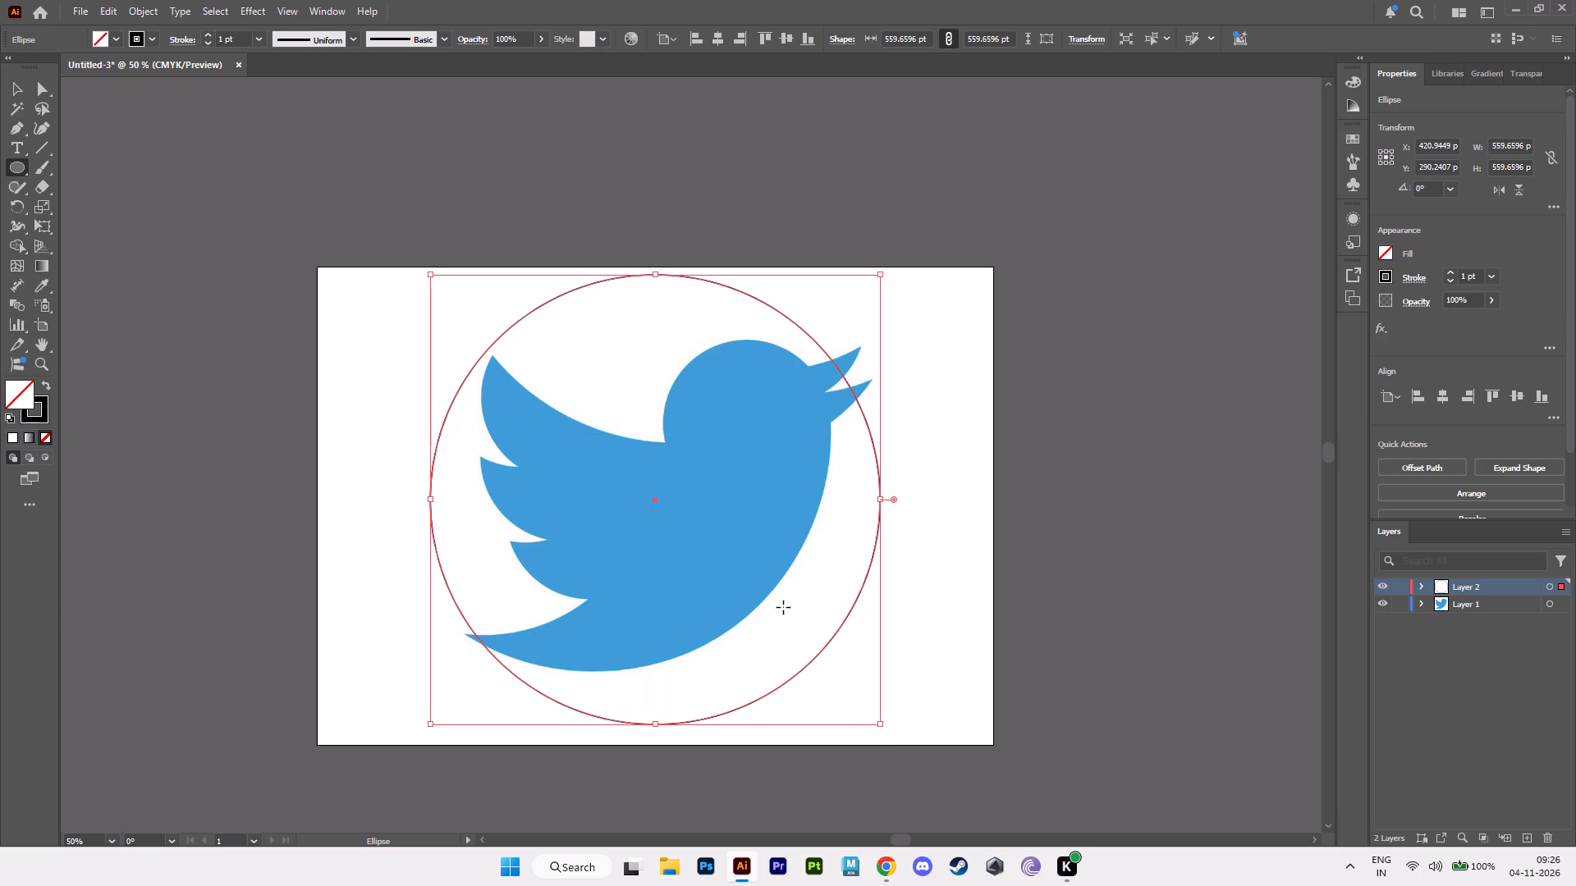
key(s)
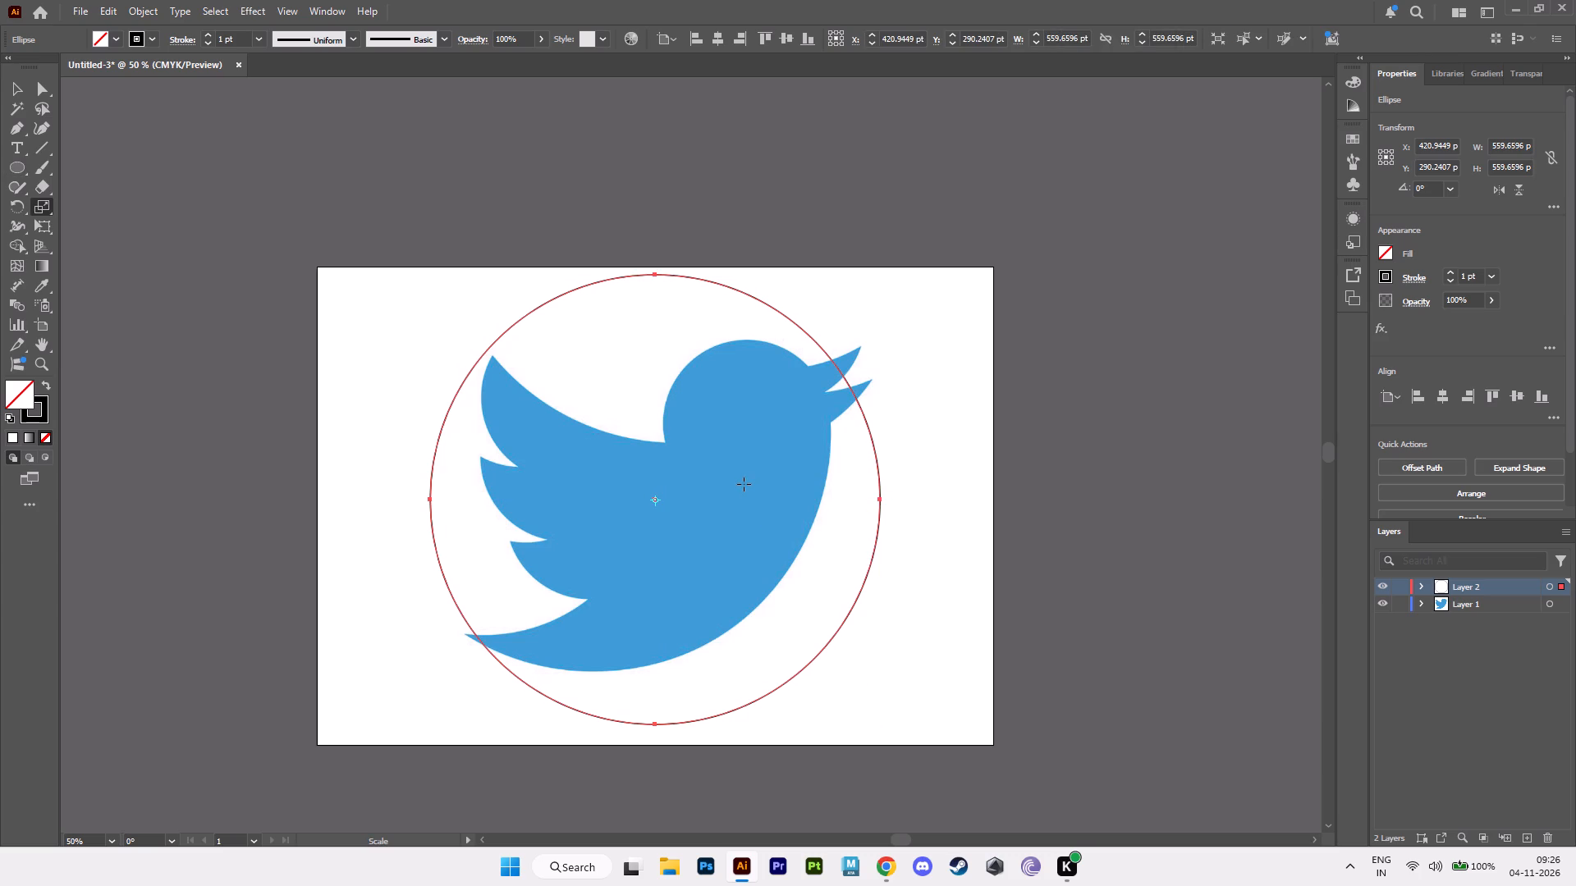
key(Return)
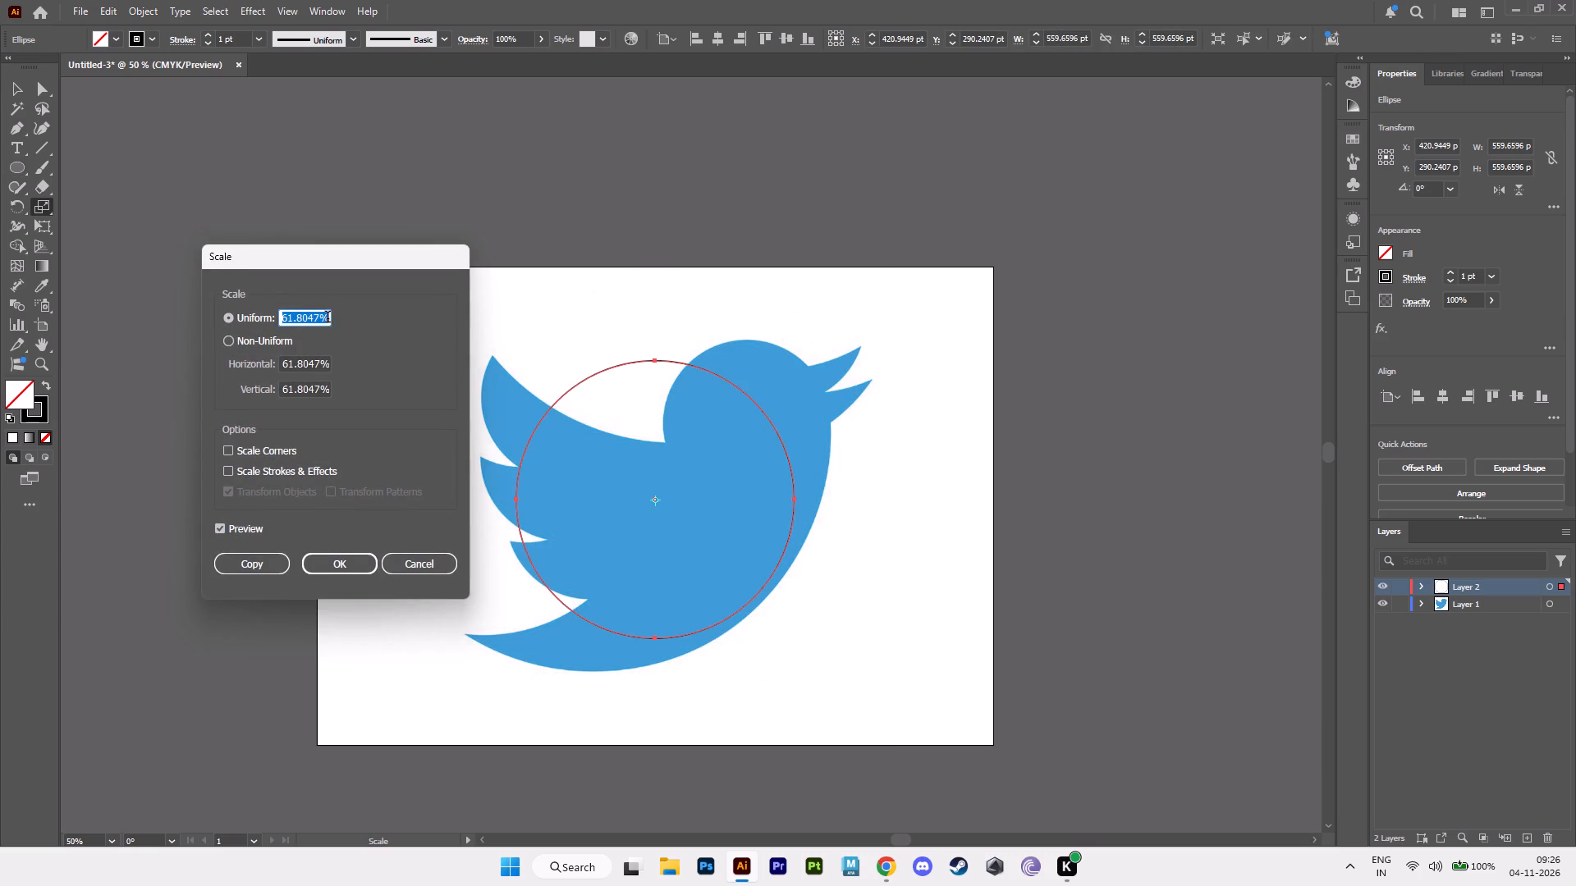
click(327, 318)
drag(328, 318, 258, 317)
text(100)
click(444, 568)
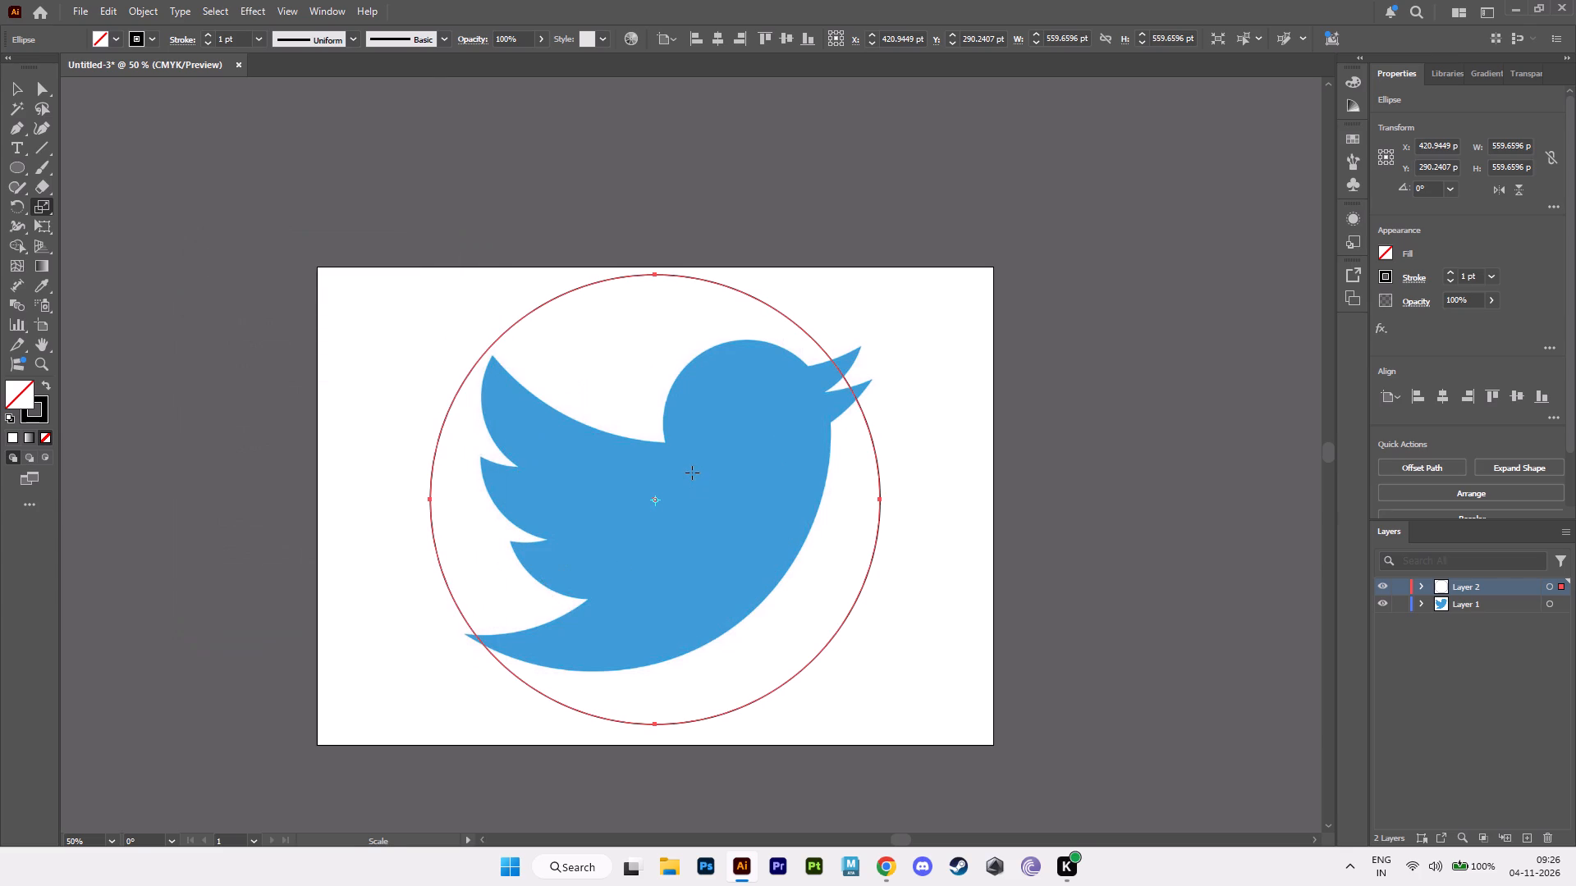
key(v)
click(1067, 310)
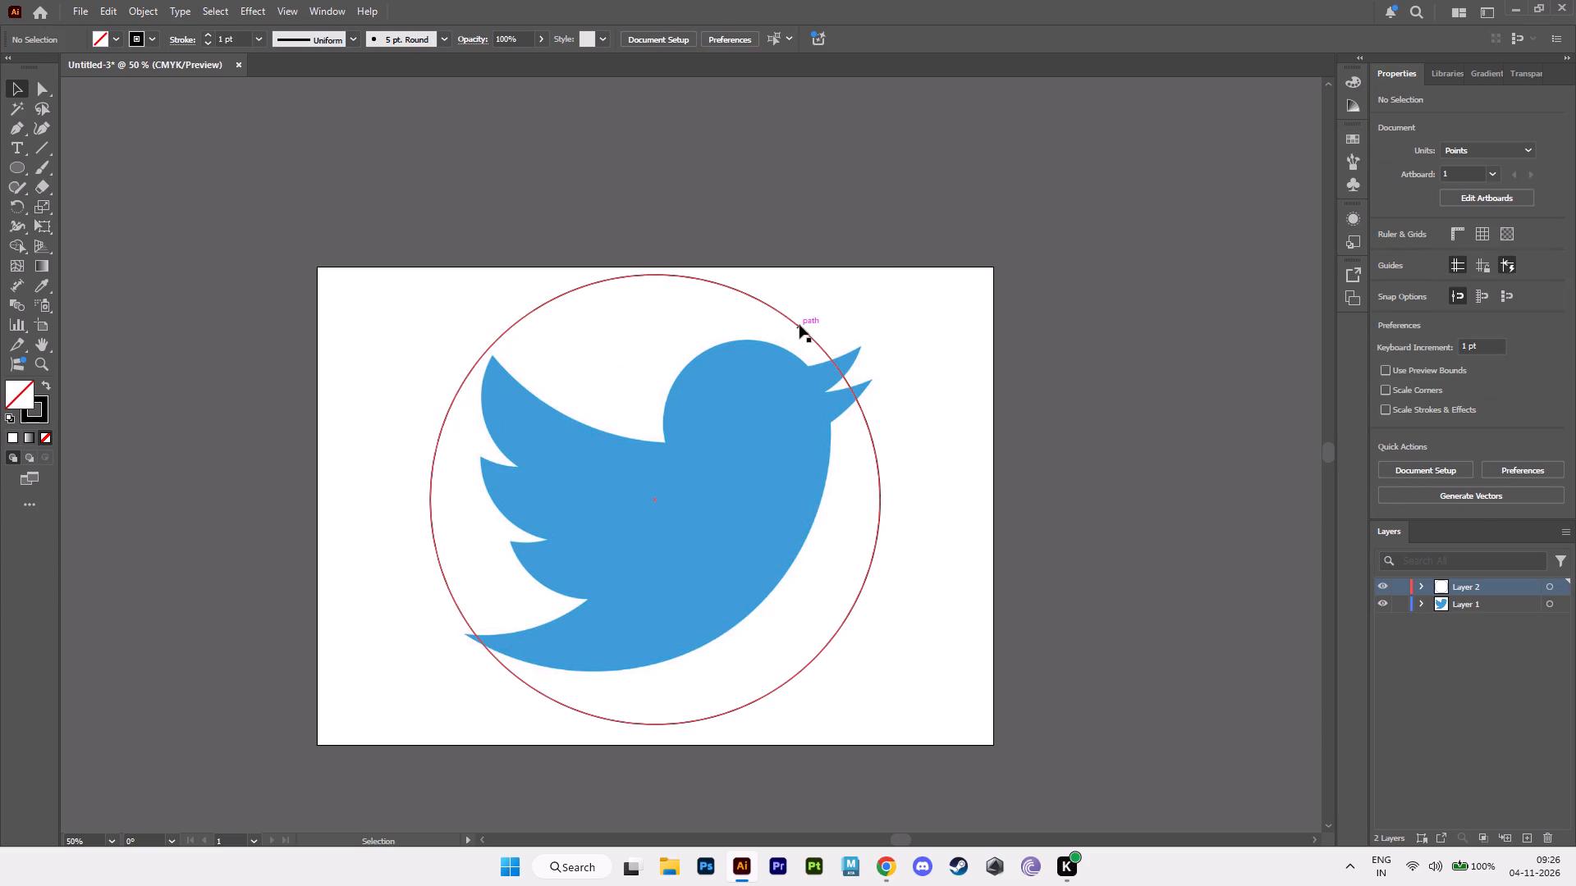
Scale a copy of the large circle uniformly by 100%/1.618, keeping the original.
click(799, 327)
key(s)
key(Return)
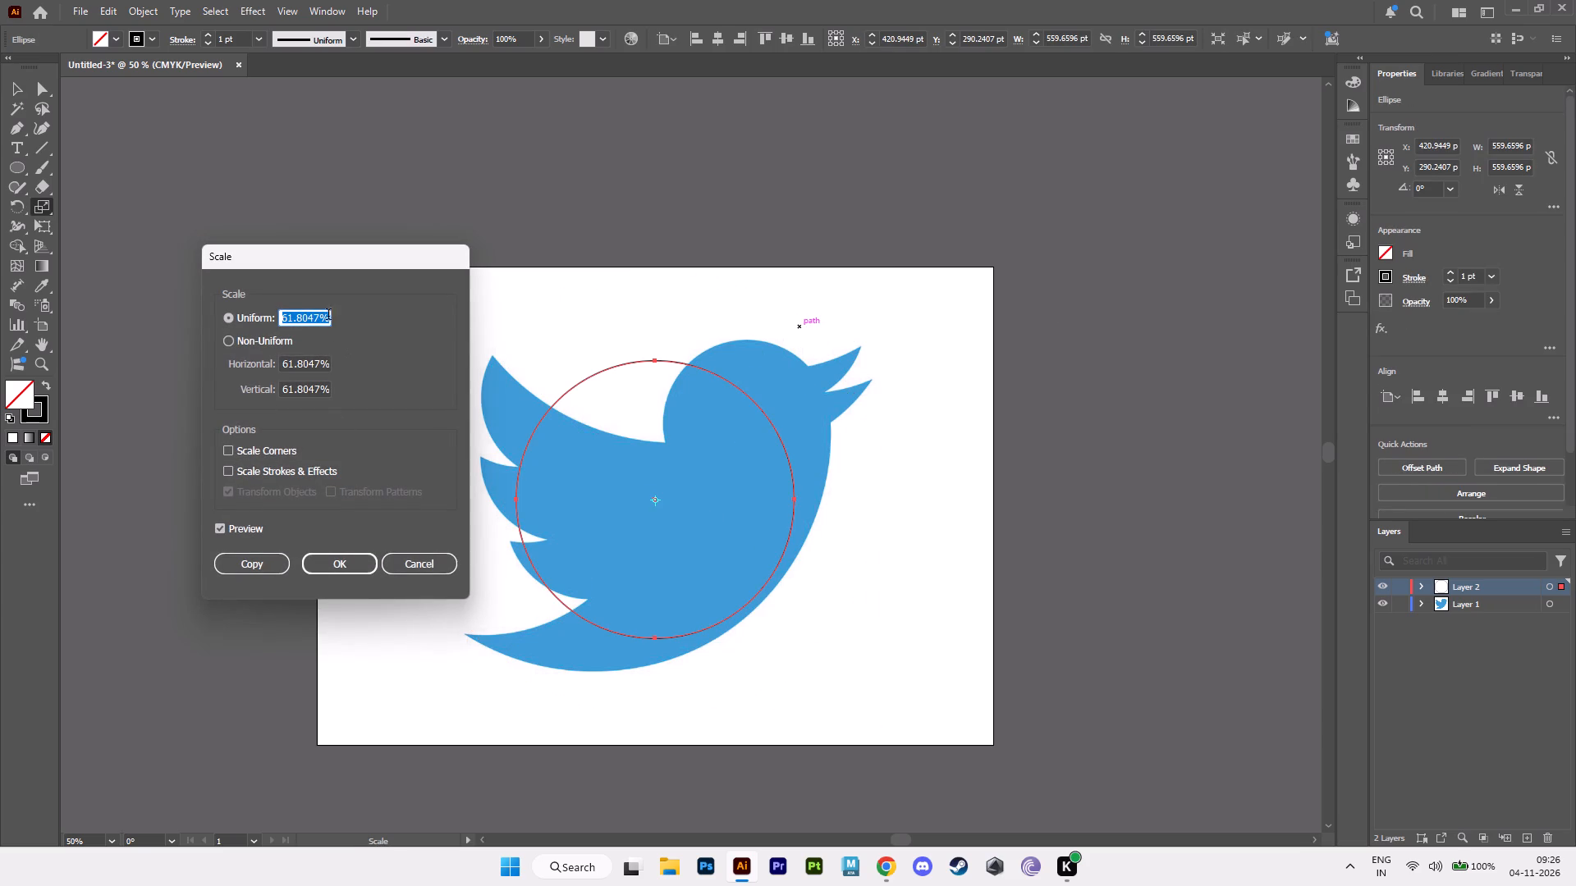
drag(328, 321, 239, 317)
text(100)
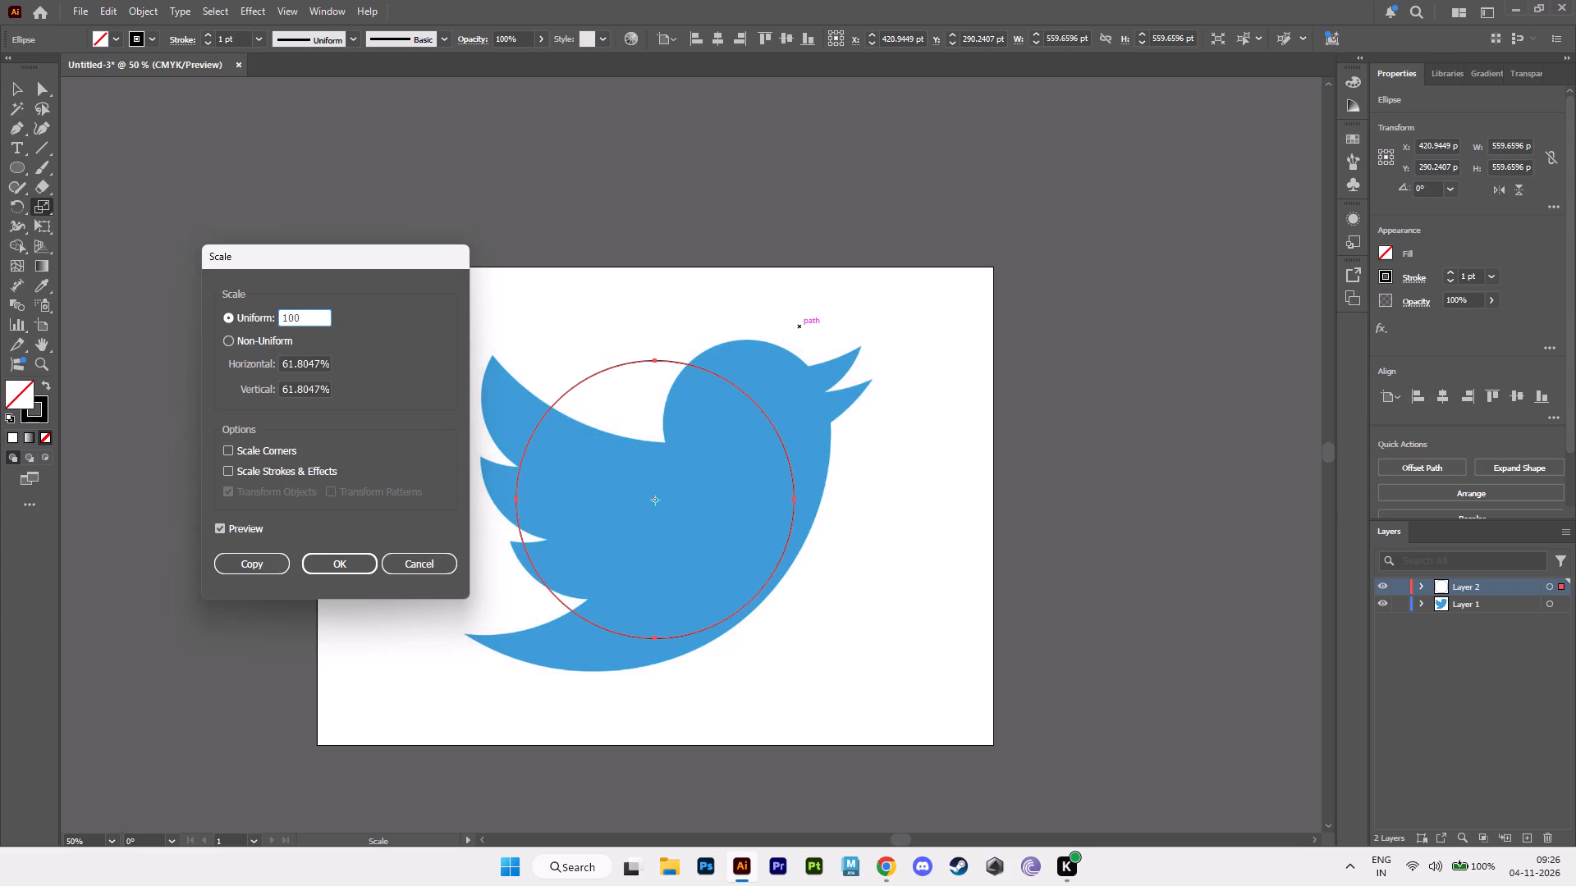
key(shift+percent)
key(slash)
text(1.)
text(61)
key(8)
click(259, 565)
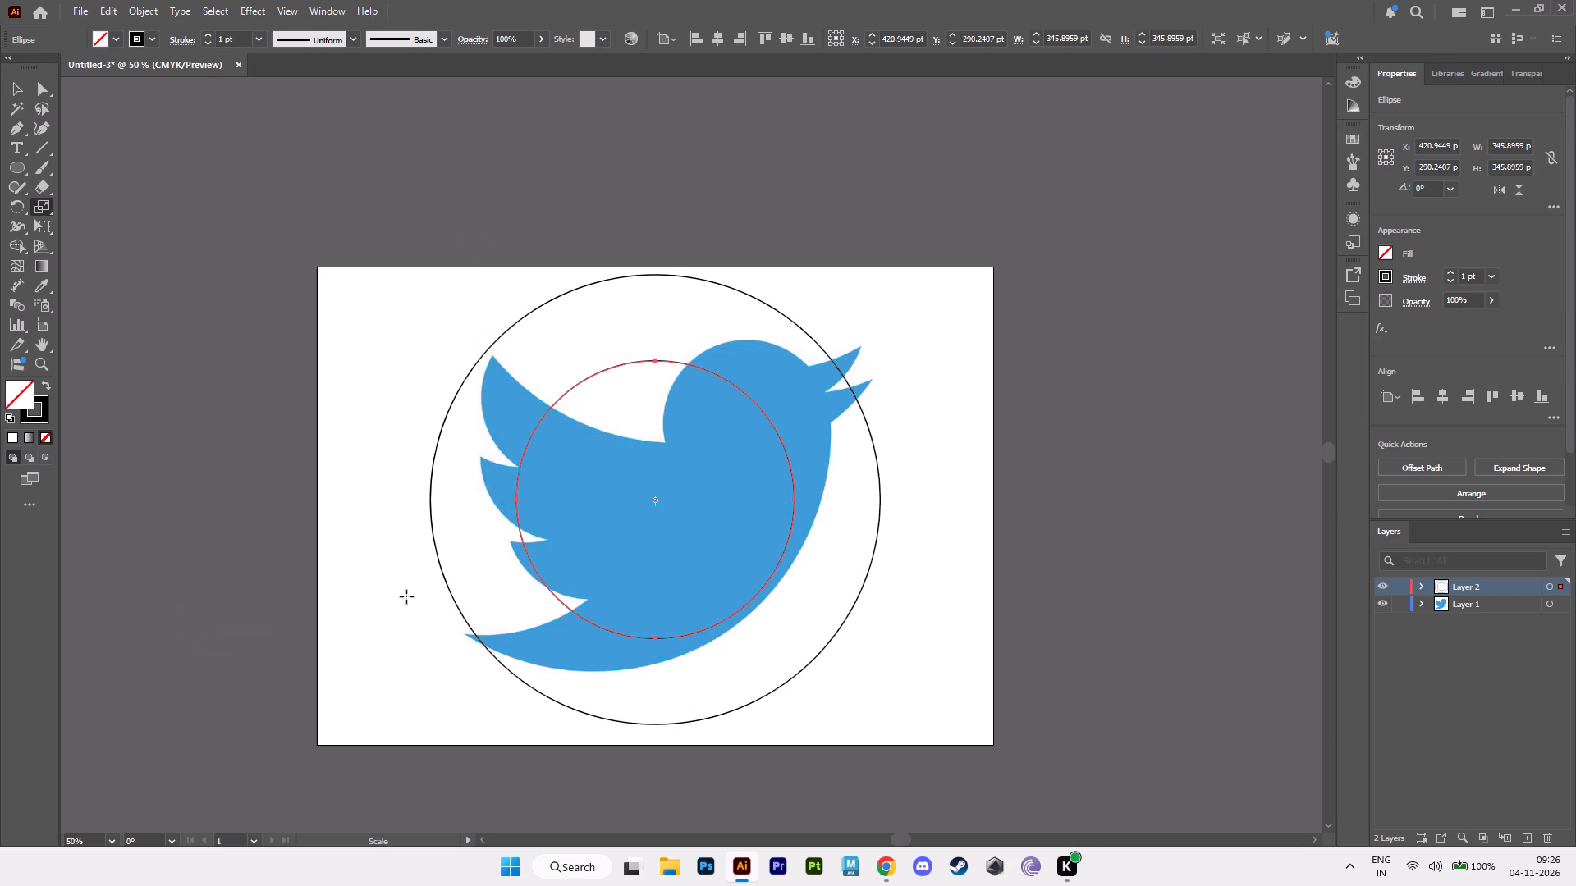
Repeat the scaled copy four more times to add smaller concentric circles, and deselect the result.
key(ctrl+d)
key(ctrl+d)
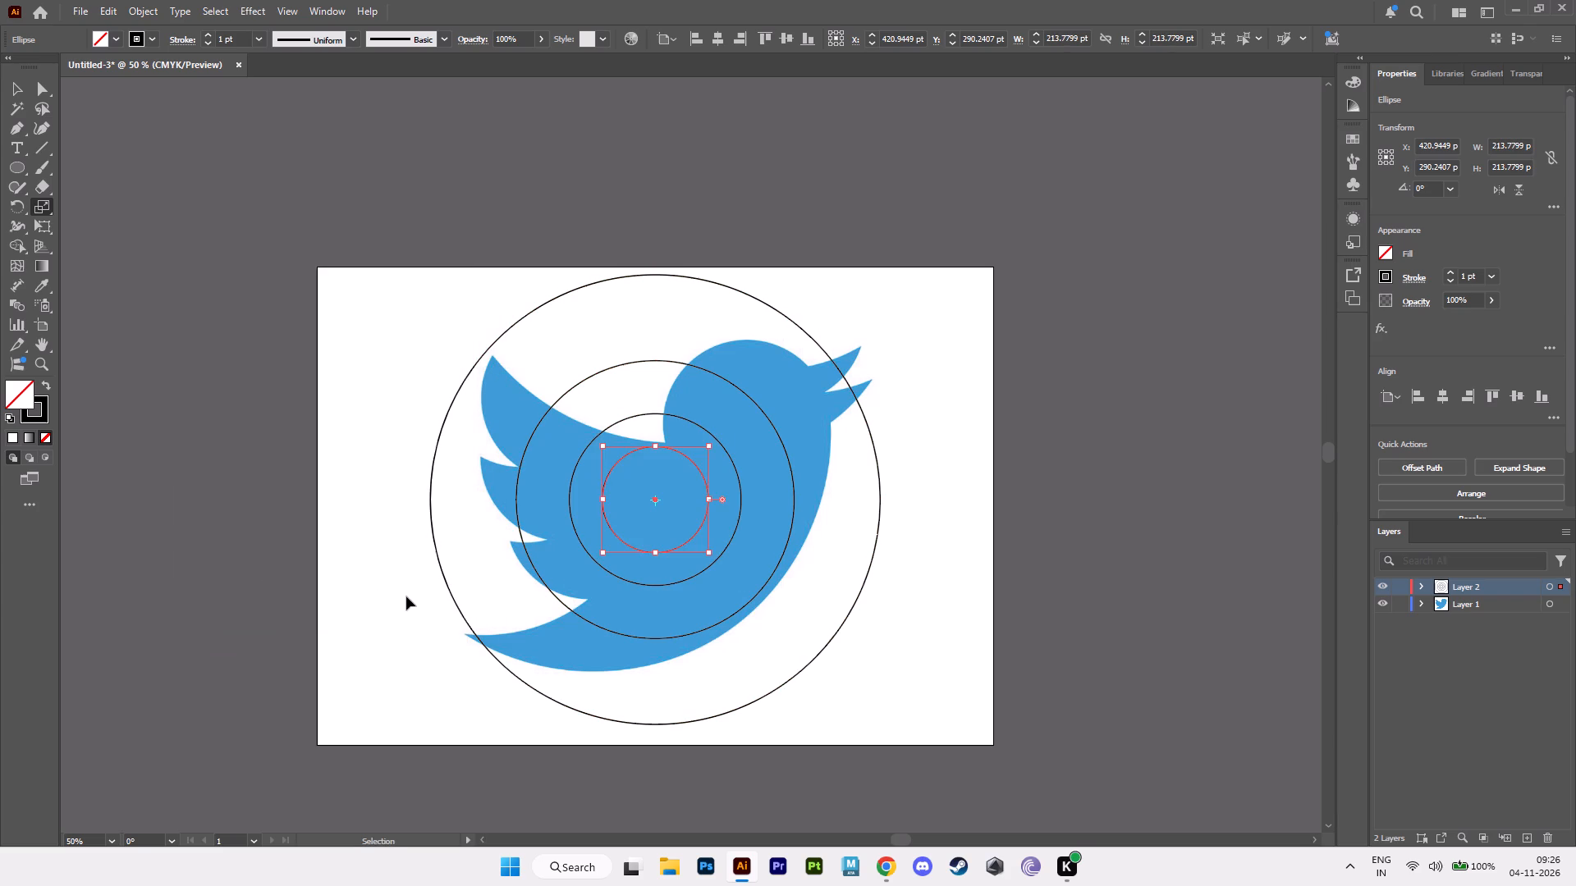
key(ctrl+d)
key(ctrl+d)
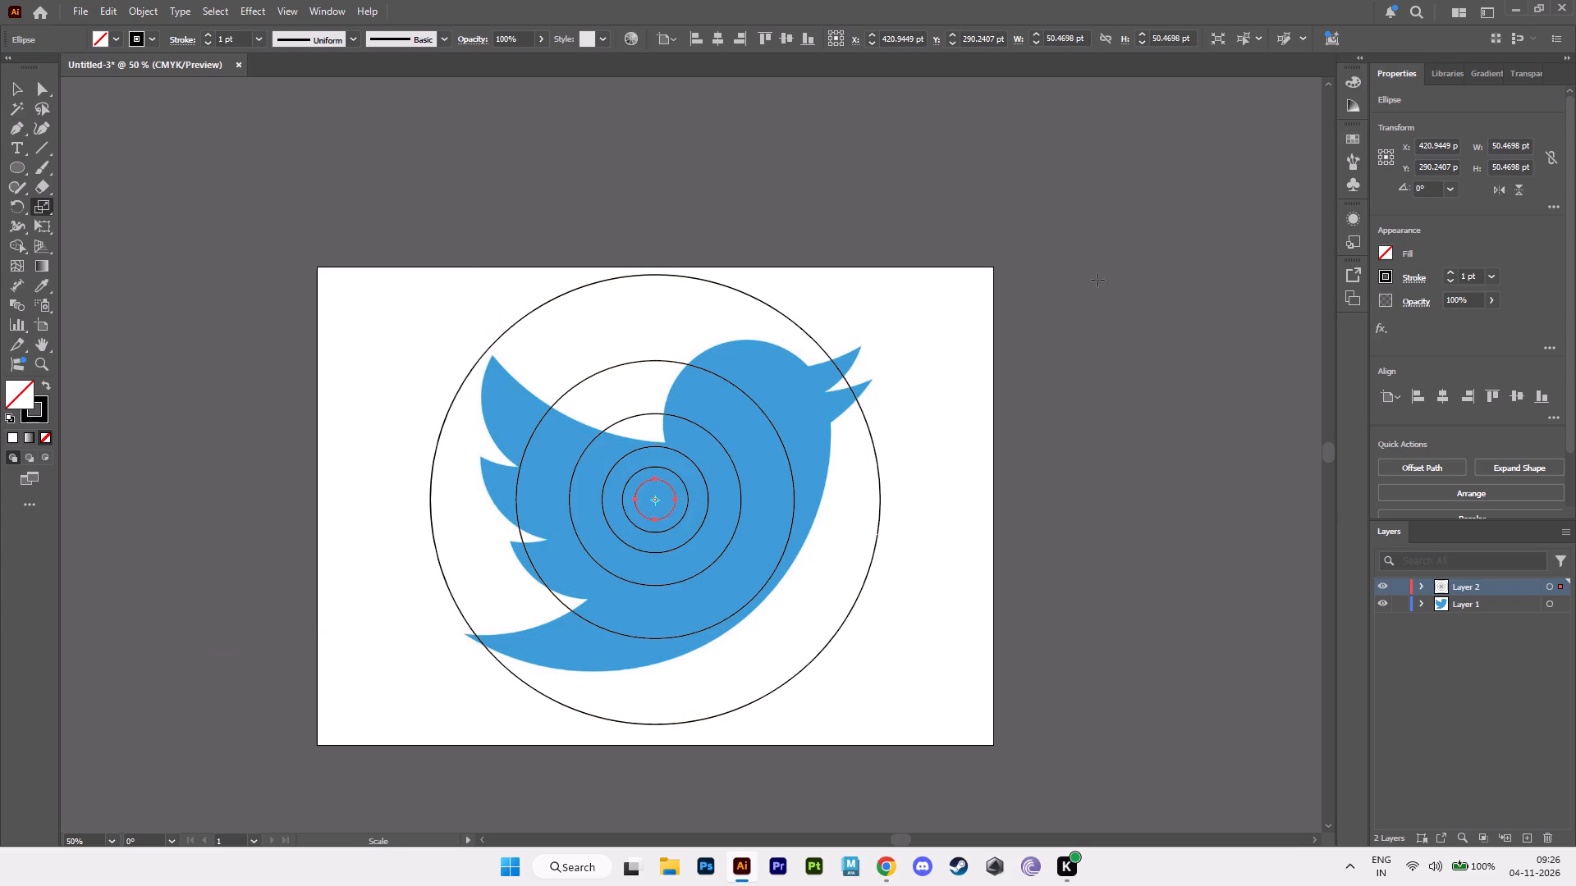
key(v)
click(1097, 280)
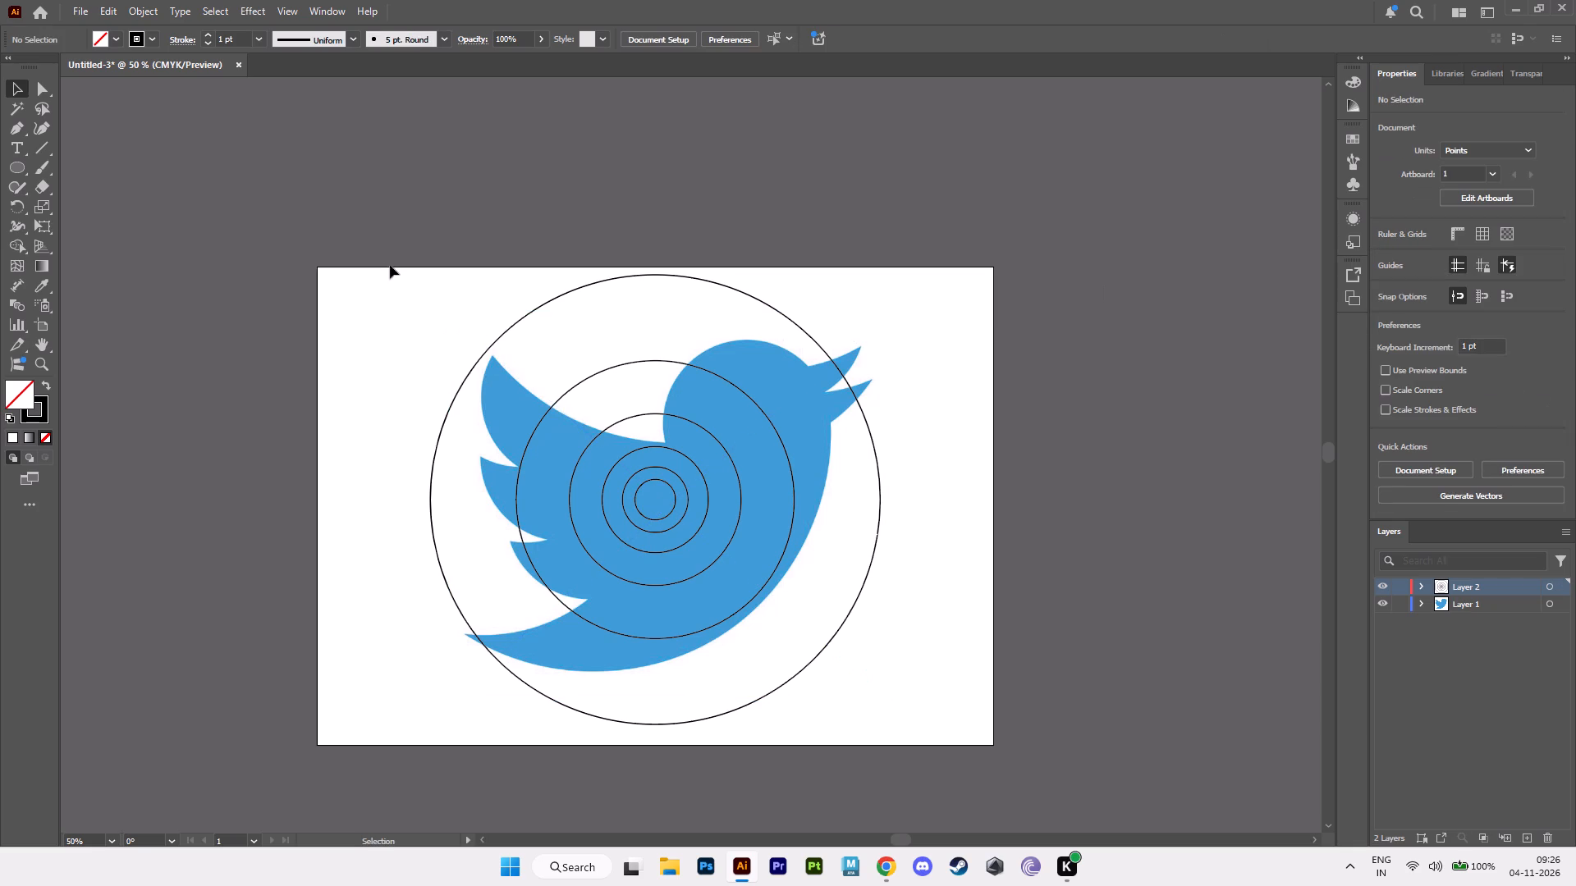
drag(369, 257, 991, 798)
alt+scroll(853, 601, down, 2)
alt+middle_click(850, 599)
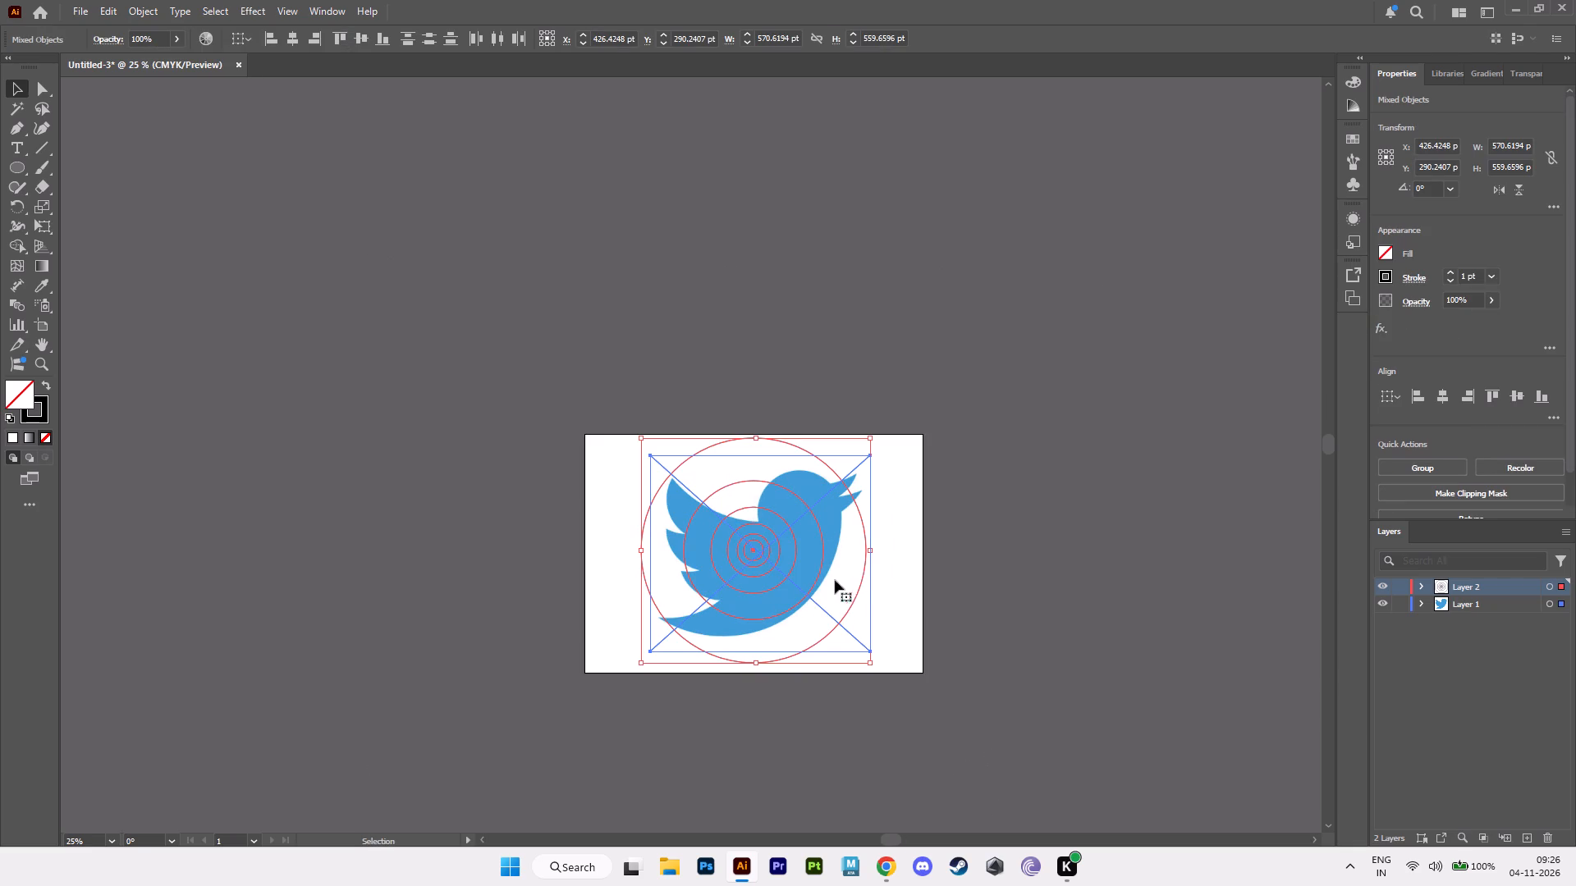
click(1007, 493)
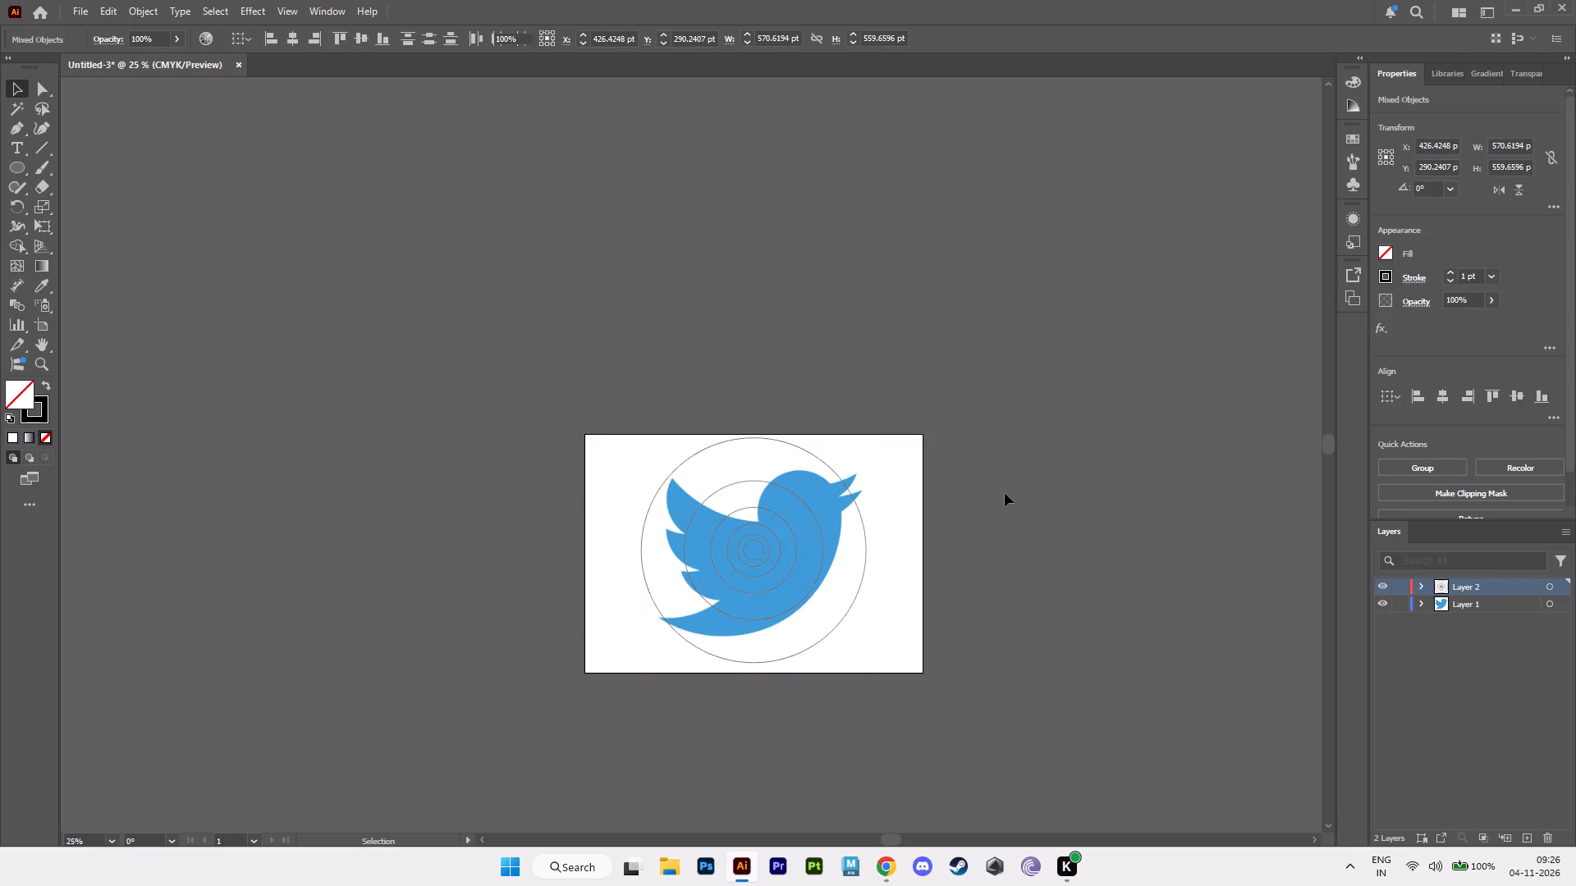
Scale the bird image proportionally about its centre to about 527 by 468 pt.
alt+scroll(977, 542, up, 2)
click(702, 475)
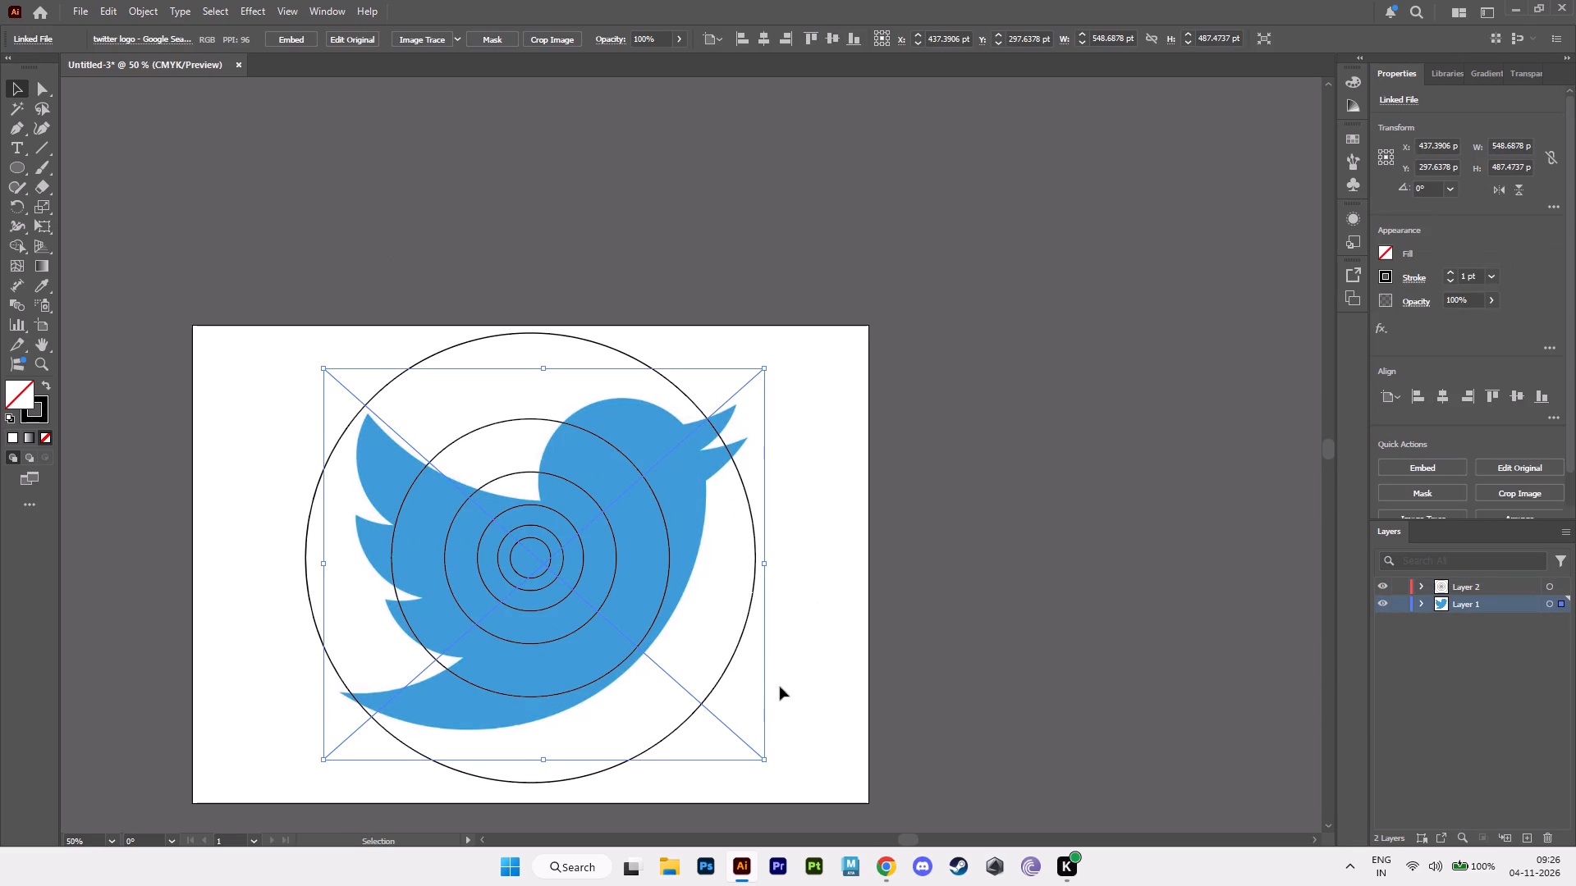
alt+shift+drag(766, 764, 747, 757)
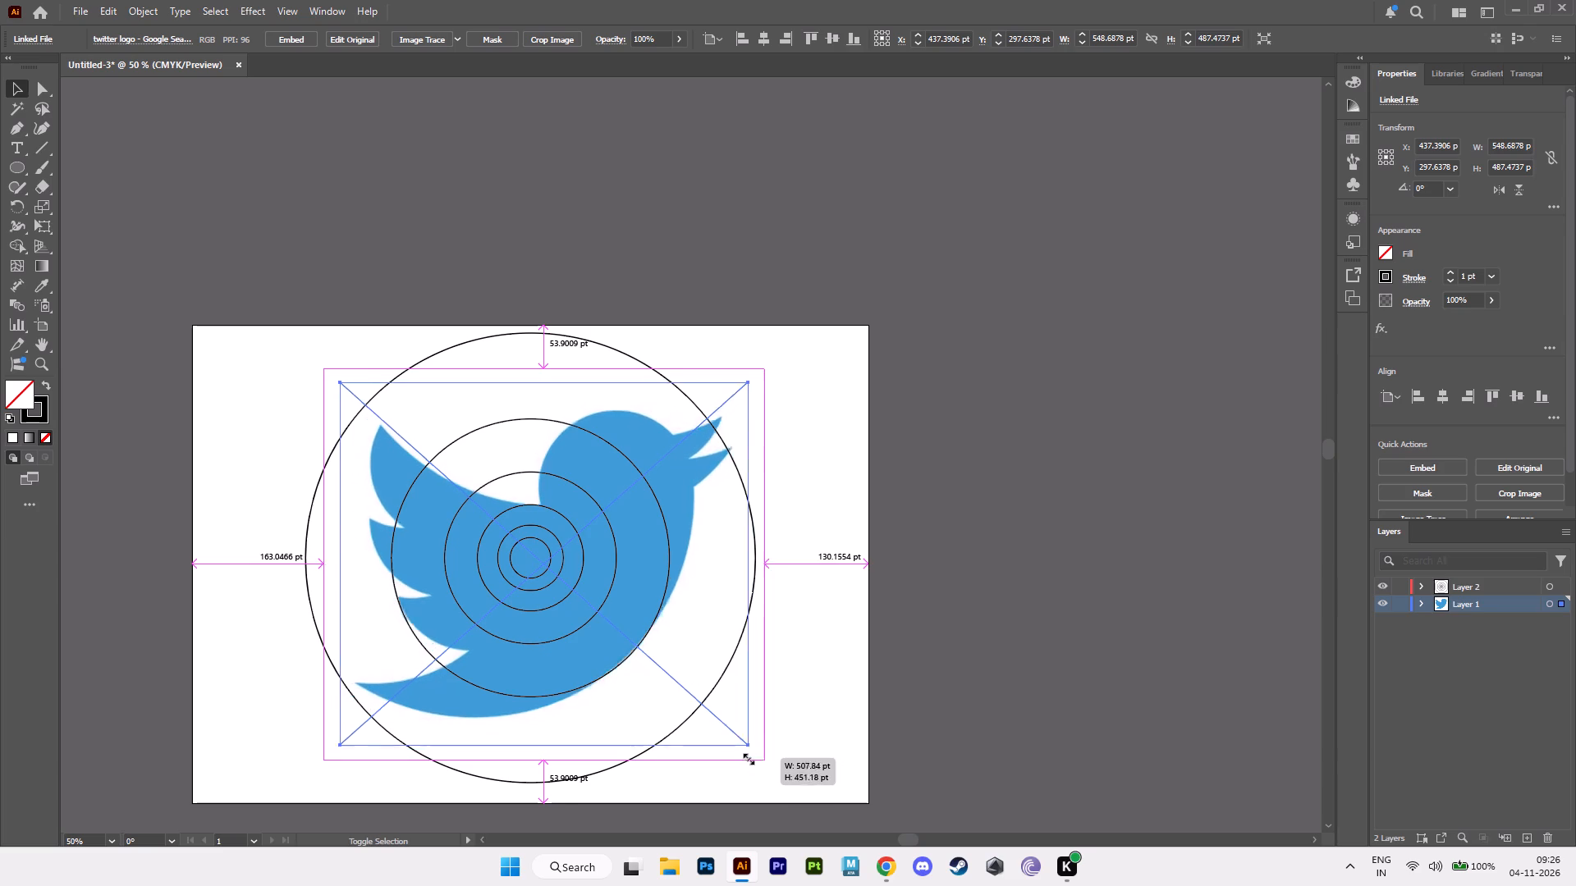
alt+shift+drag(747, 757, 758, 759)
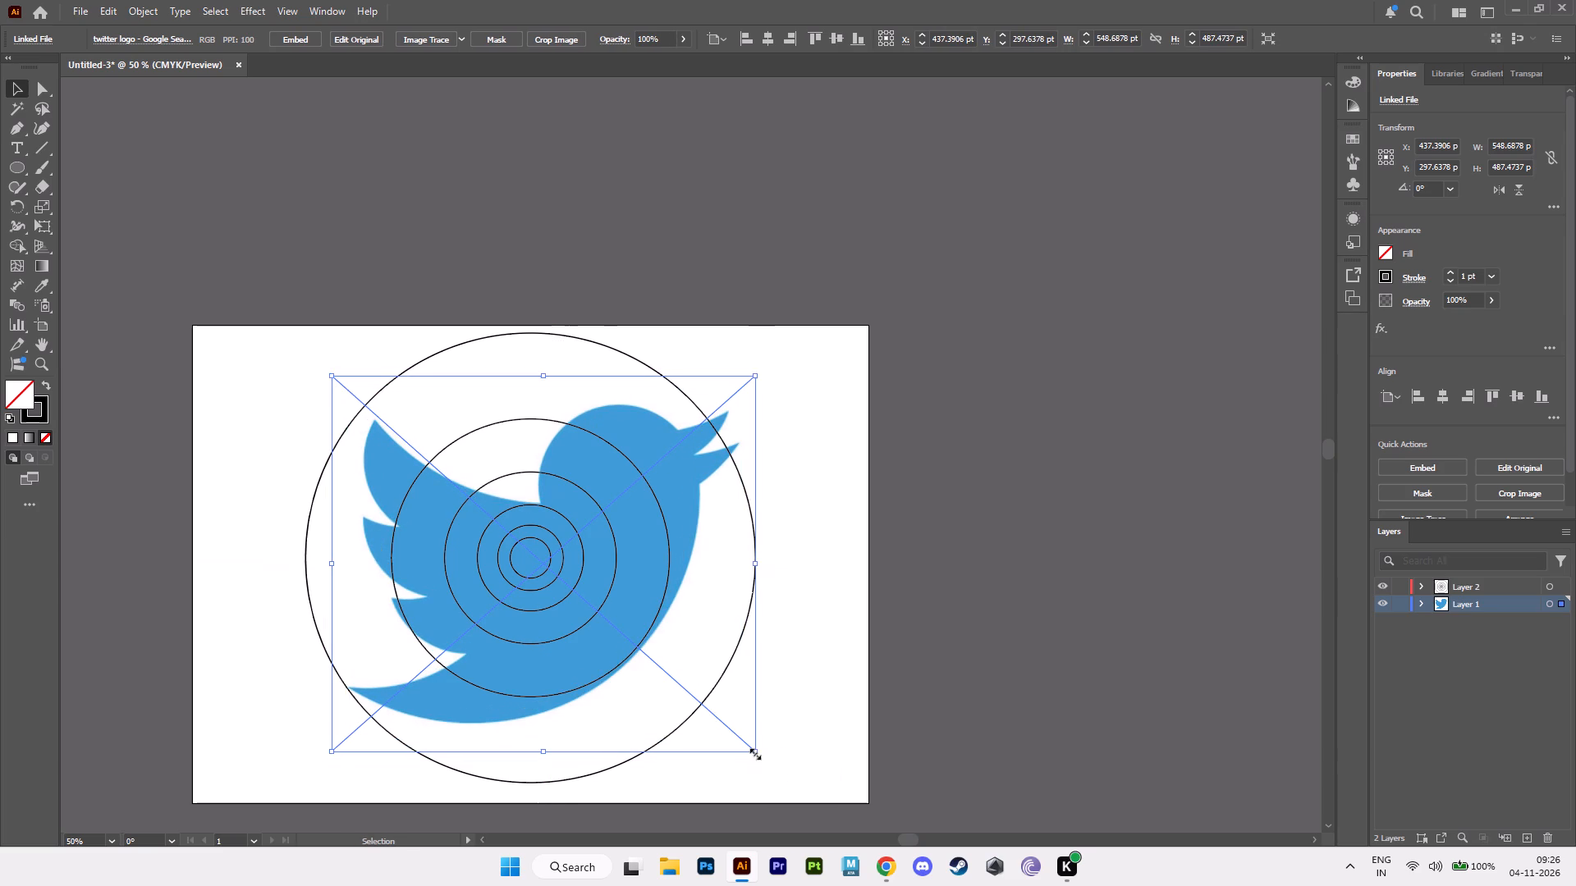
Deselect the bird image and lock Layer 1.
click(1182, 500)
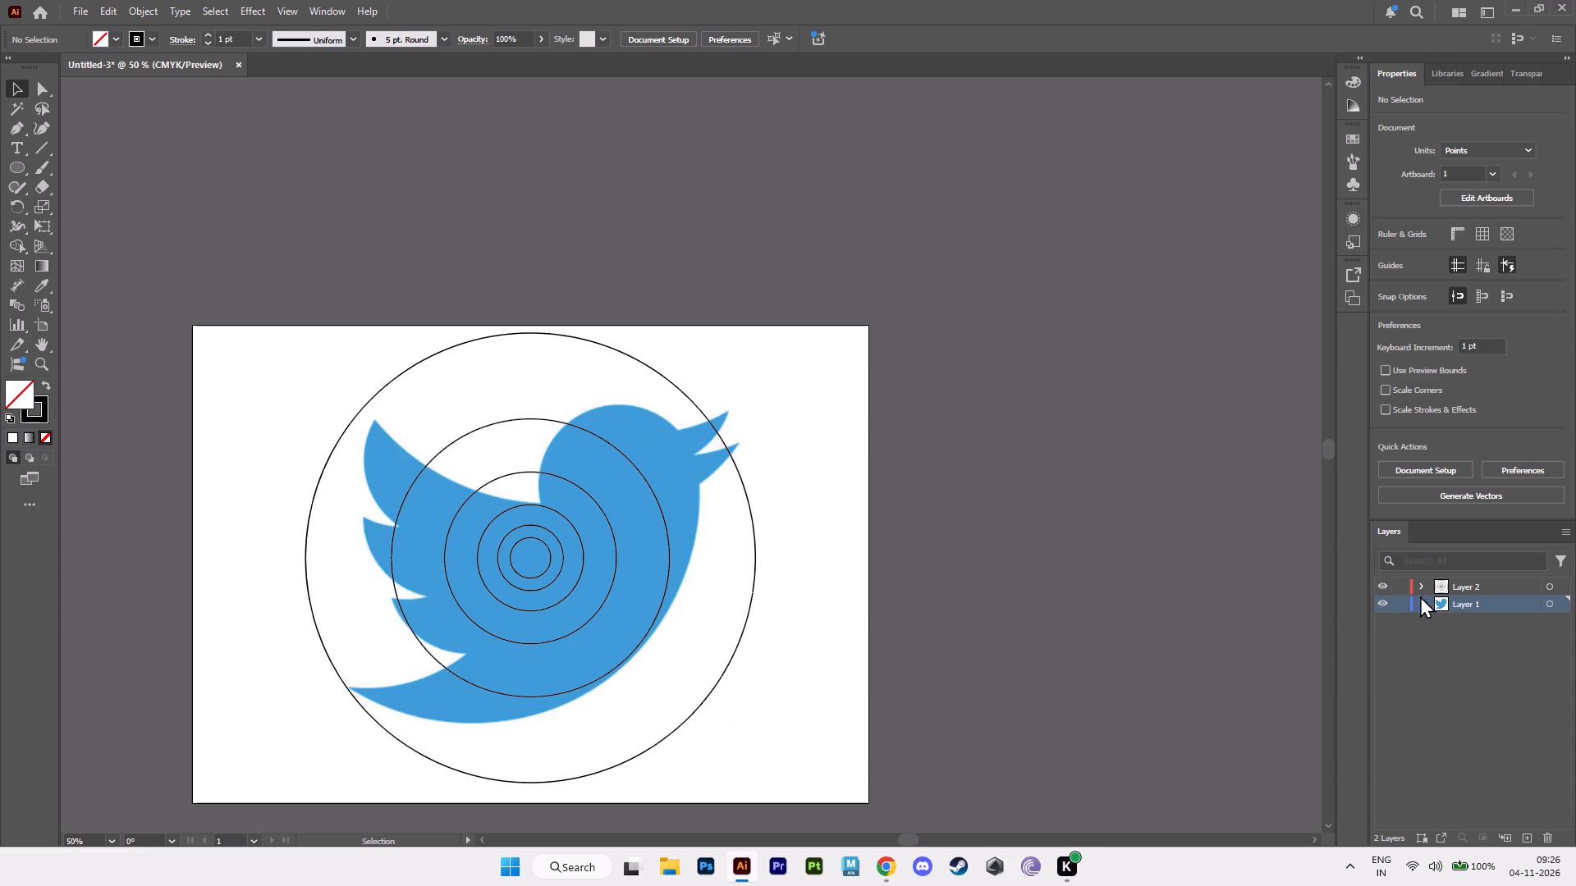
click(1398, 602)
Copy all the concentric circles straight across to beside the artboard's left edge, centred at about X -448, Y 290 pt.
drag(215, 275, 924, 820)
drag(924, 820, 925, 821)
alt+scroll(789, 596, down, 2)
alt+middle_drag(785, 593, 930, 562)
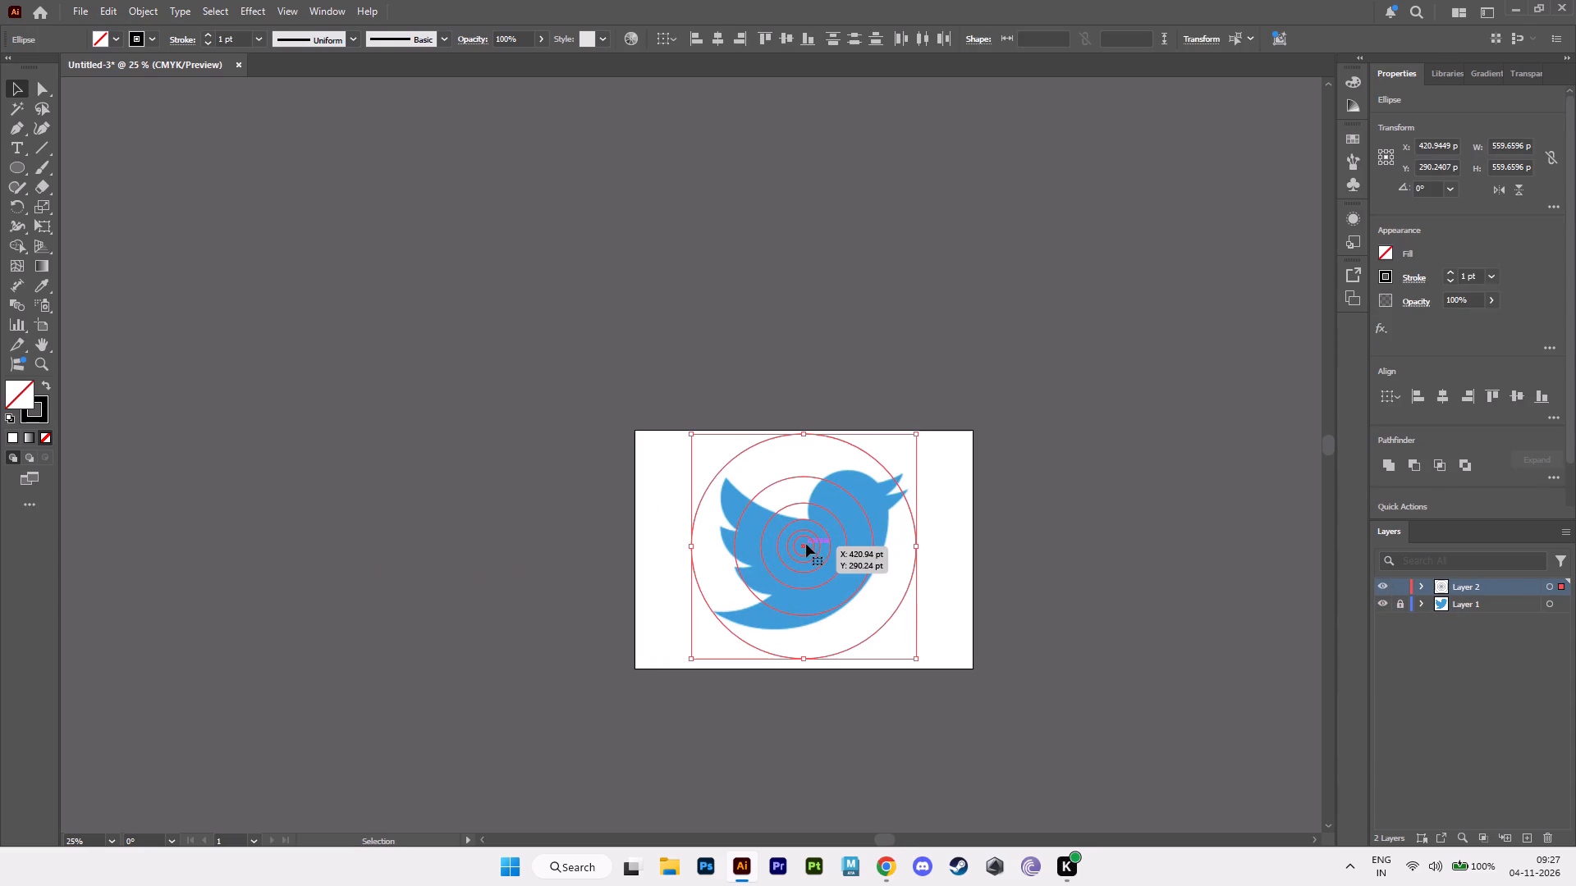
alt+drag(806, 544, 455, 544)
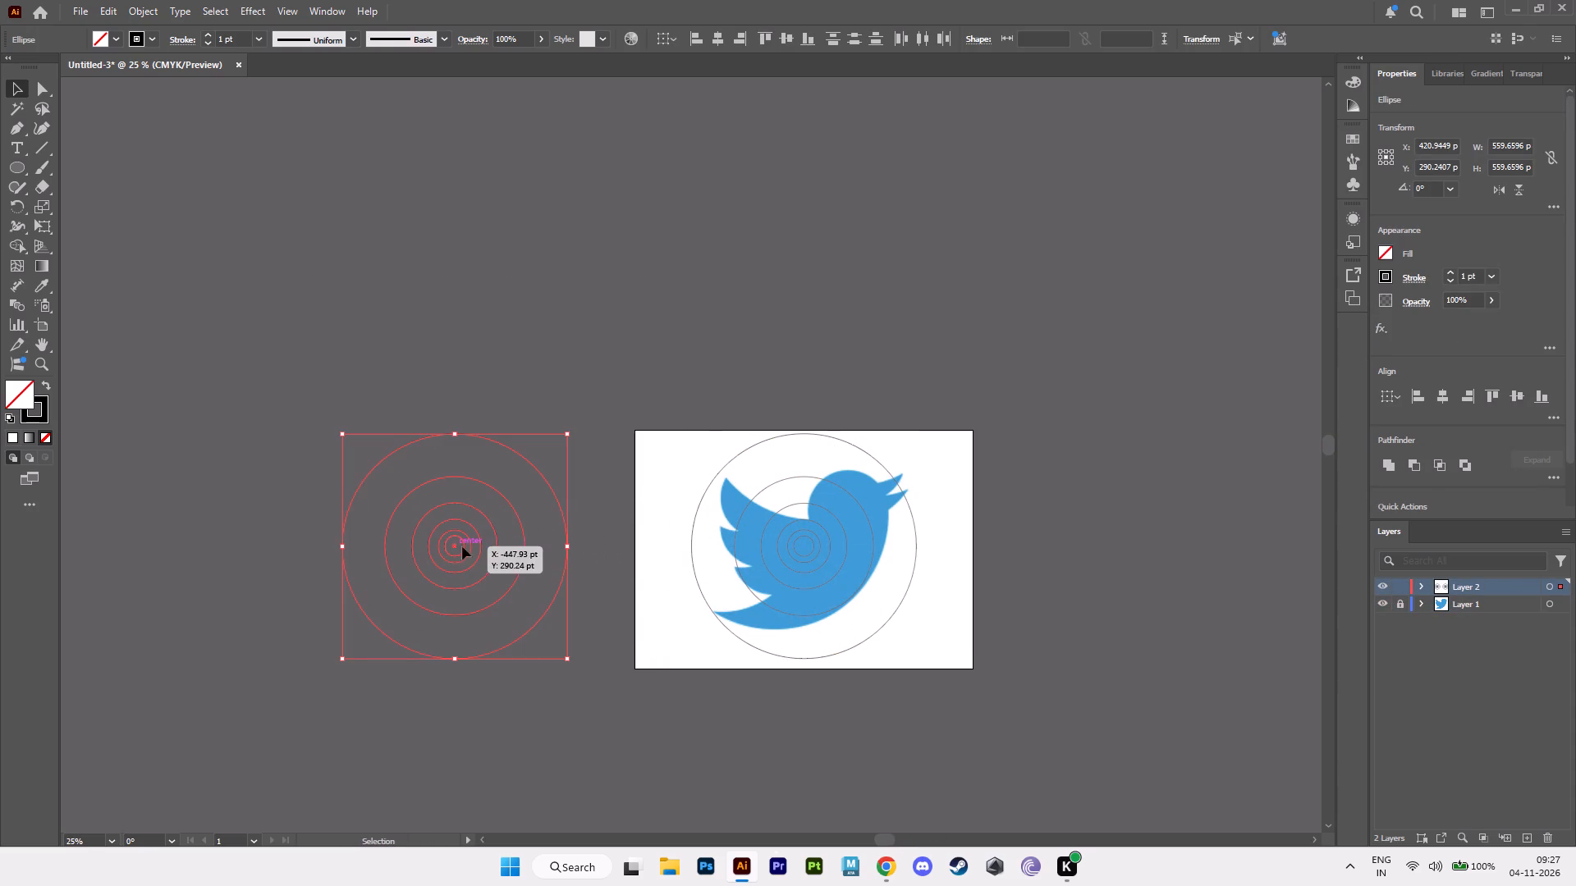
Delete the original concentric circles lying over the bird.
drag(637, 379, 1065, 785)
key(Delete)
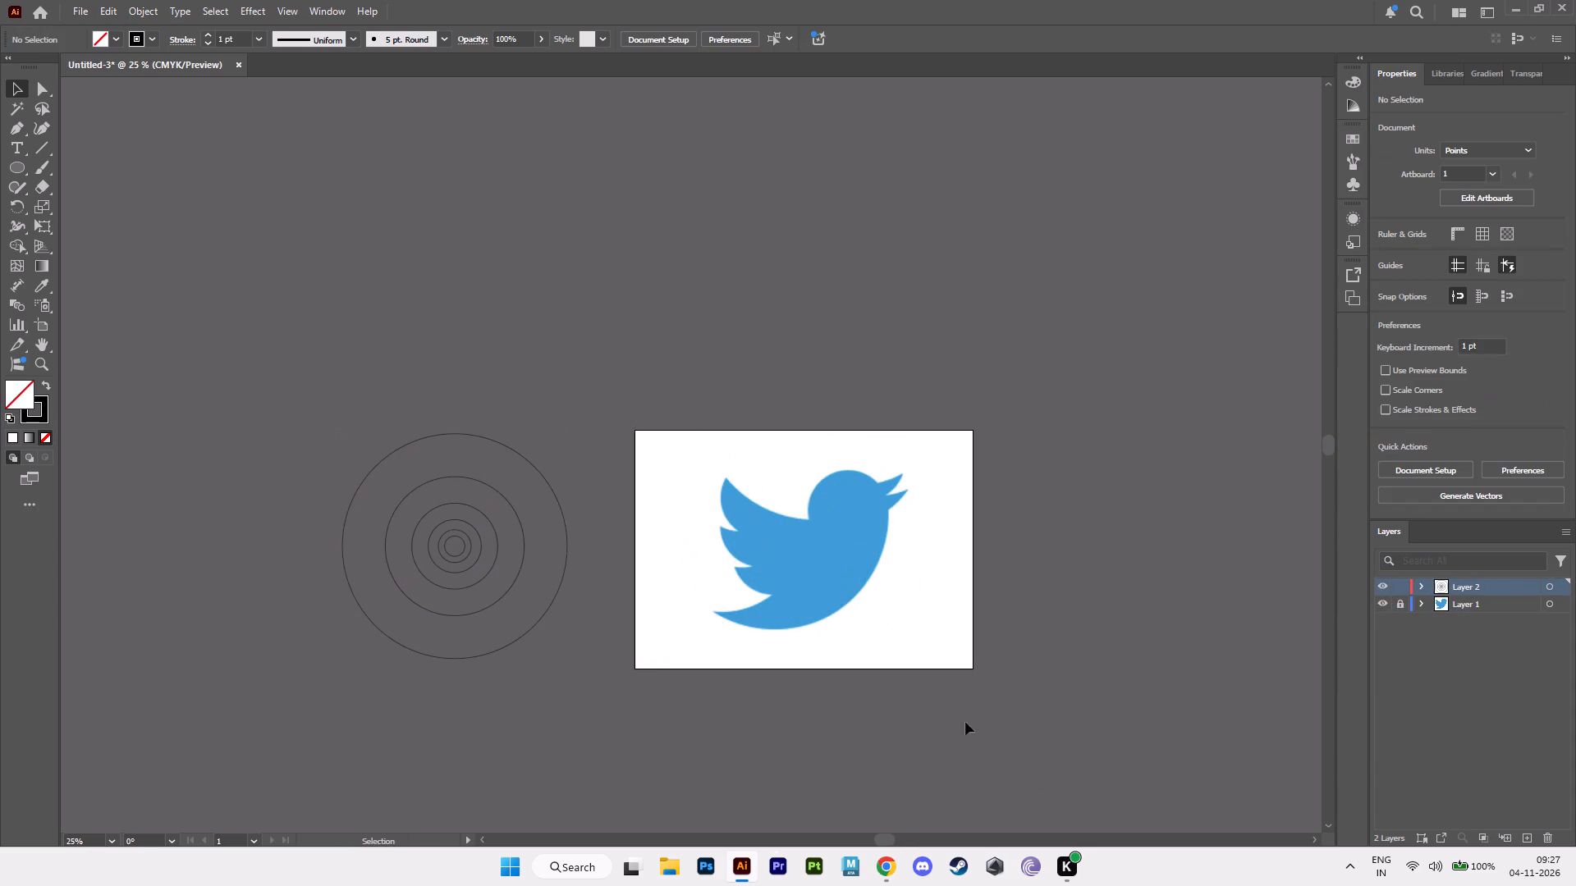
Place a copy of the largest circle over the bird, roughly following its belly curve, centred at about X 351, Y 213 pt.
alt+scroll(902, 660, up, 2)
alt+middle_drag(863, 653, 1154, 751)
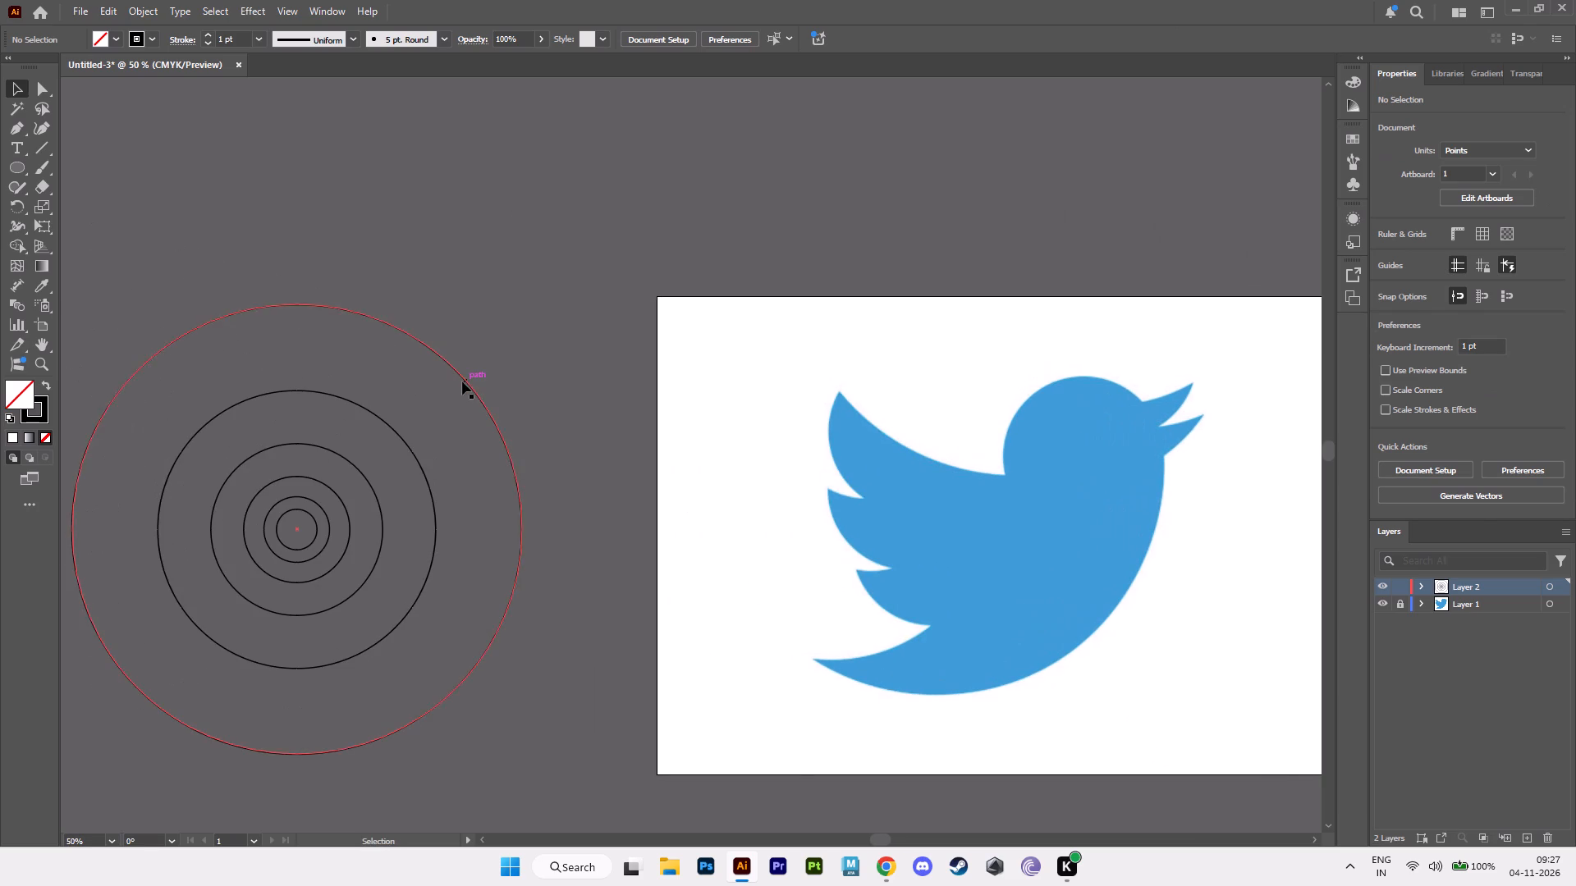
click(462, 381)
alt+drag(462, 381, 1116, 345)
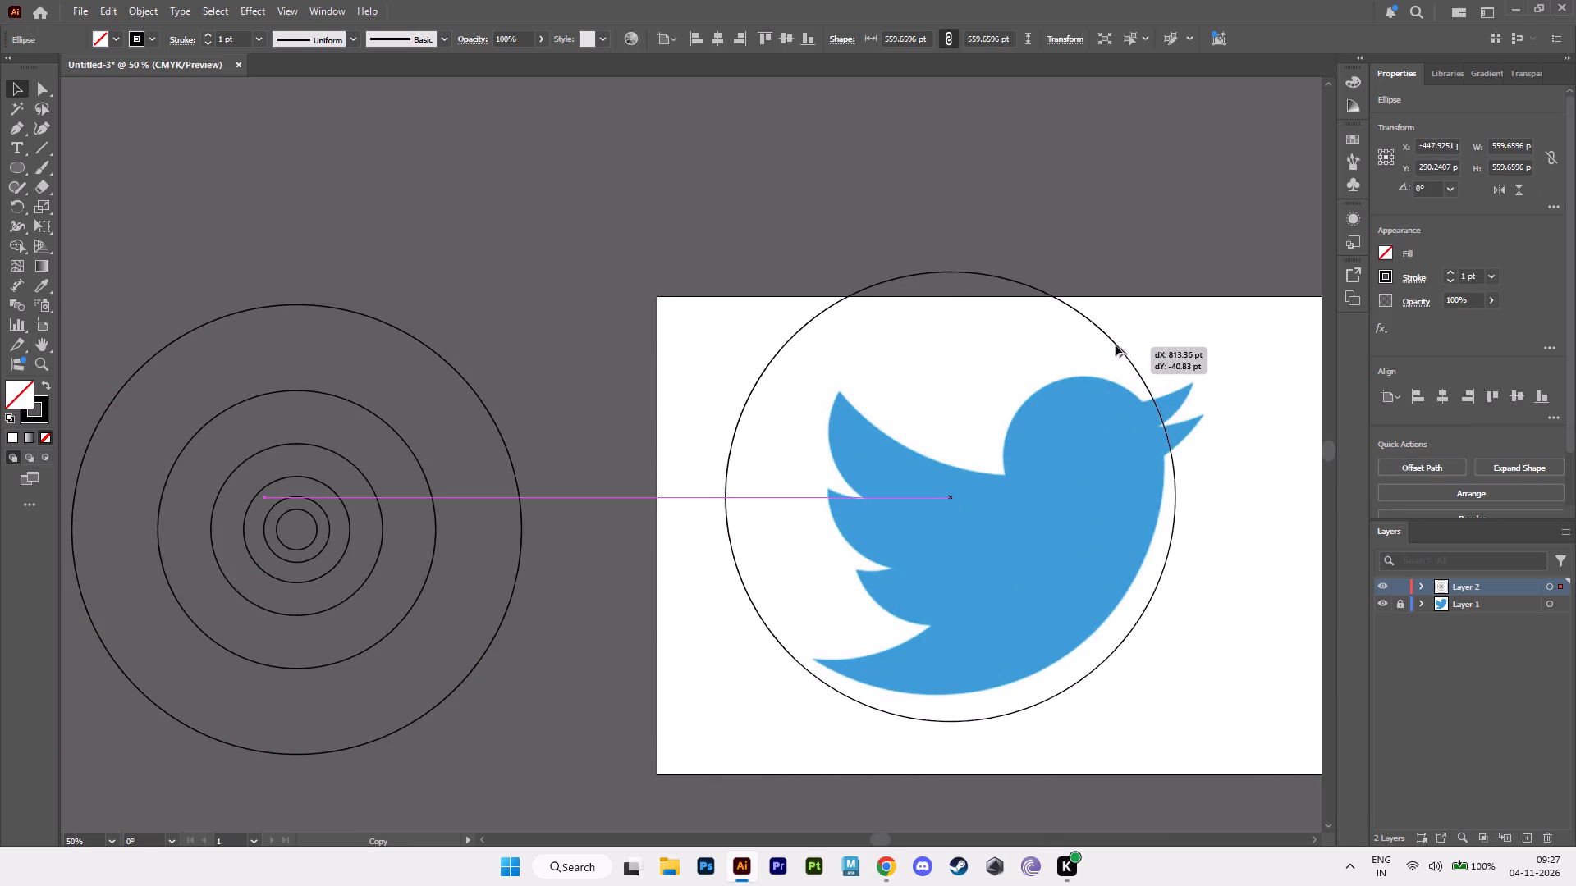
alt+drag(1116, 345, 1111, 317)
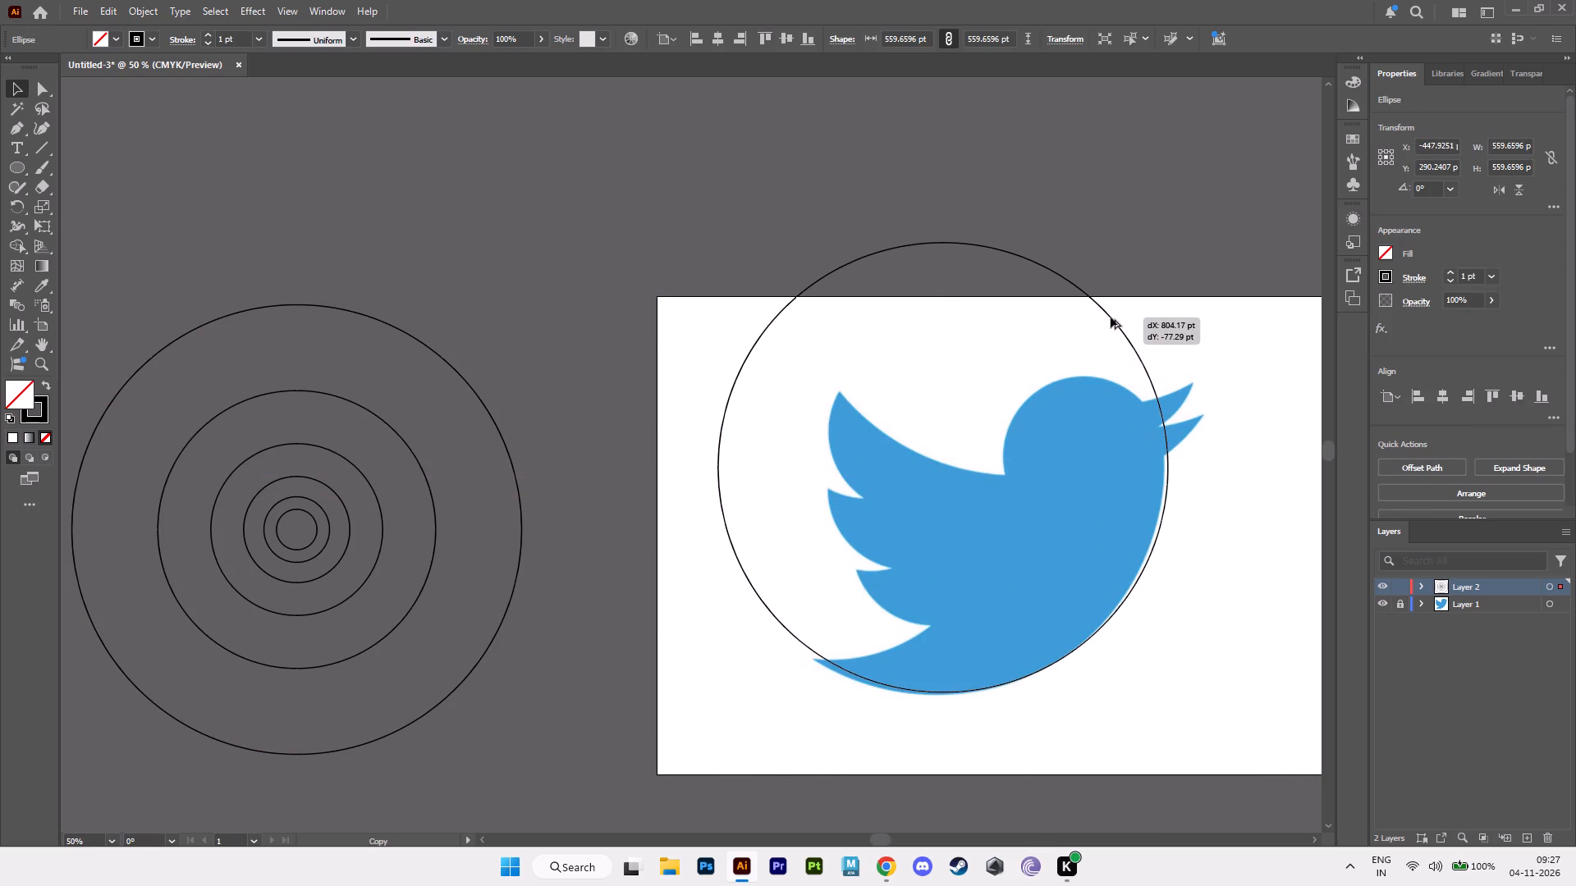
alt+drag(1111, 317, 1106, 317)
Nudge the circle copy to about X 350, Y 218 pt so it follows the bird's belly and tail curve, and deselect it.
alt+scroll(1199, 584, up, 1)
alt+middle_drag(1199, 585, 1077, 551)
alt+scroll(1076, 550, up, 1)
alt+middle_drag(1076, 550, 1100, 556)
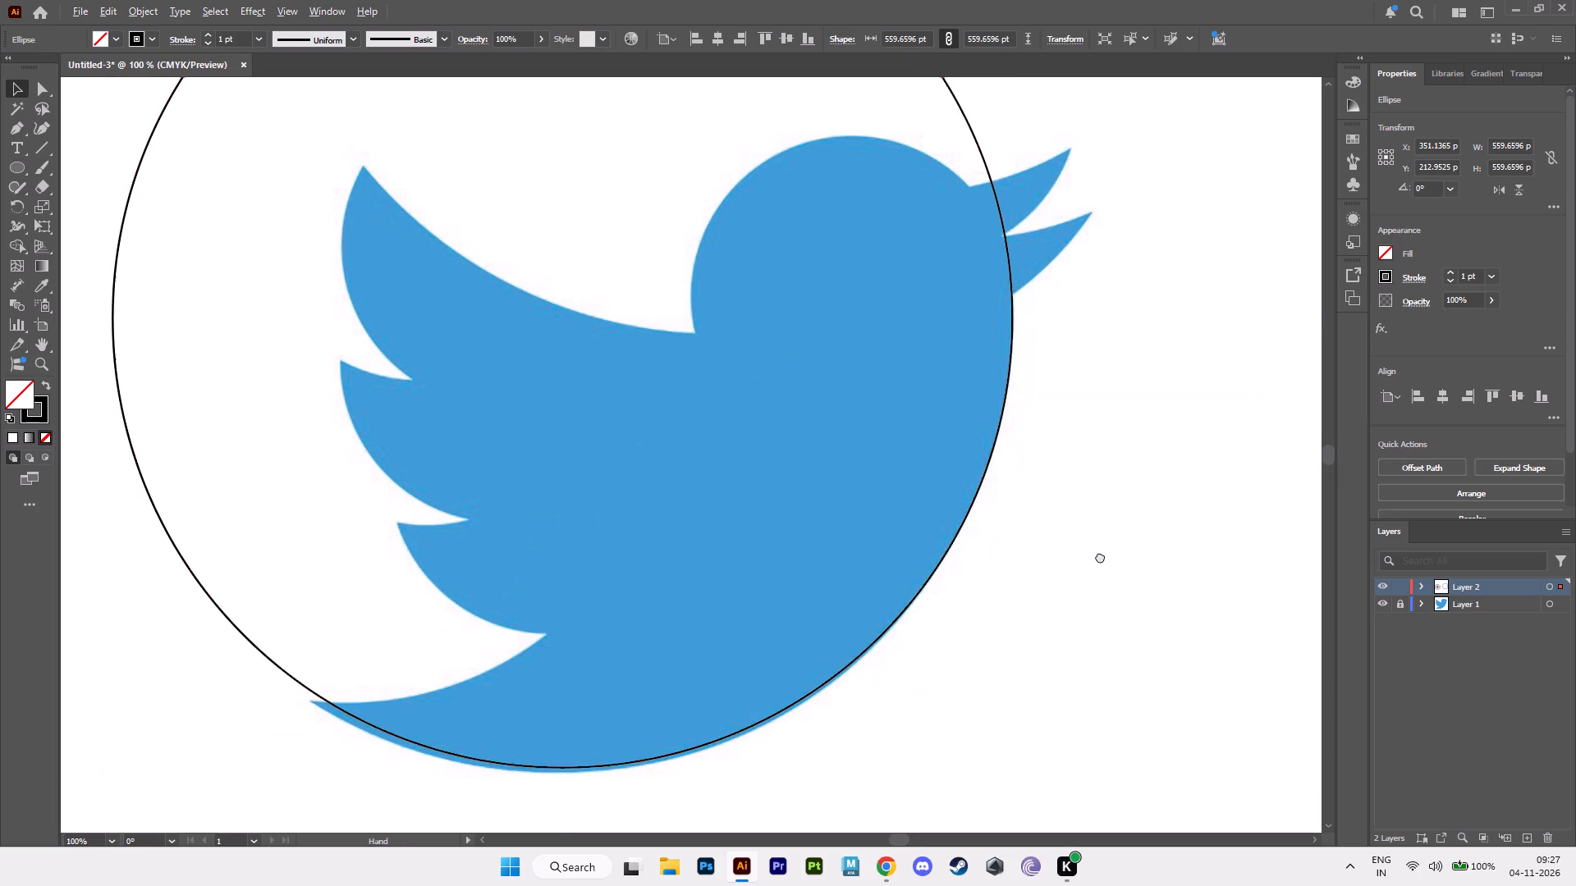
alt+middle_drag(1100, 556, 1103, 557)
key(Down)
key(Left)
key(Down)
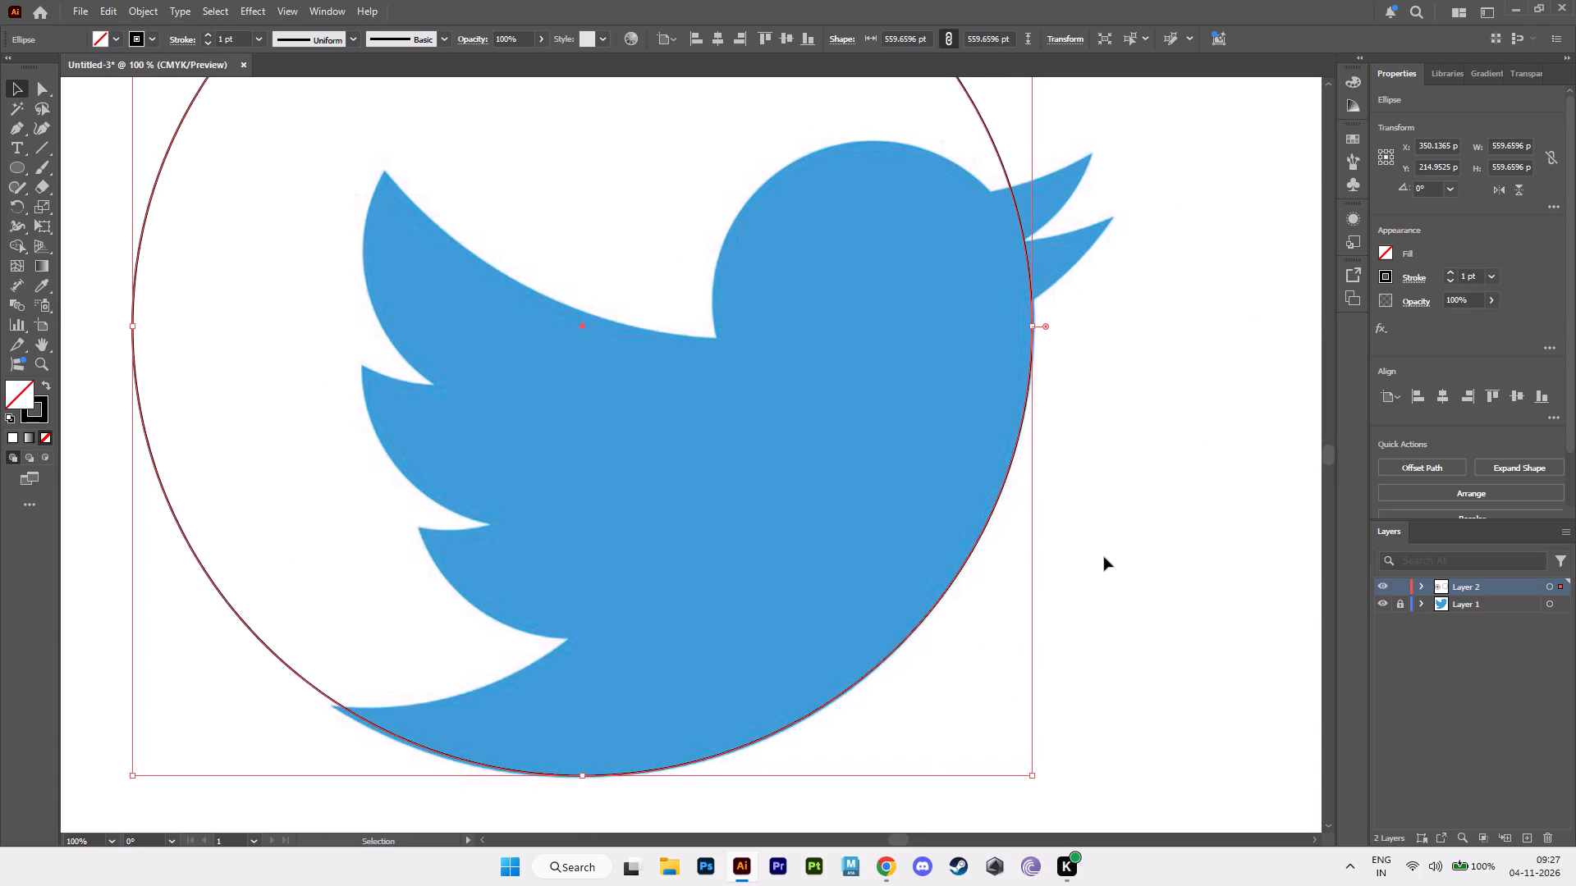
key(Left)
key(Down)
key(Left)
key(Down)
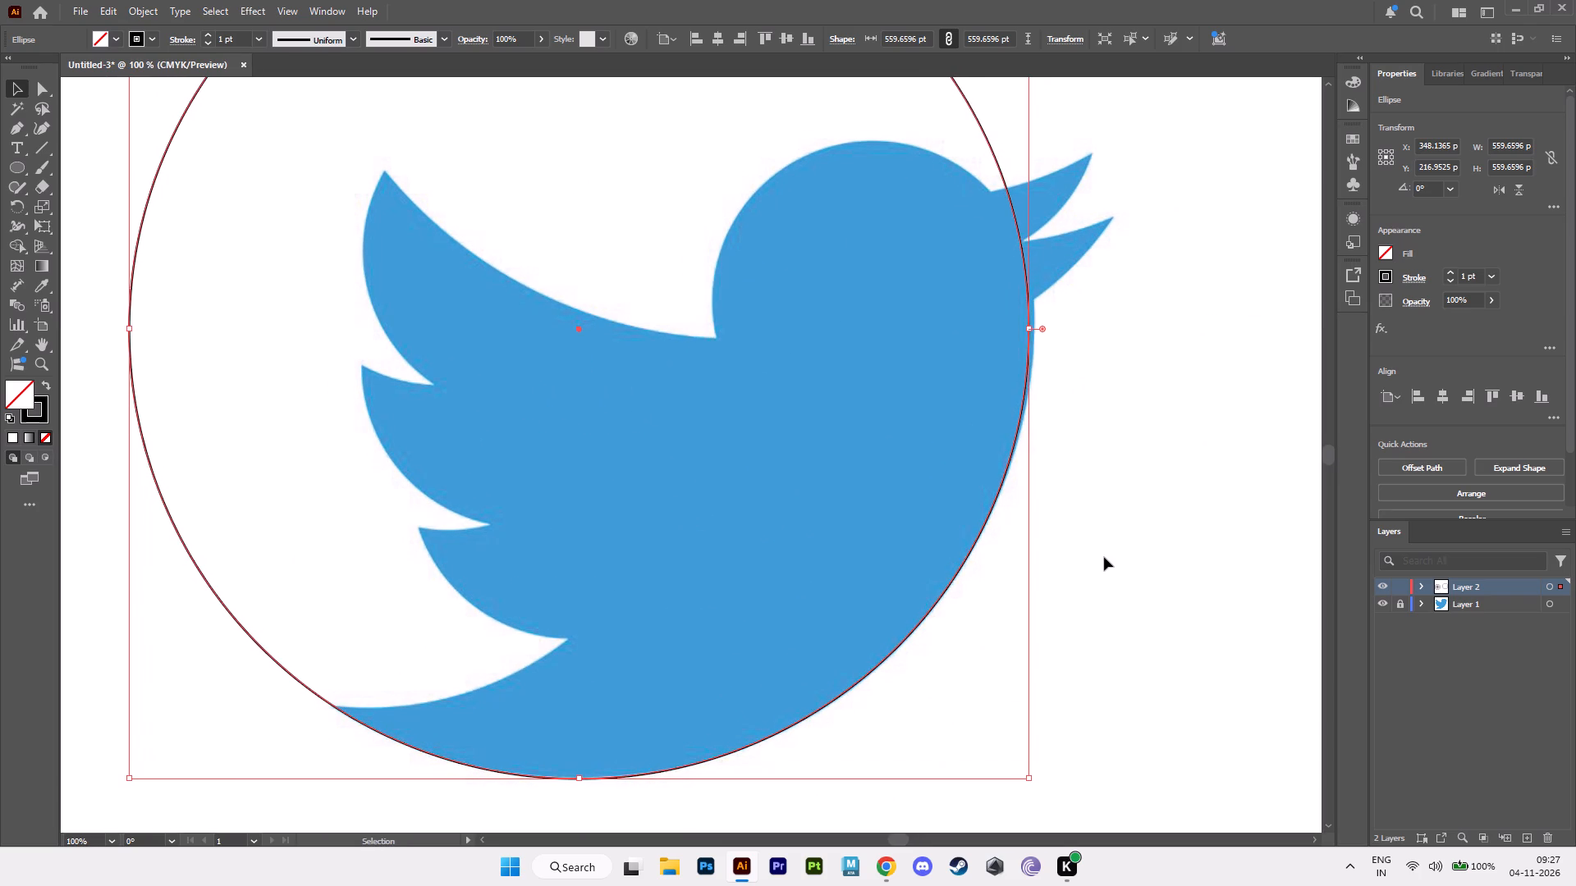
key(Right)
key(Right)
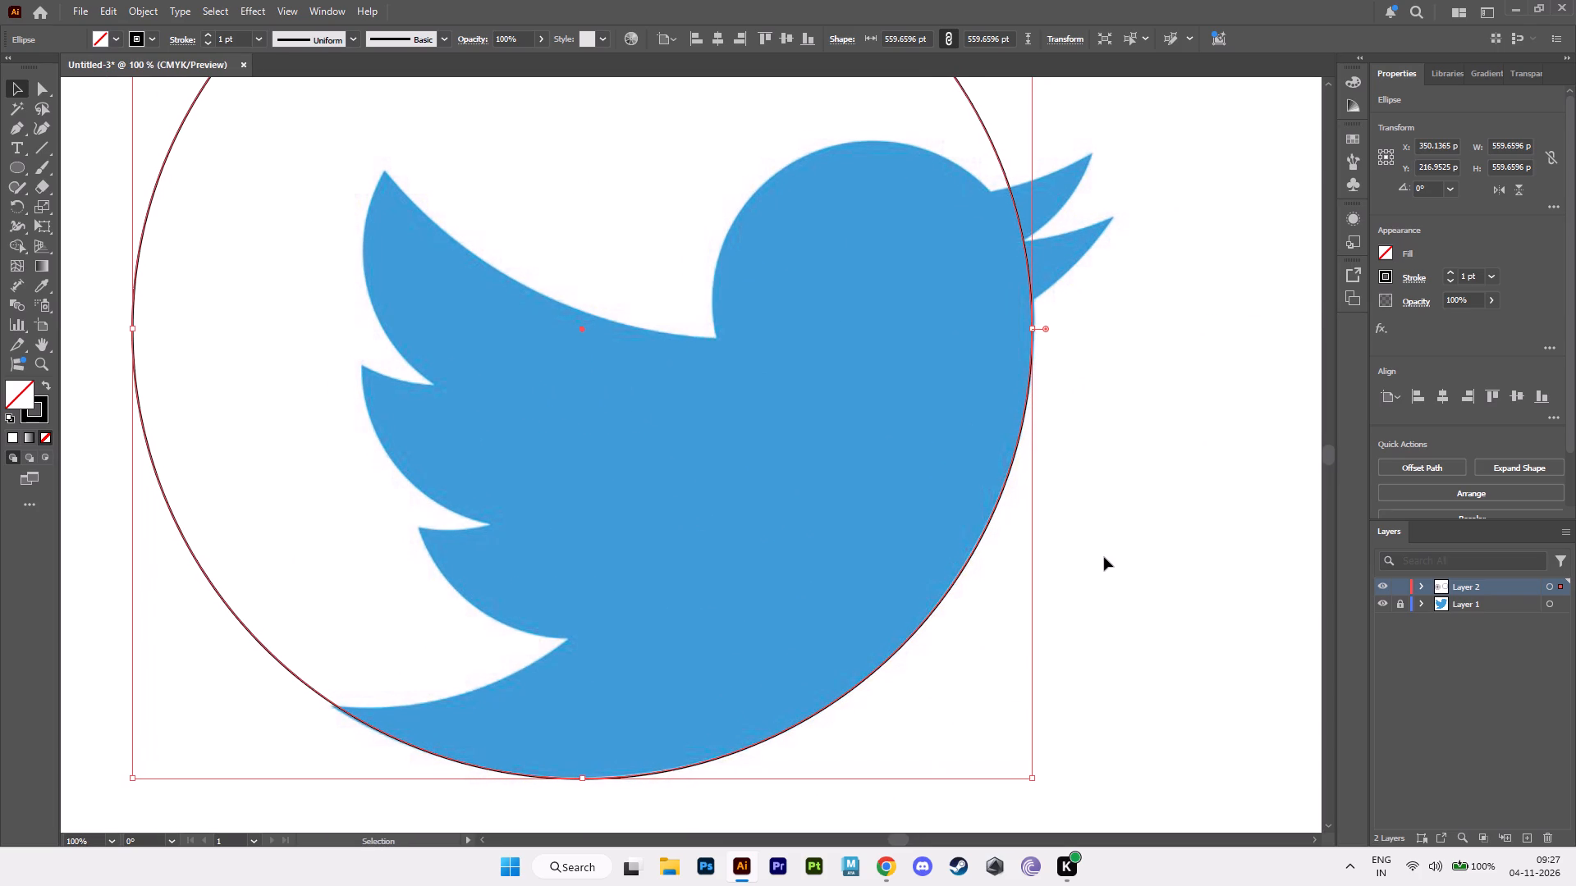
key(Down)
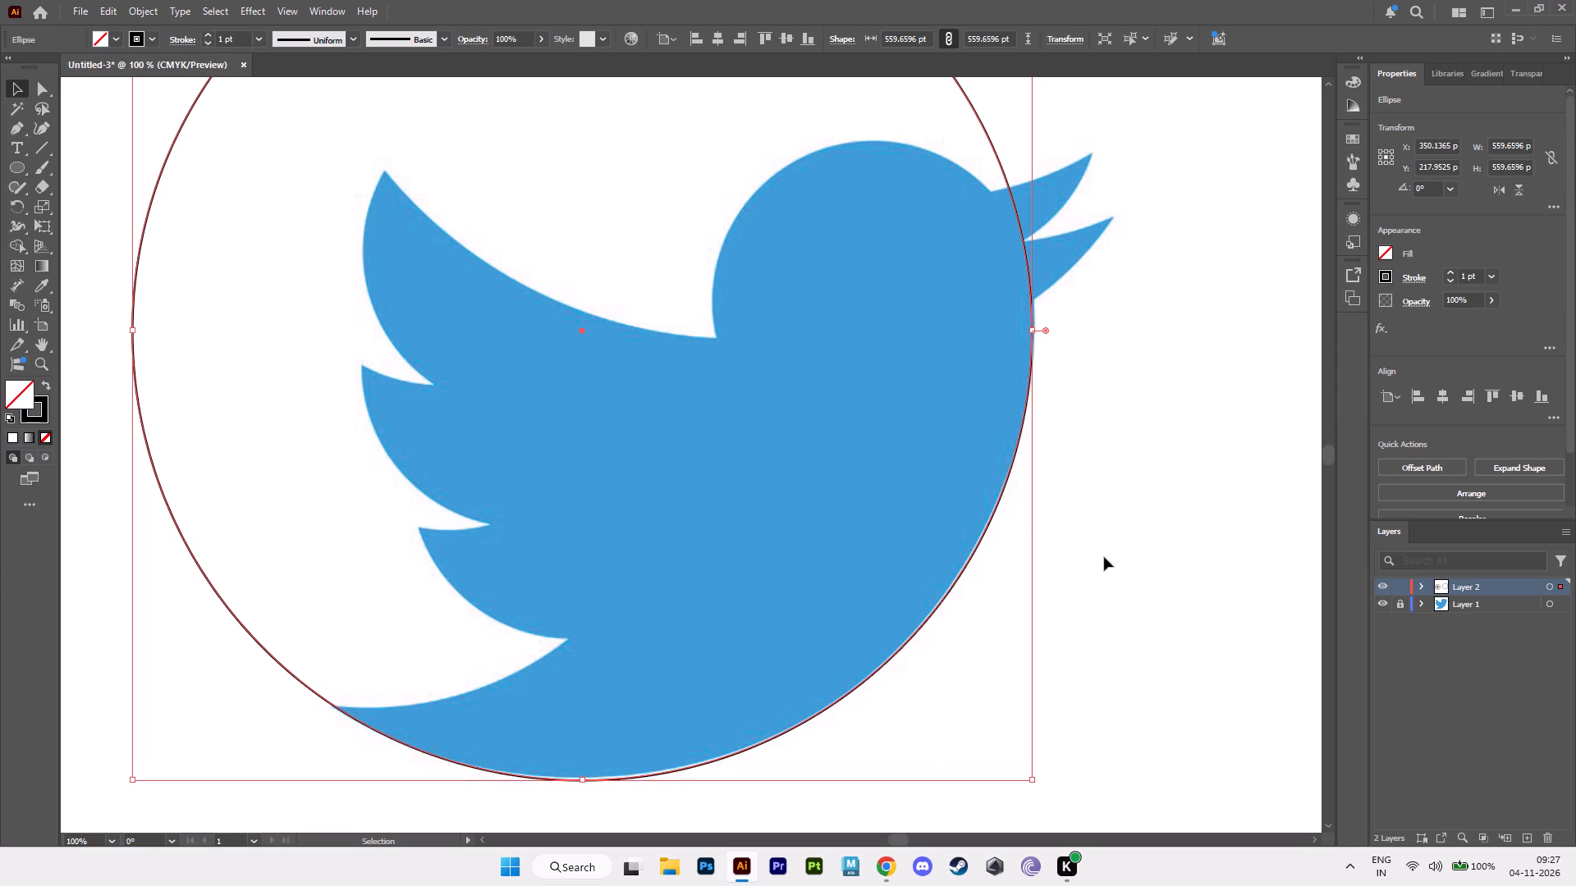
click(1137, 518)
click(1033, 376)
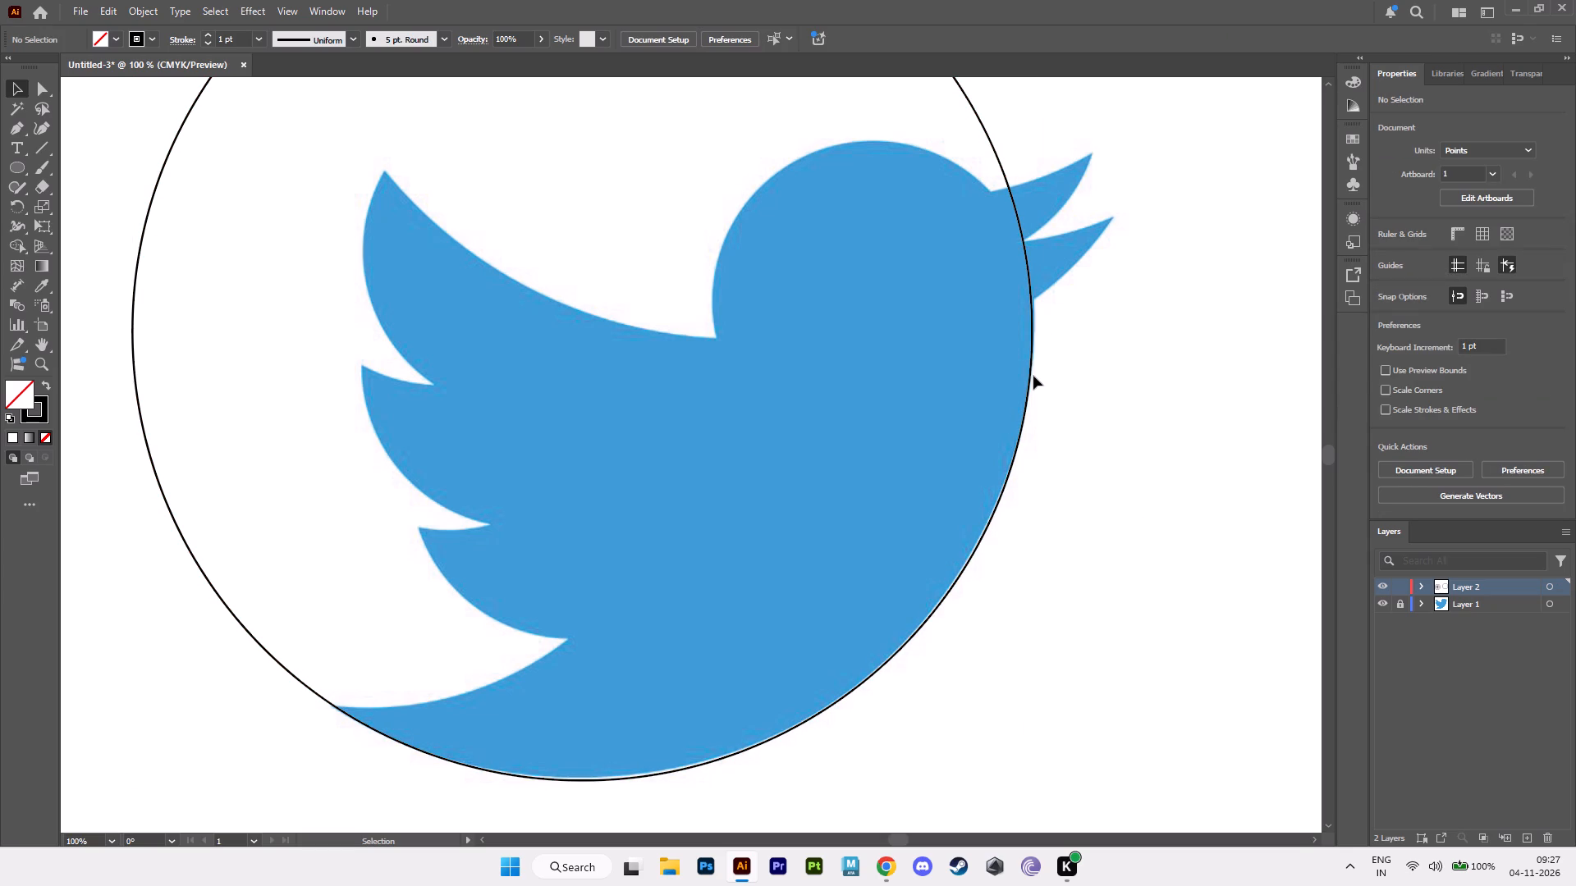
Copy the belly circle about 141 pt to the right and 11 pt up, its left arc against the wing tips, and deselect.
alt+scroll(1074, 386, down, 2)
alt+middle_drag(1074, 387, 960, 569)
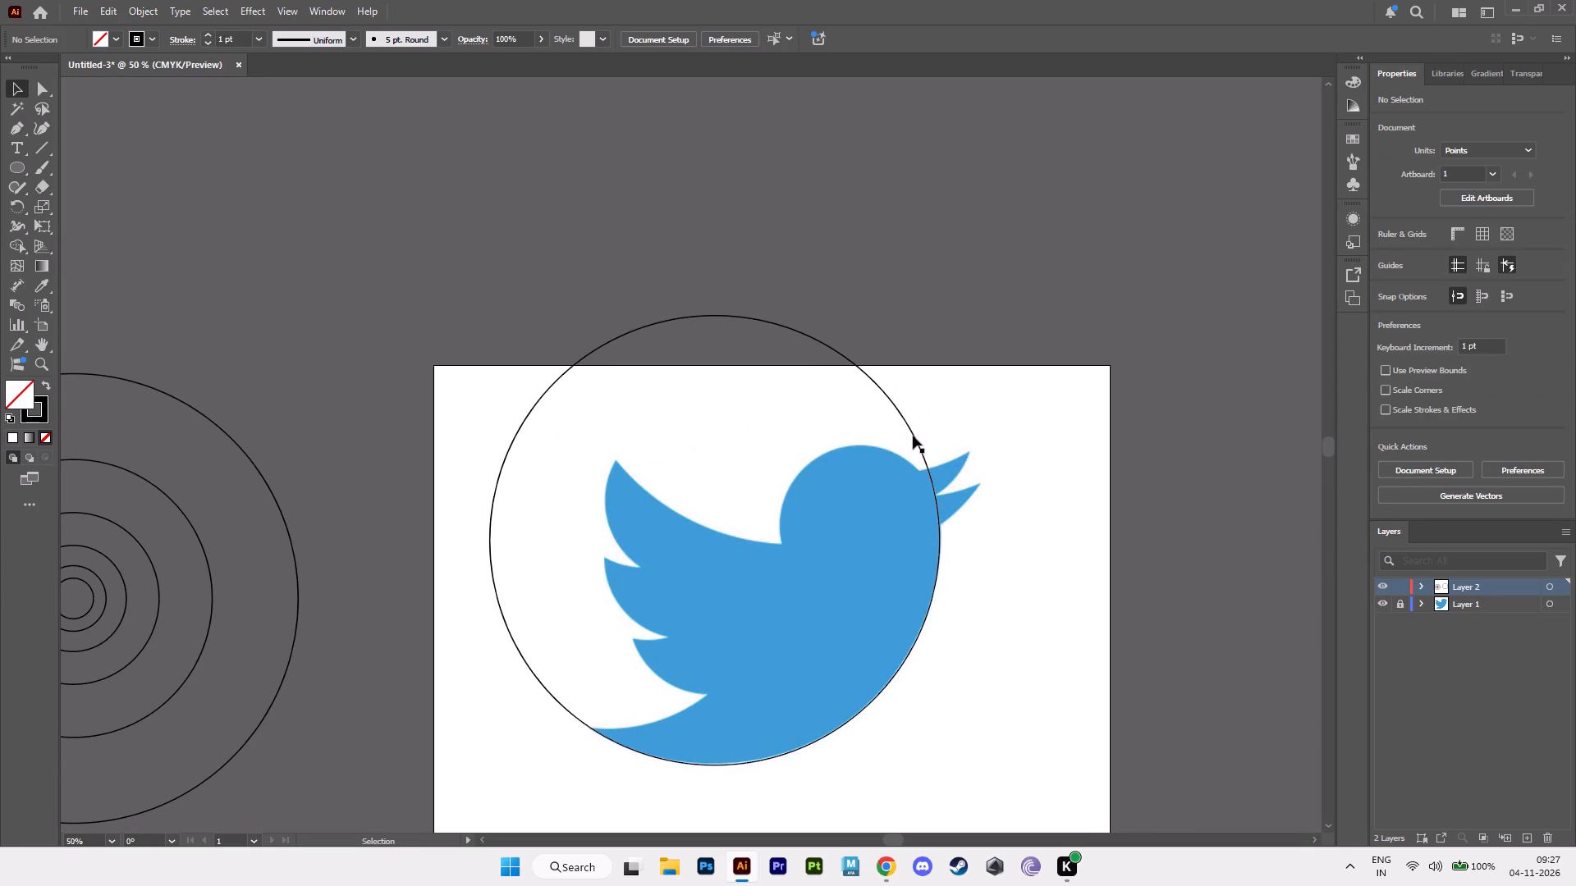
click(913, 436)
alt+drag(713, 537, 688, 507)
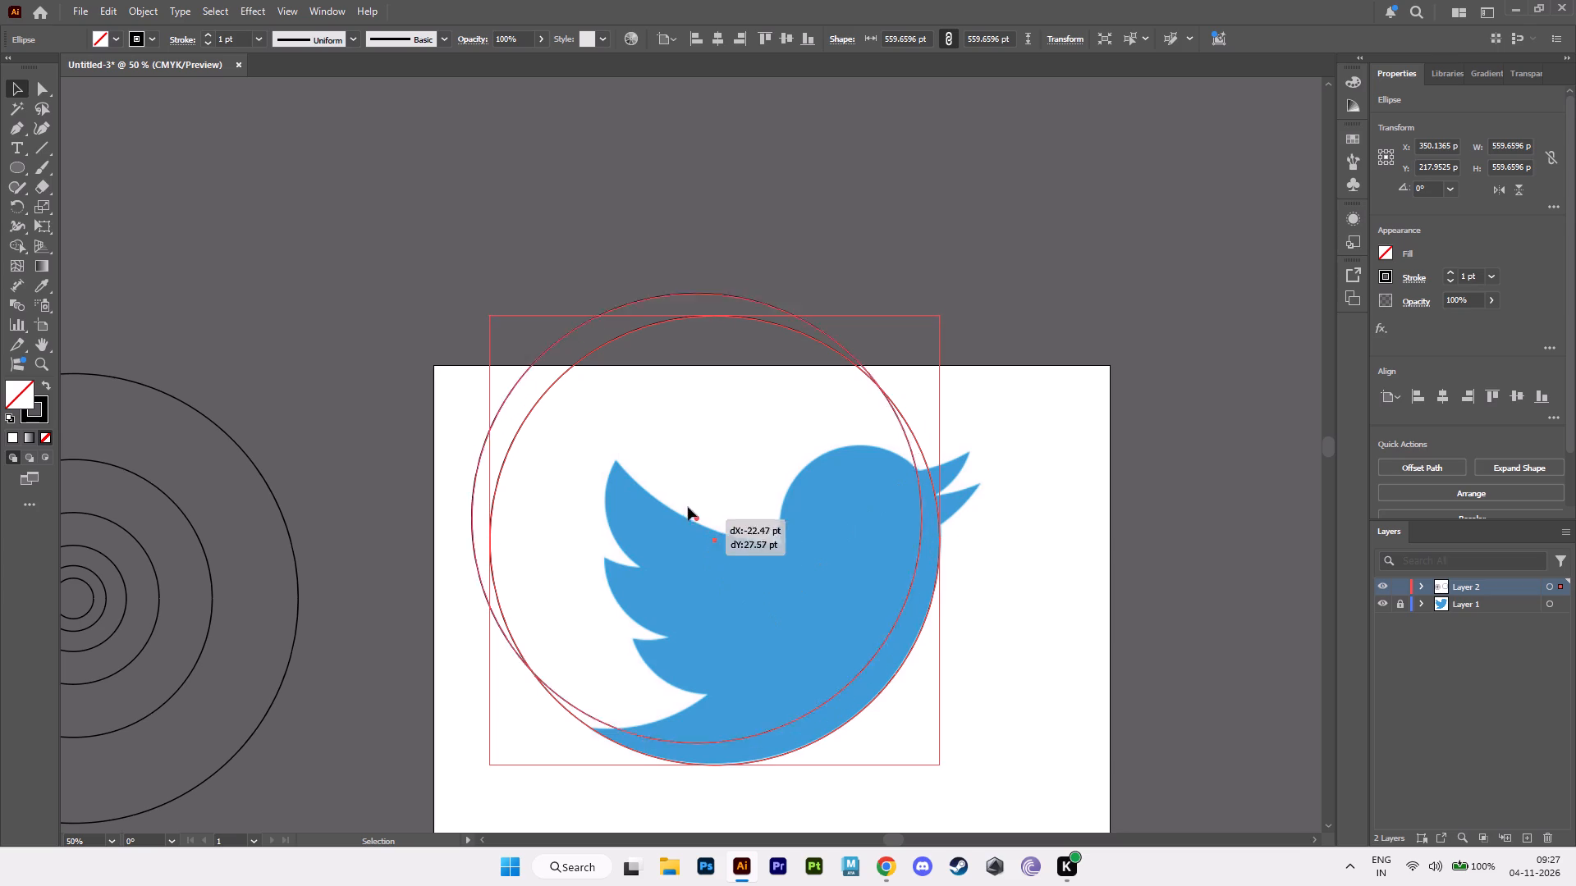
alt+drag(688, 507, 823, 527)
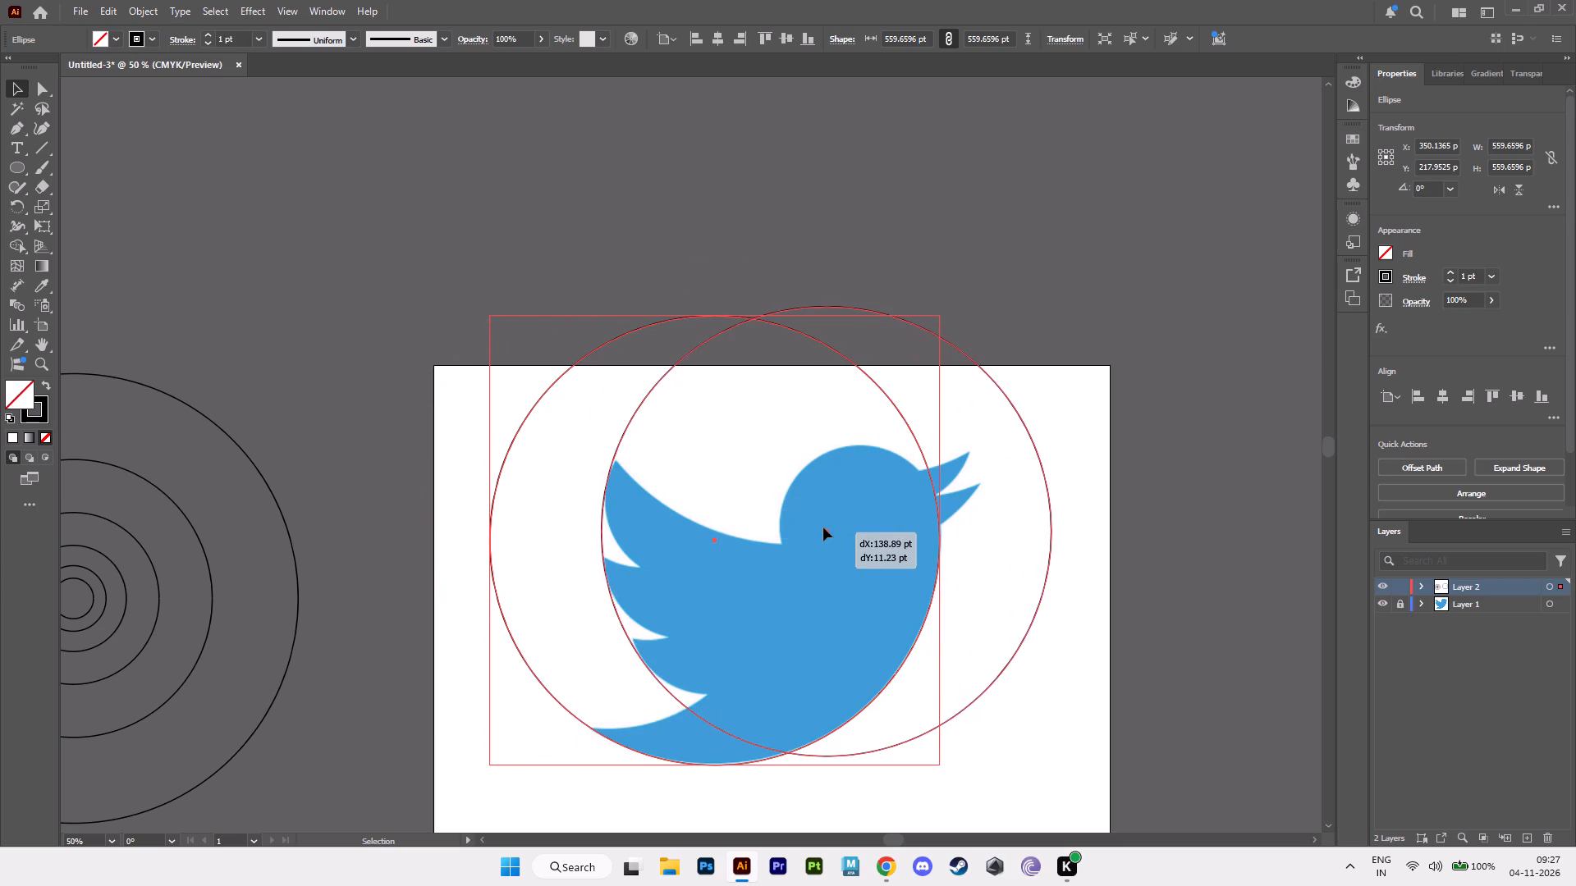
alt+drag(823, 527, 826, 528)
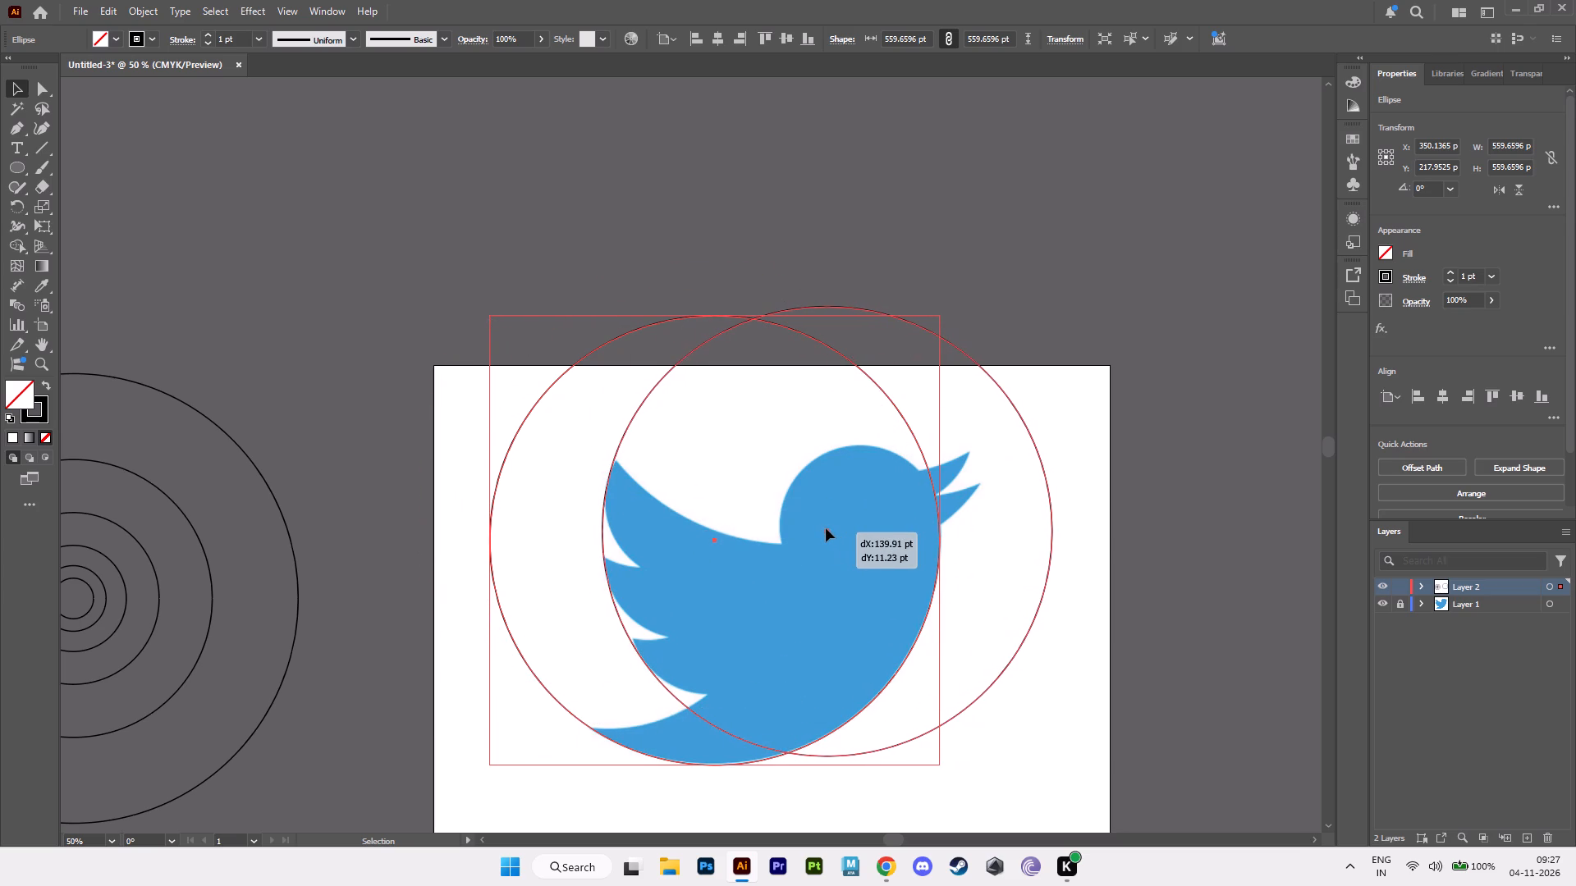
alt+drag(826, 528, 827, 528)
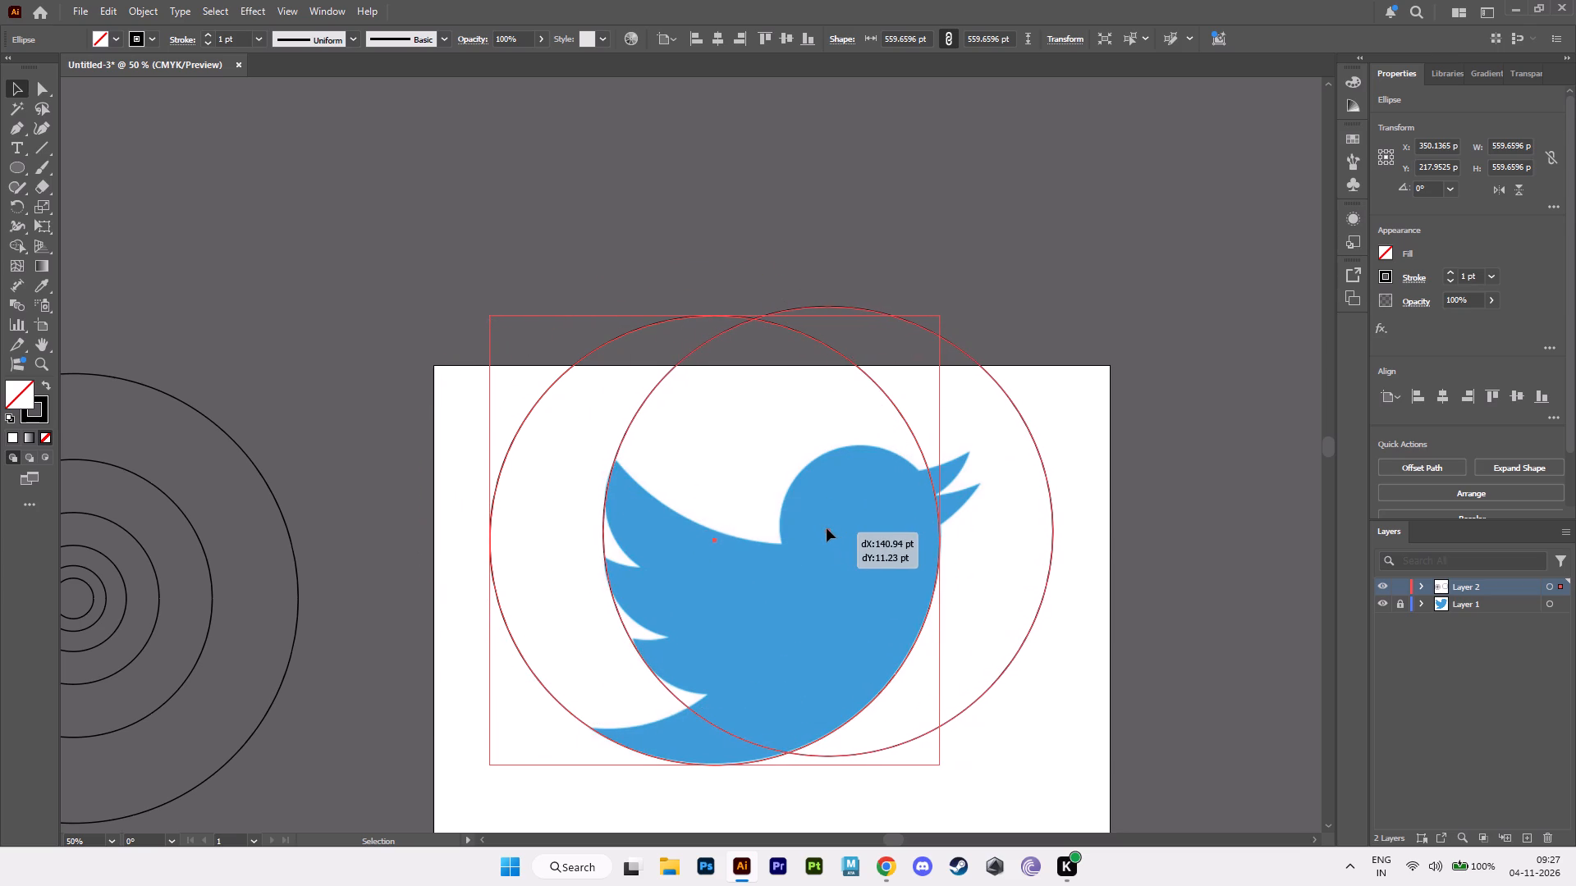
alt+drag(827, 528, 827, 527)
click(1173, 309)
Examine how closely the second circle's left arc fits the bird's wing feather tips.
alt+scroll(865, 532, up, 2)
alt+middle_drag(694, 596, 756, 587)
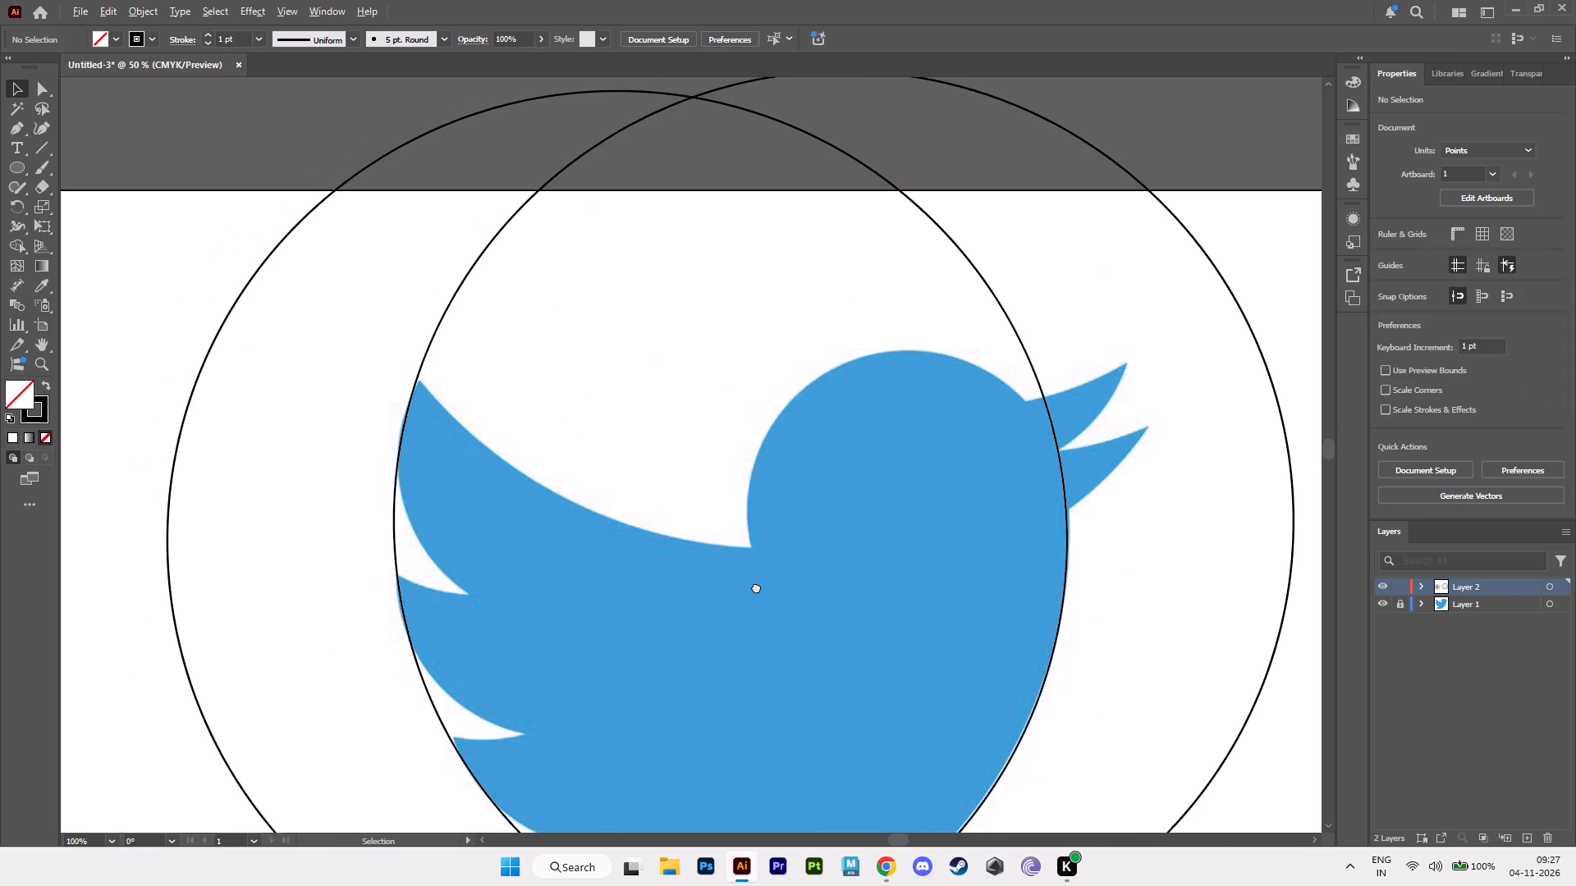
alt+middle_drag(756, 587, 823, 477)
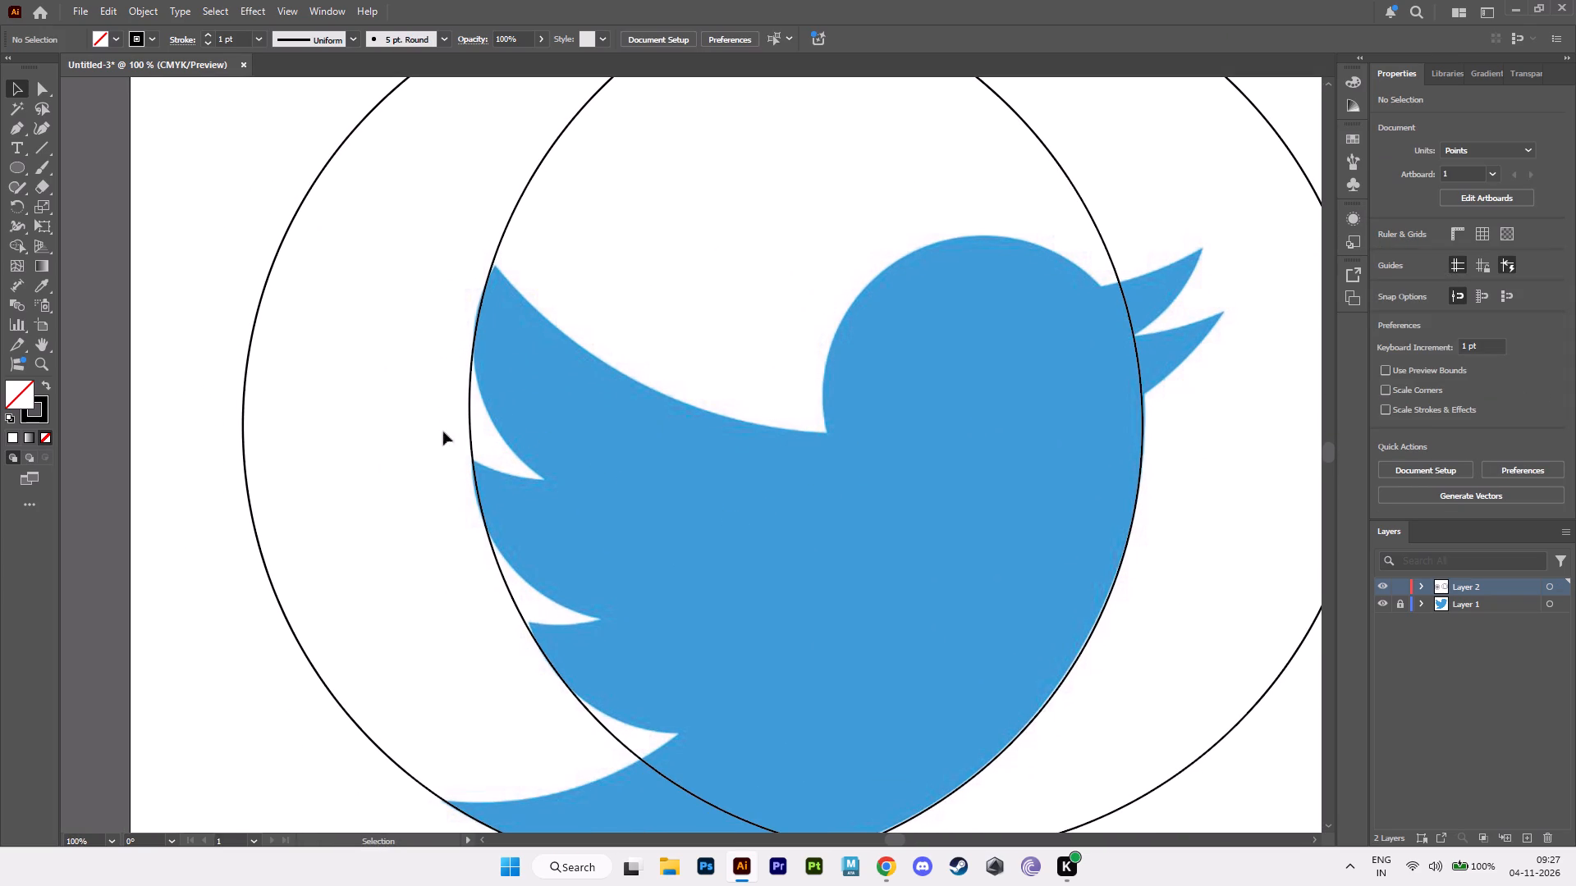
alt+scroll(715, 612, down, 2)
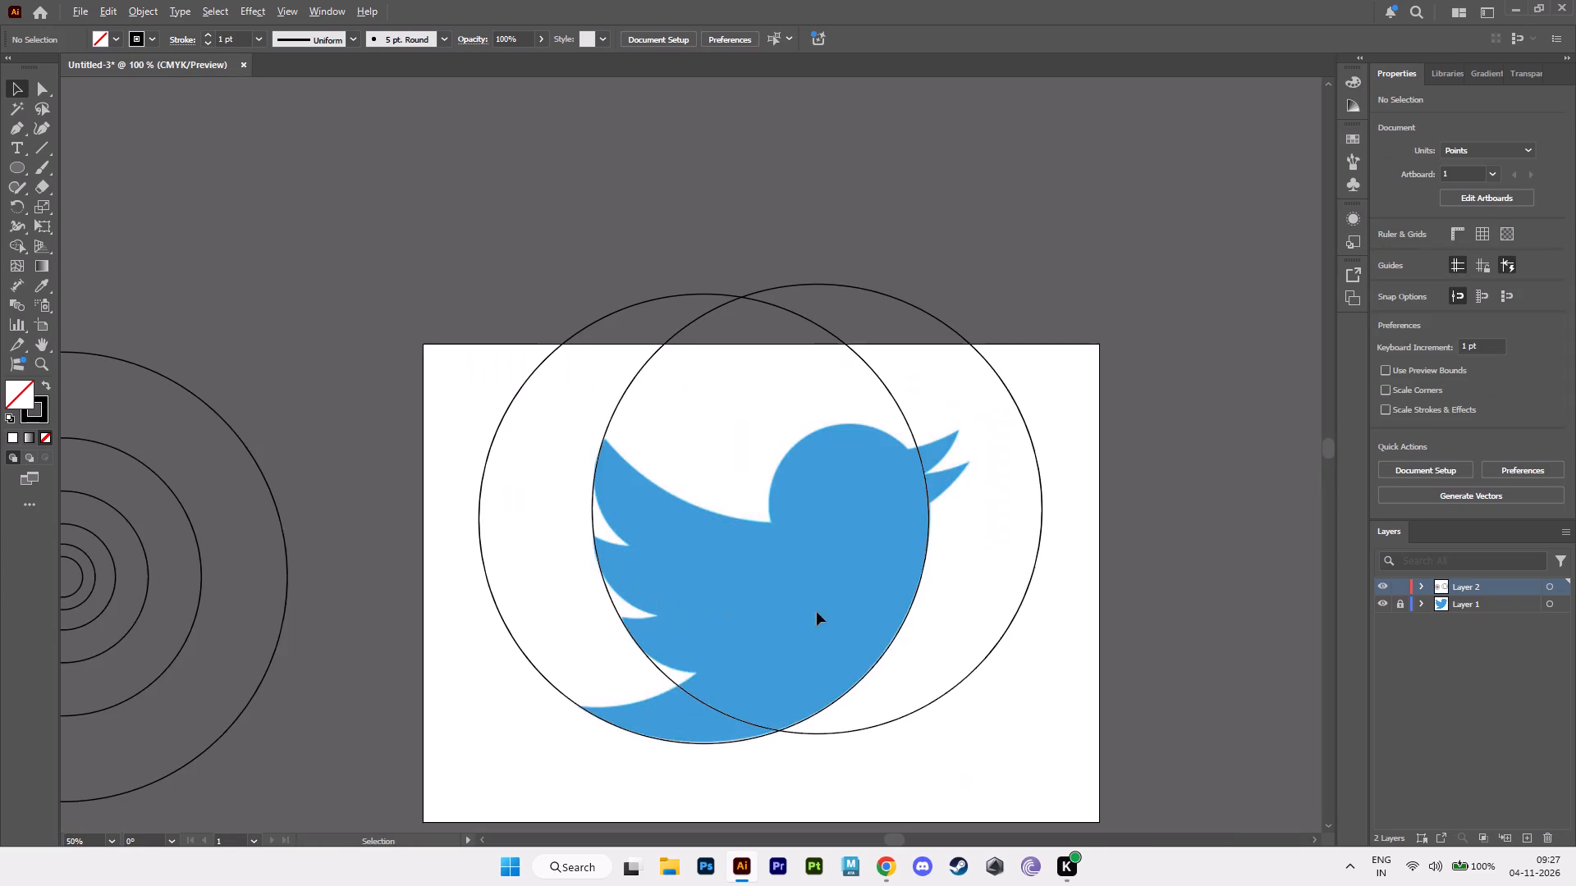
alt+middle_drag(817, 612, 644, 564)
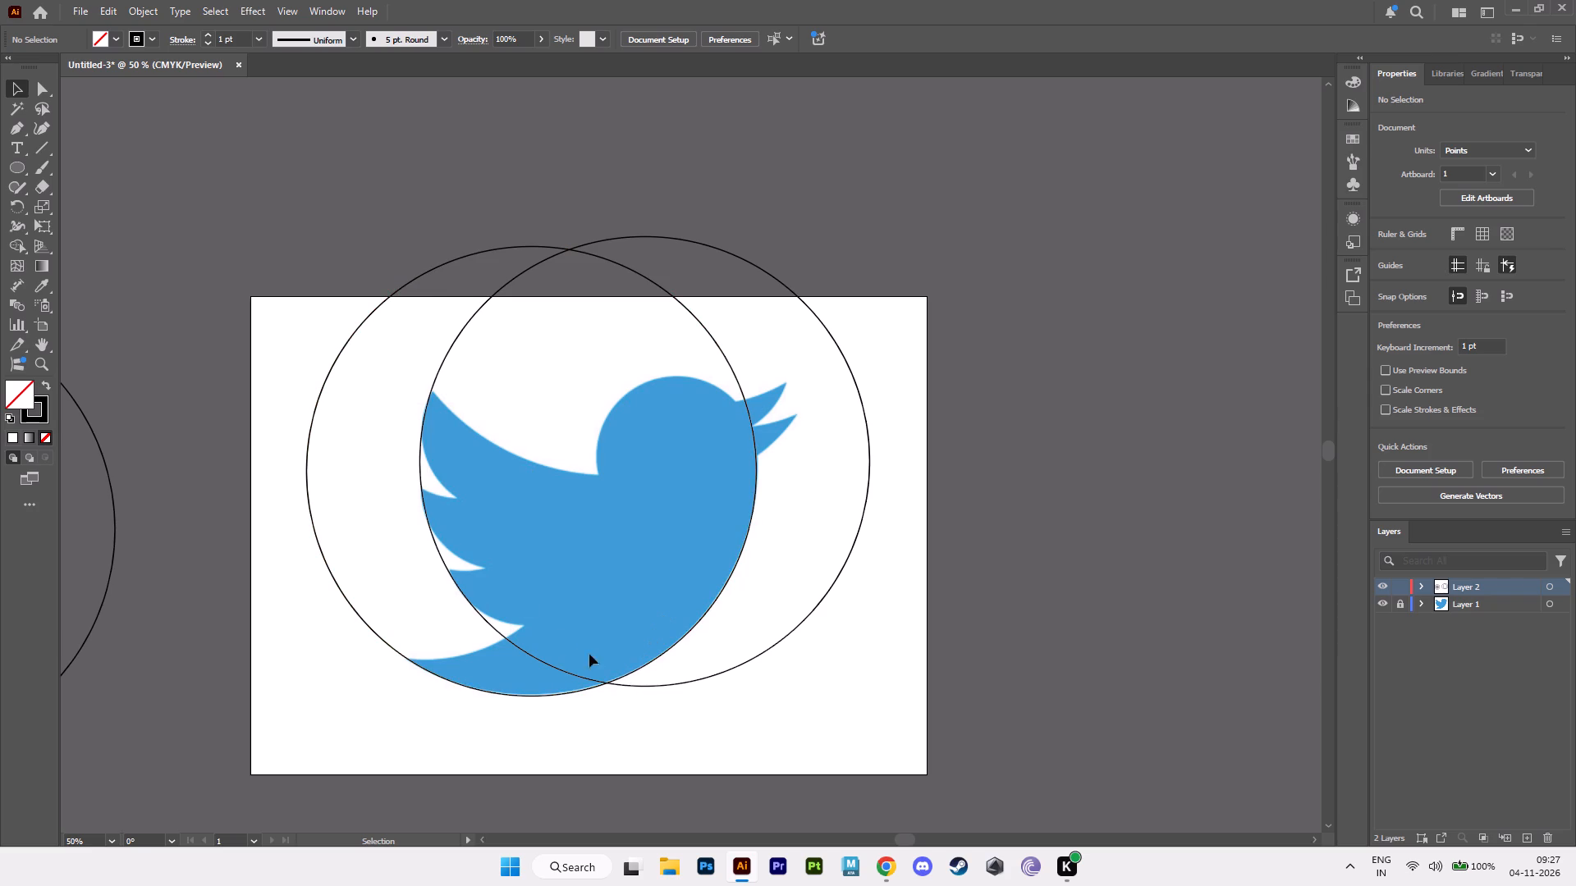
alt+scroll(548, 605, up, 2)
alt+middle_drag(553, 607, 592, 706)
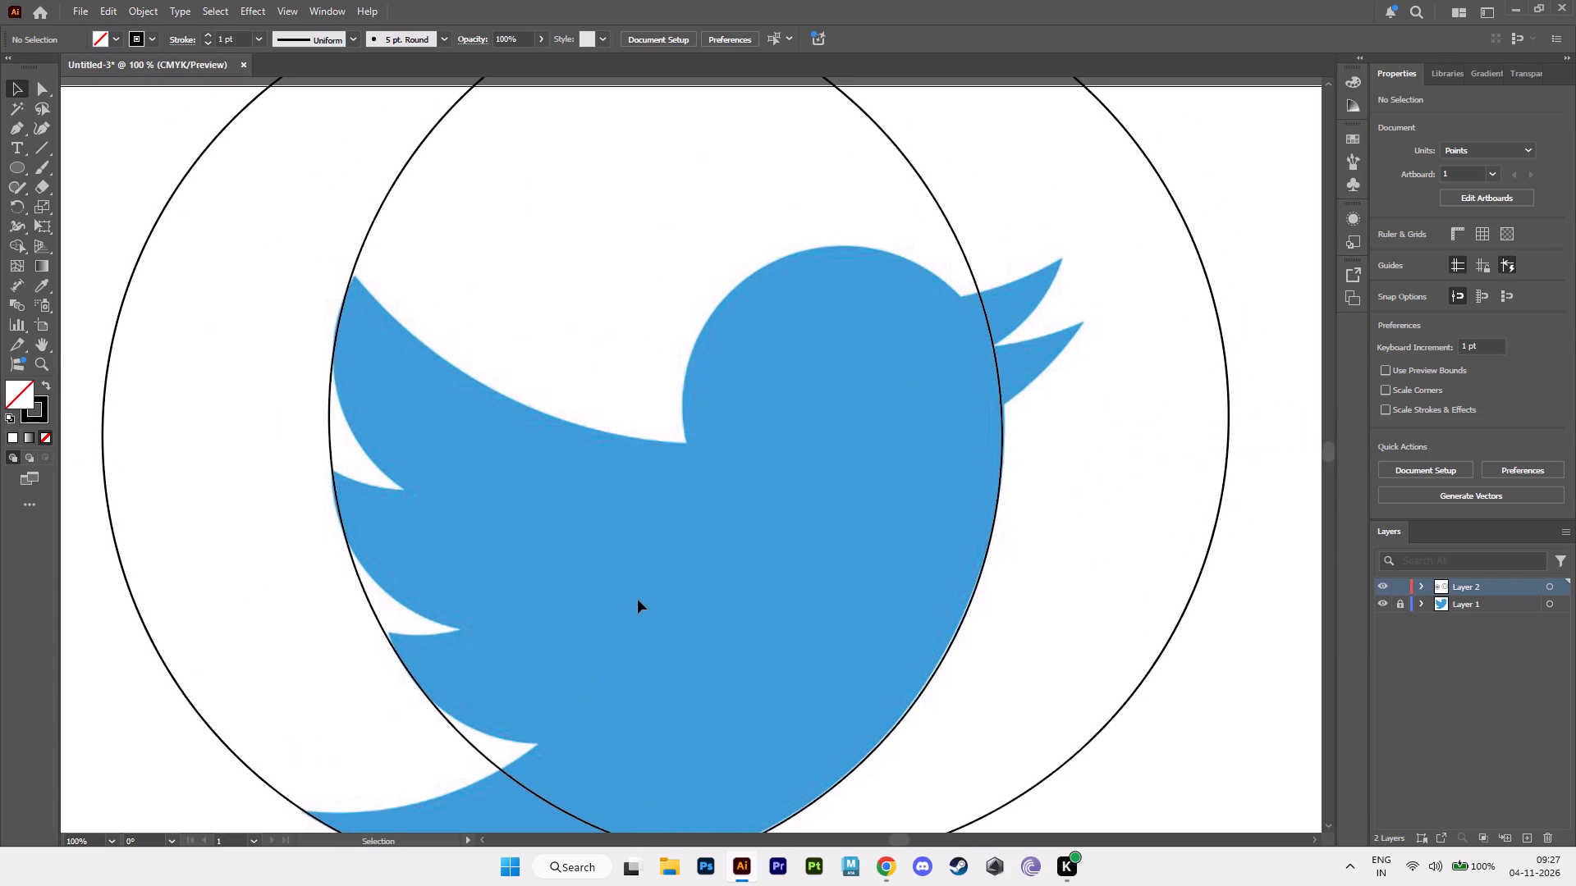
alt+scroll(664, 572, down, 2)
alt+middle_drag(713, 561, 854, 664)
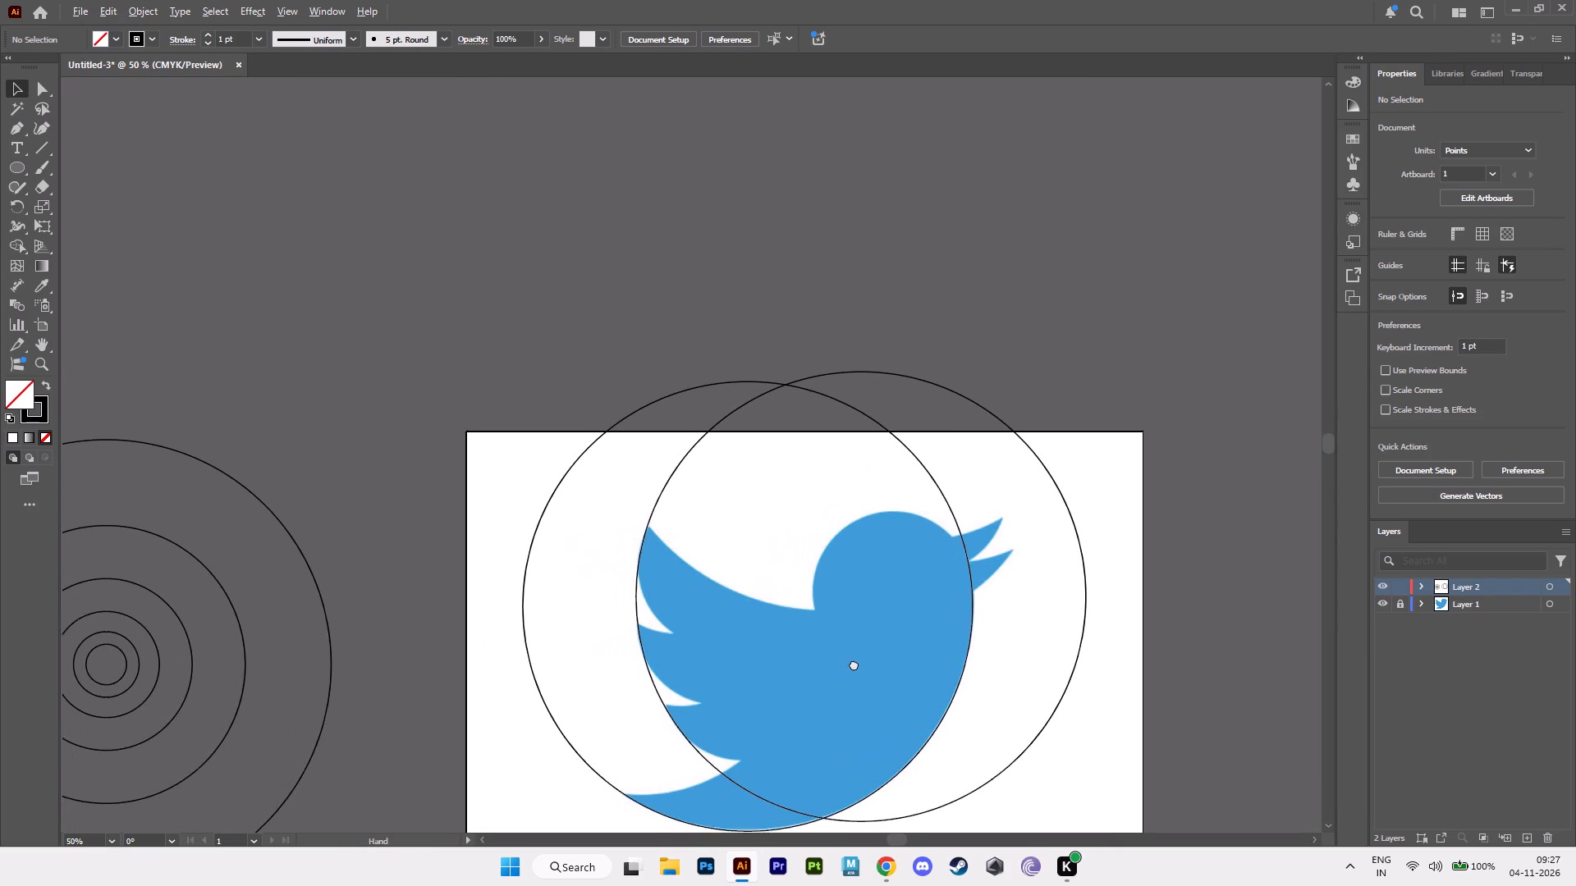
alt+middle_drag(854, 664, 854, 664)
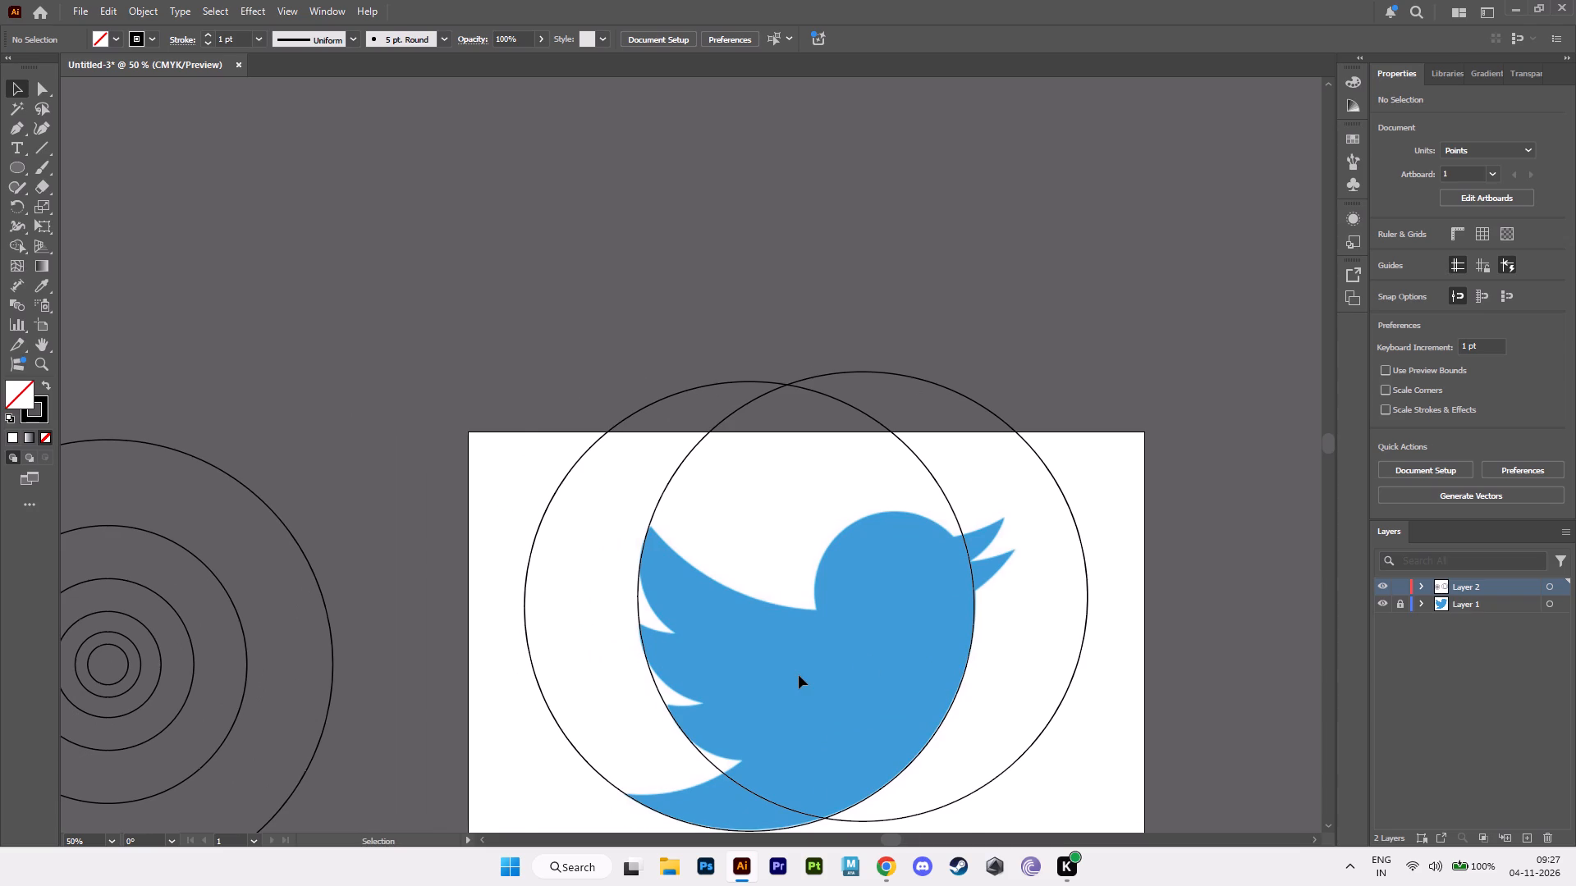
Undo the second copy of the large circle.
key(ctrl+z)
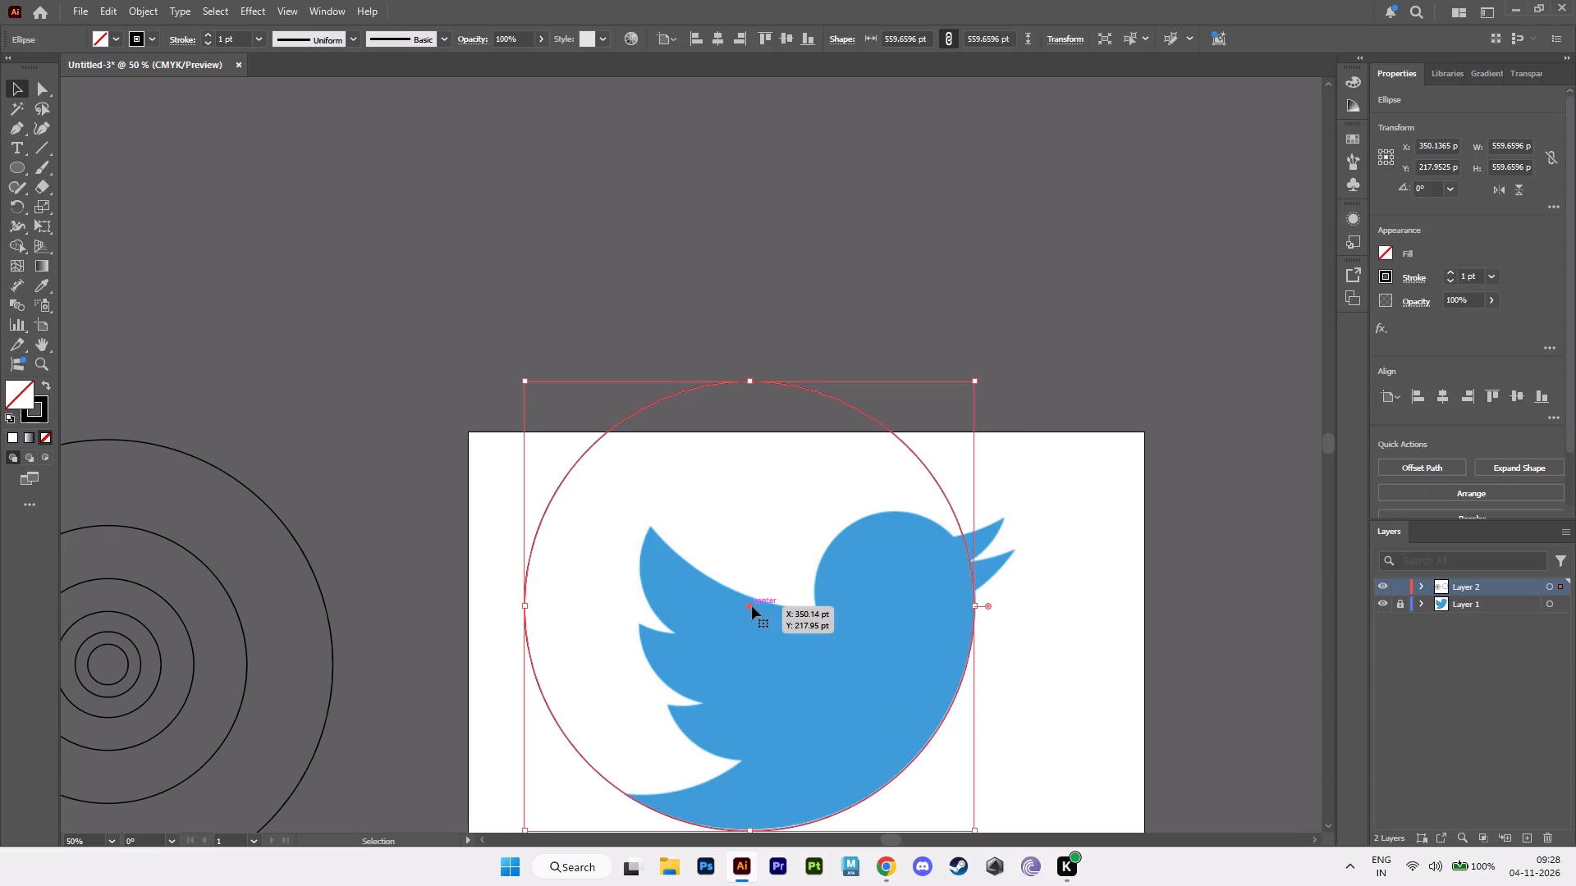
Copy the belly circle up and right so its lower arc meets the wing's top edge, centred at about X 449, Y -56 pt.
alt+drag(751, 605, 811, 405)
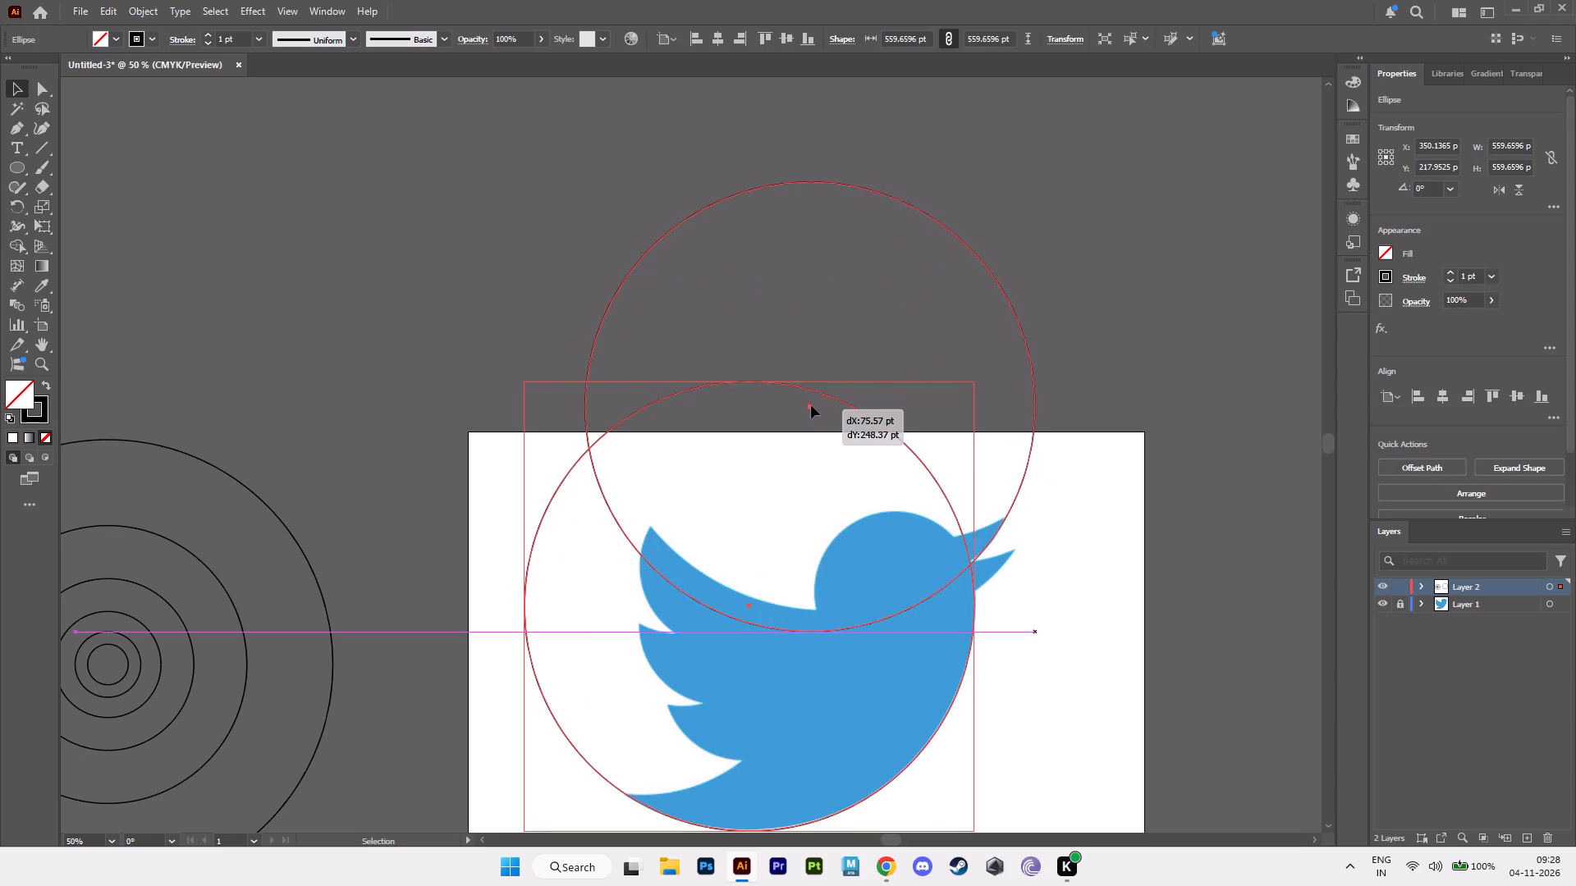
alt+drag(811, 405, 804, 422)
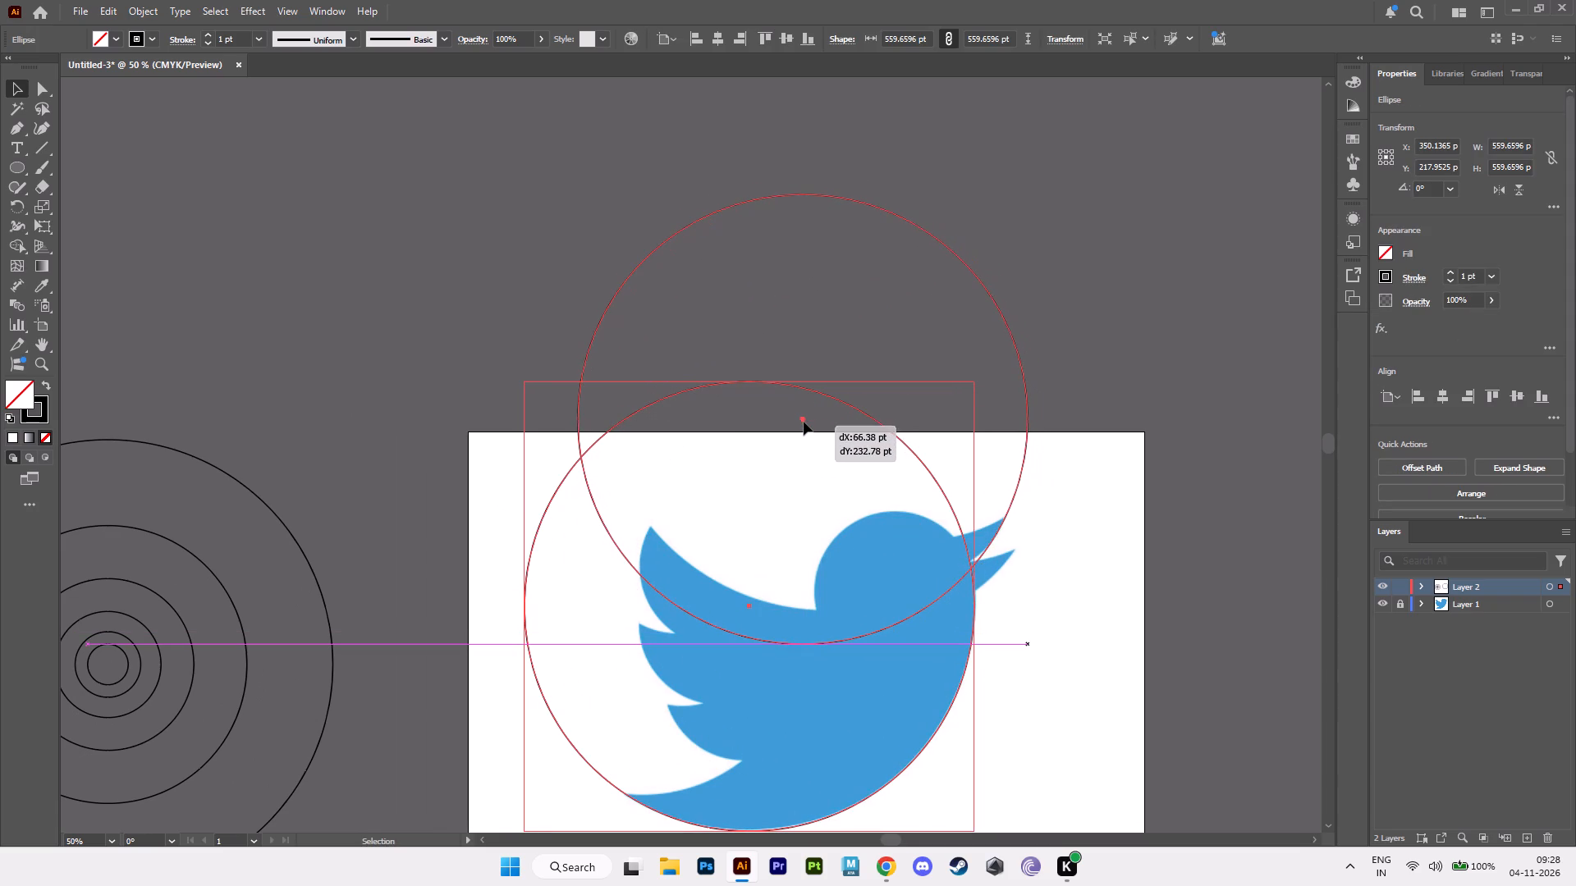
alt+drag(804, 422, 827, 390)
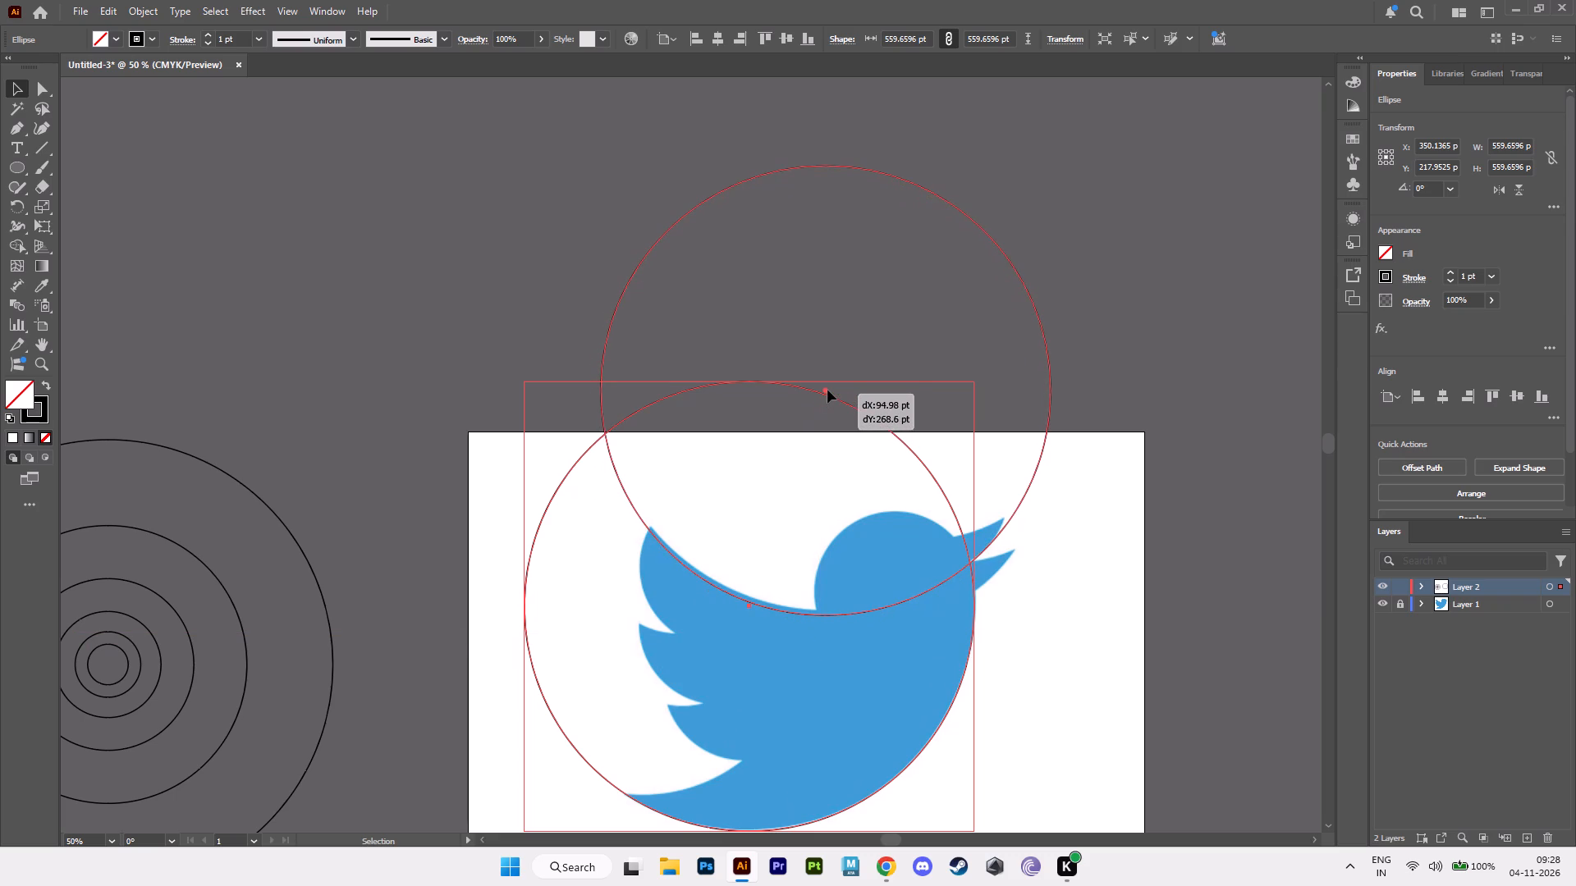
alt+drag(827, 390, 828, 386)
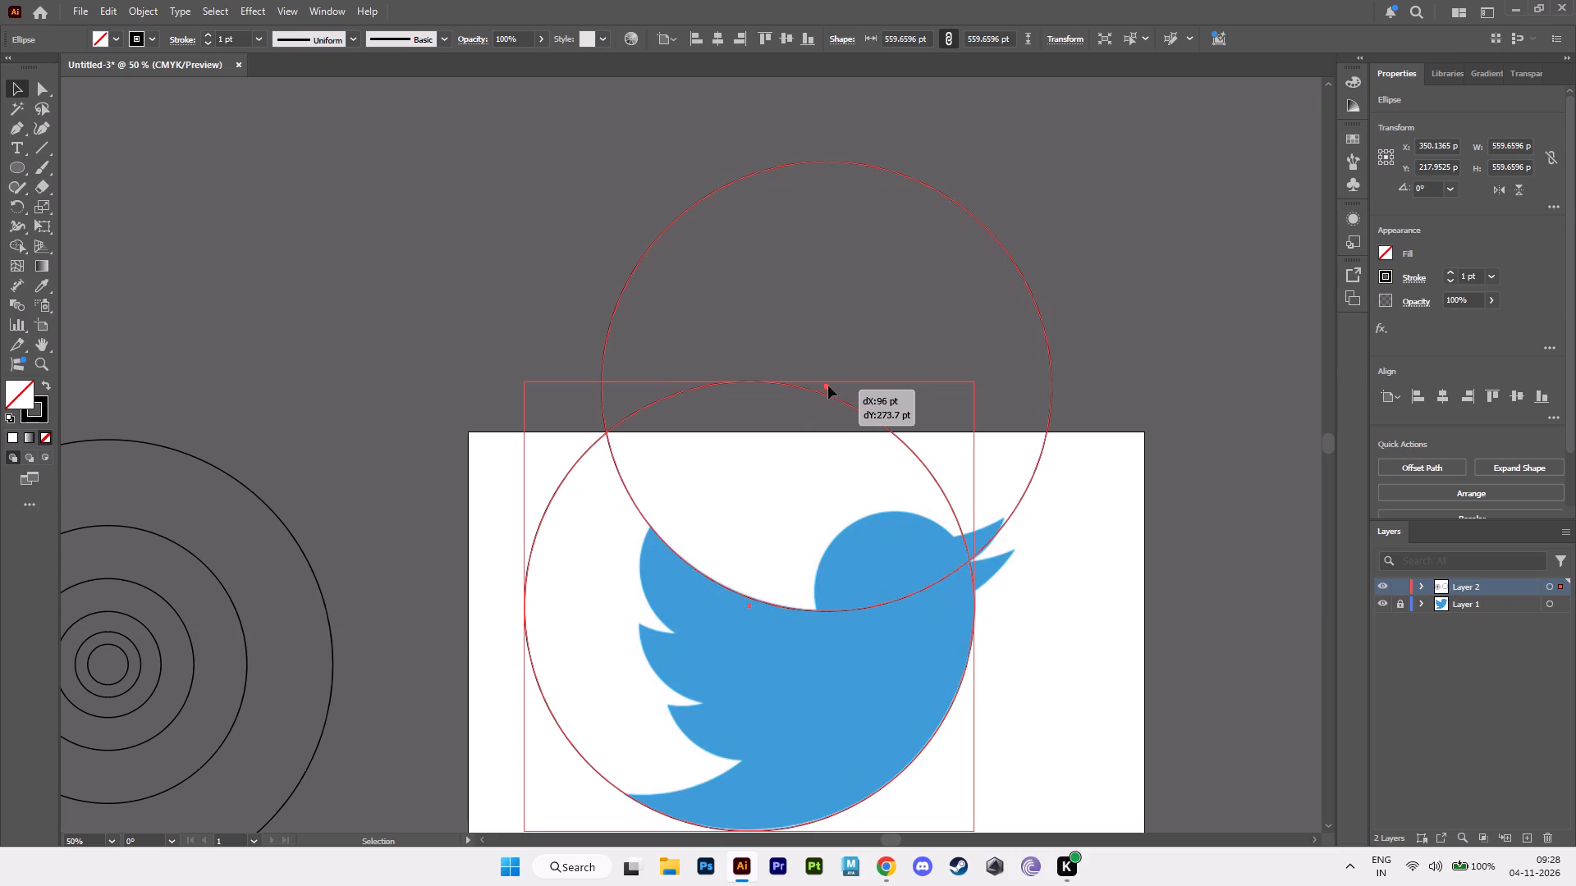
alt+drag(828, 386, 831, 386)
Nudge the upper circle until its lower arc matches the wing's top edge, centred at about X 448, Y -56 pt, and deselect.
alt+scroll(1096, 542, up, 2)
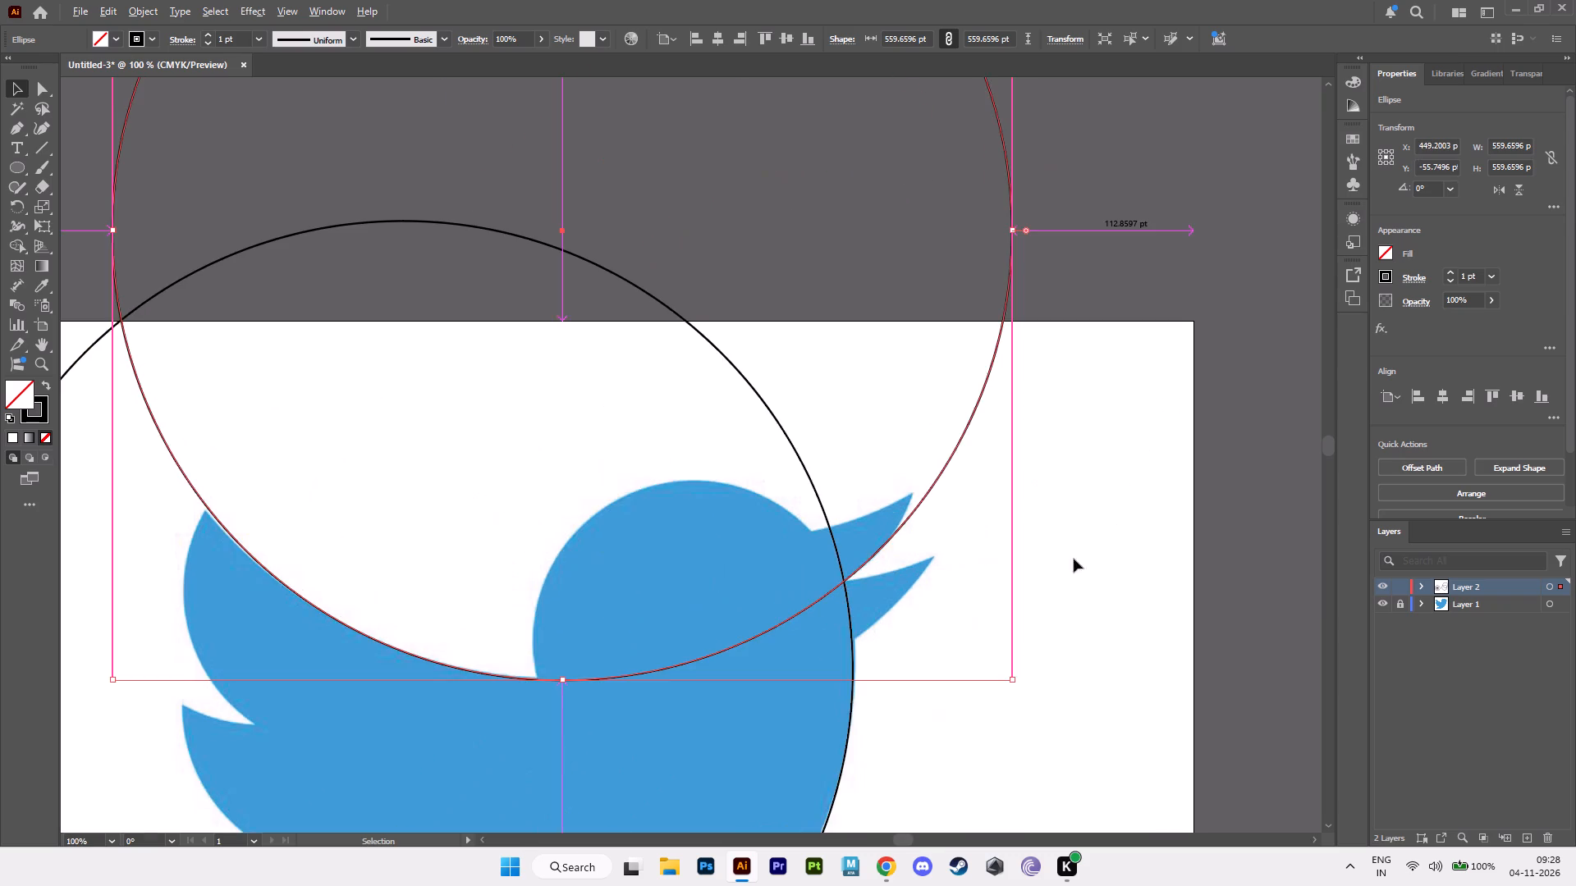
alt+middle_drag(1034, 571, 1151, 573)
key(Left)
key(Left)
key(Left)
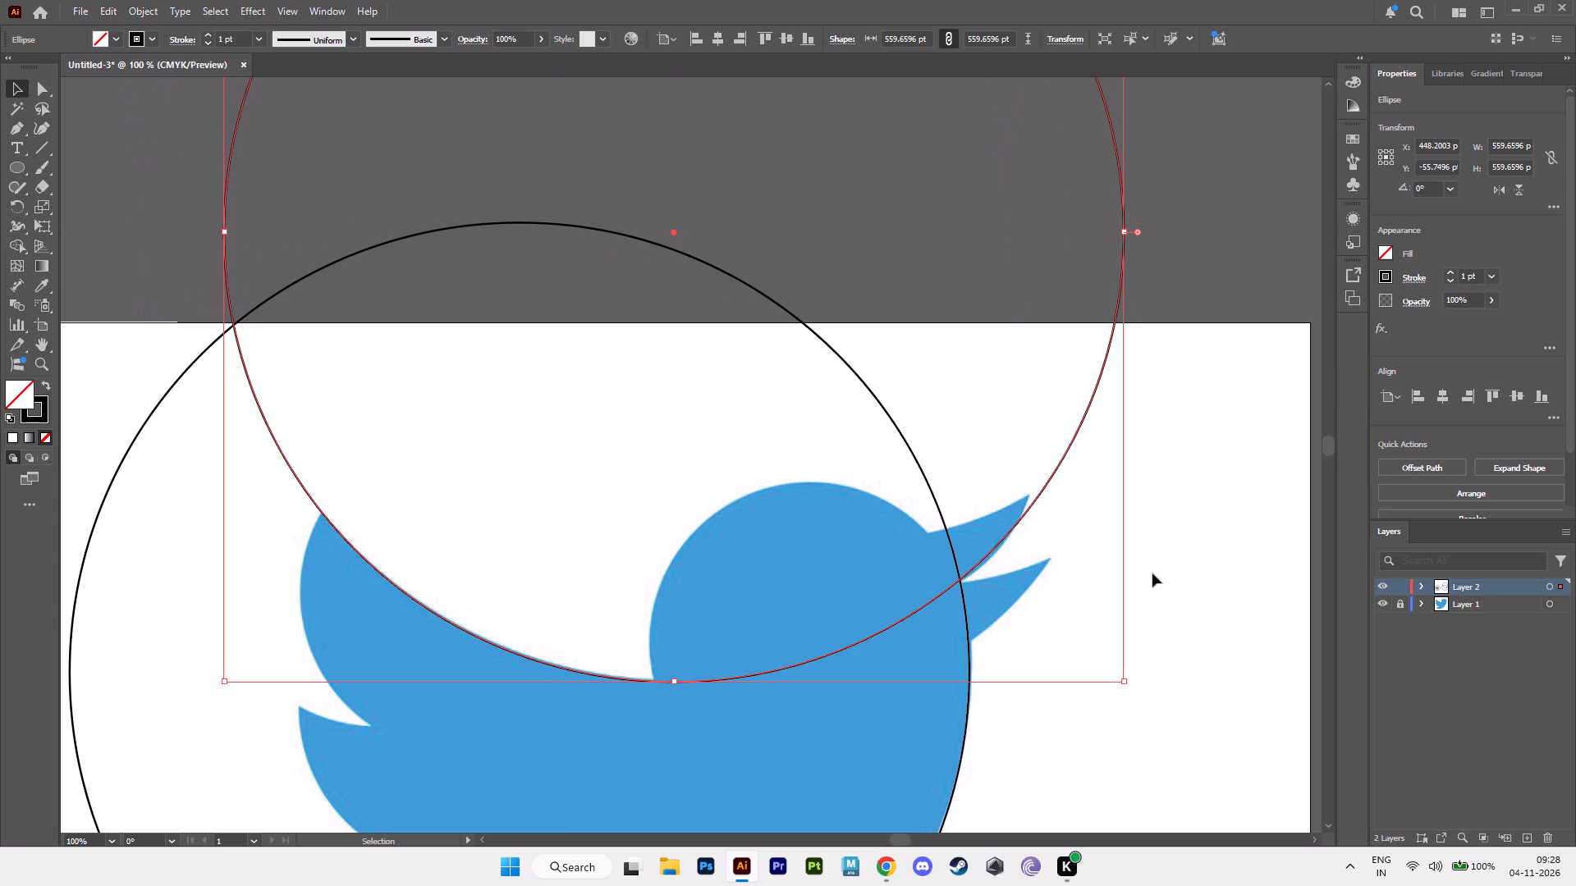
key(Down)
key(Down)
key(Left)
key(Left)
key(Down)
key(Down)
key(Left)
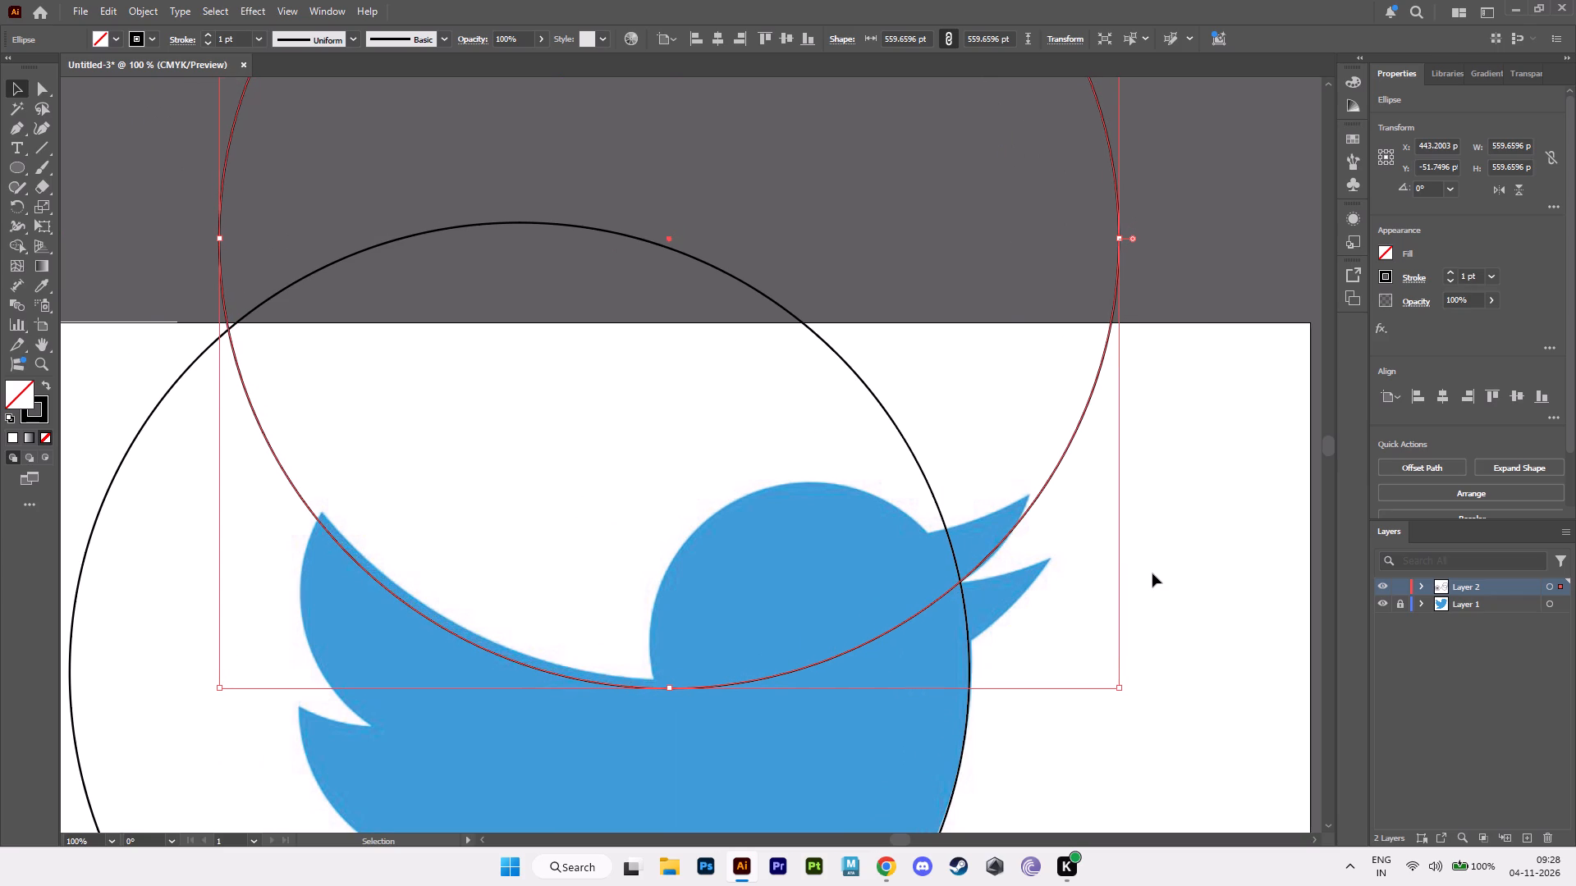
key(Up)
key(Up)
key(Up)
key(Up)
key(Up)
key(Up)
key(Up)
key(Right)
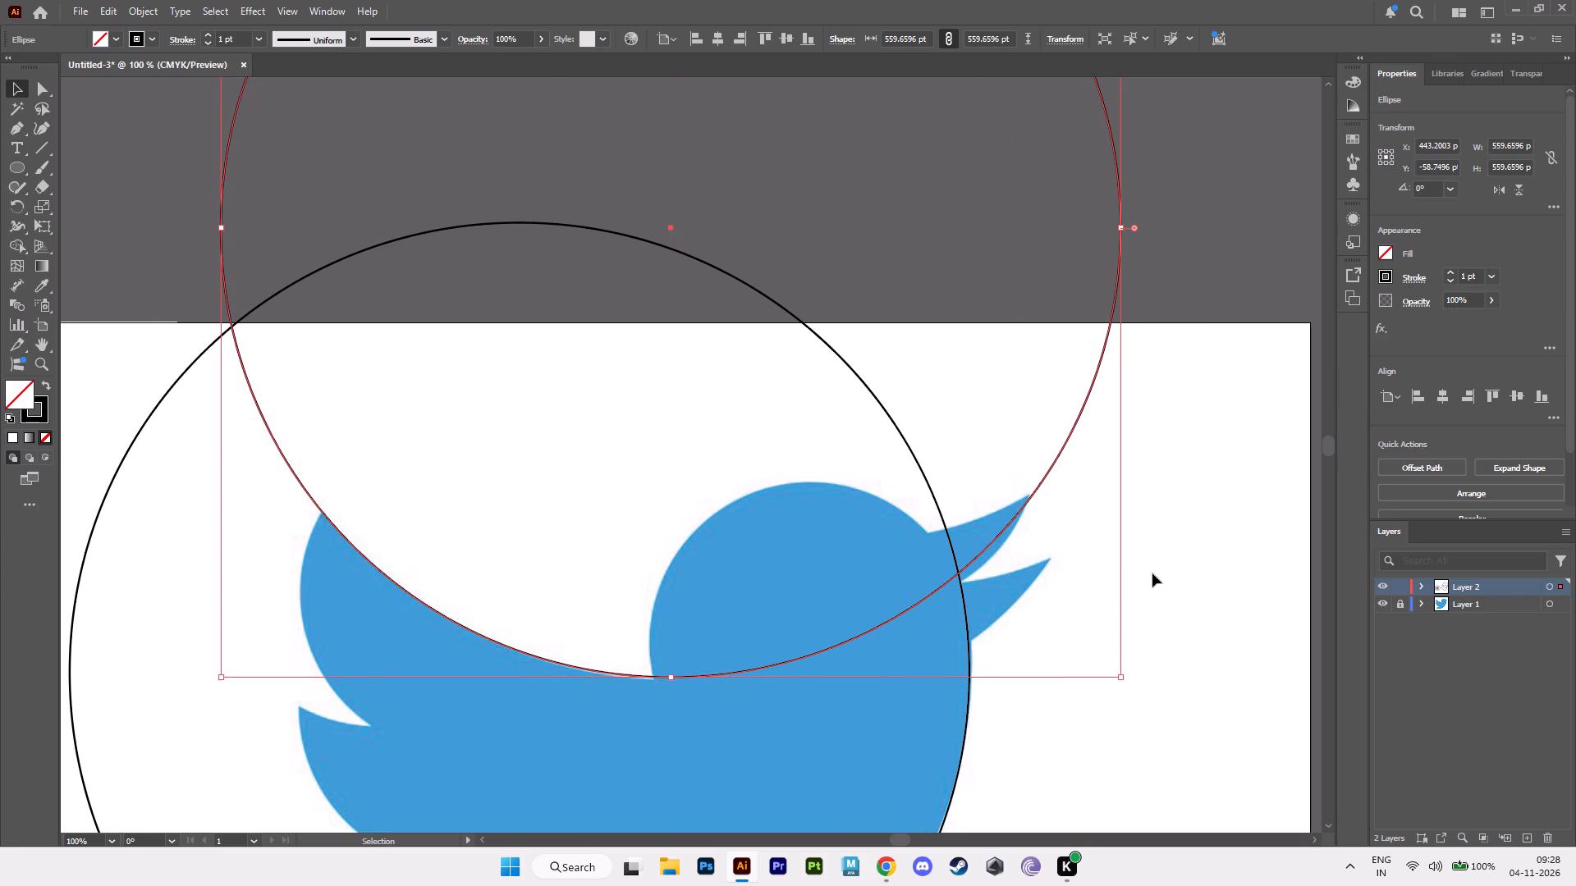
key(Down)
key(Down)
key(Right)
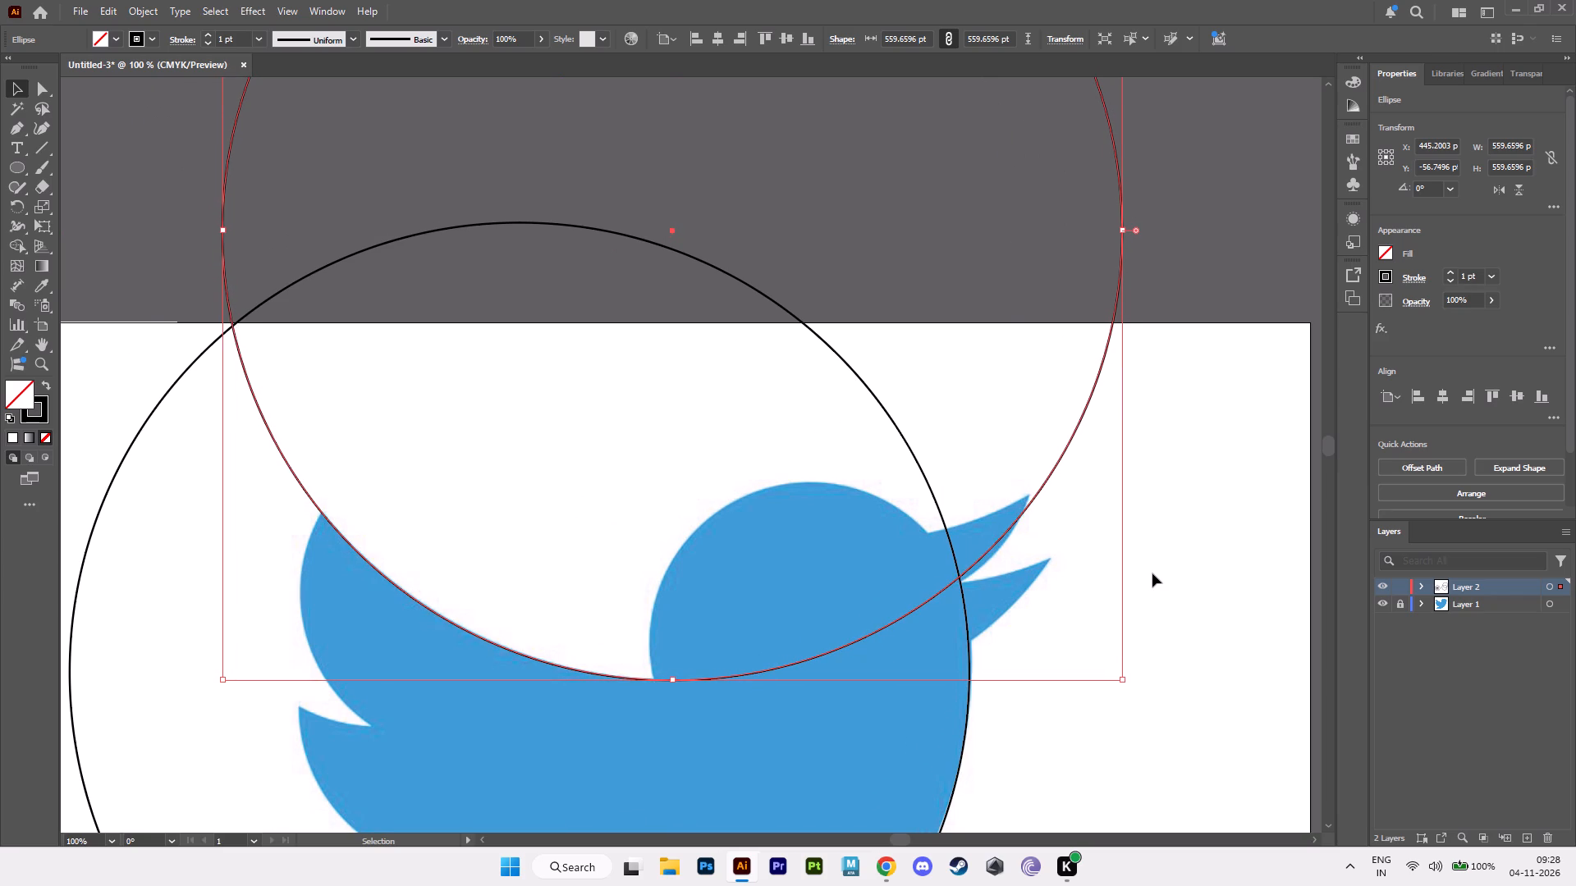
key(Right)
key(Right)
key(Right)
key(Right)
key(Right)
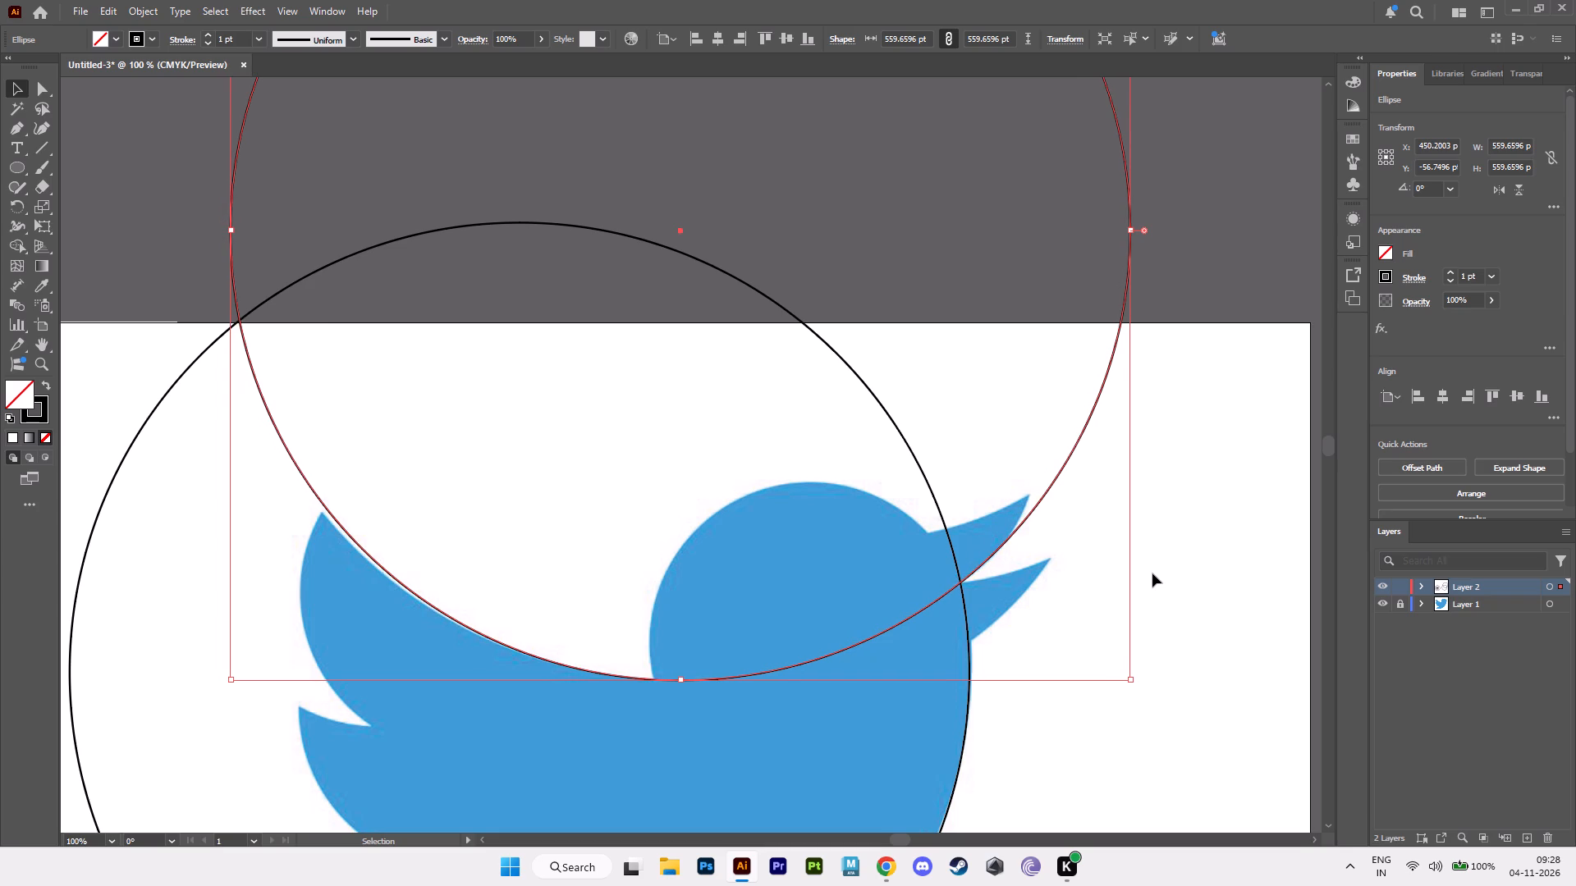
key(Down)
key(Left)
key(Down)
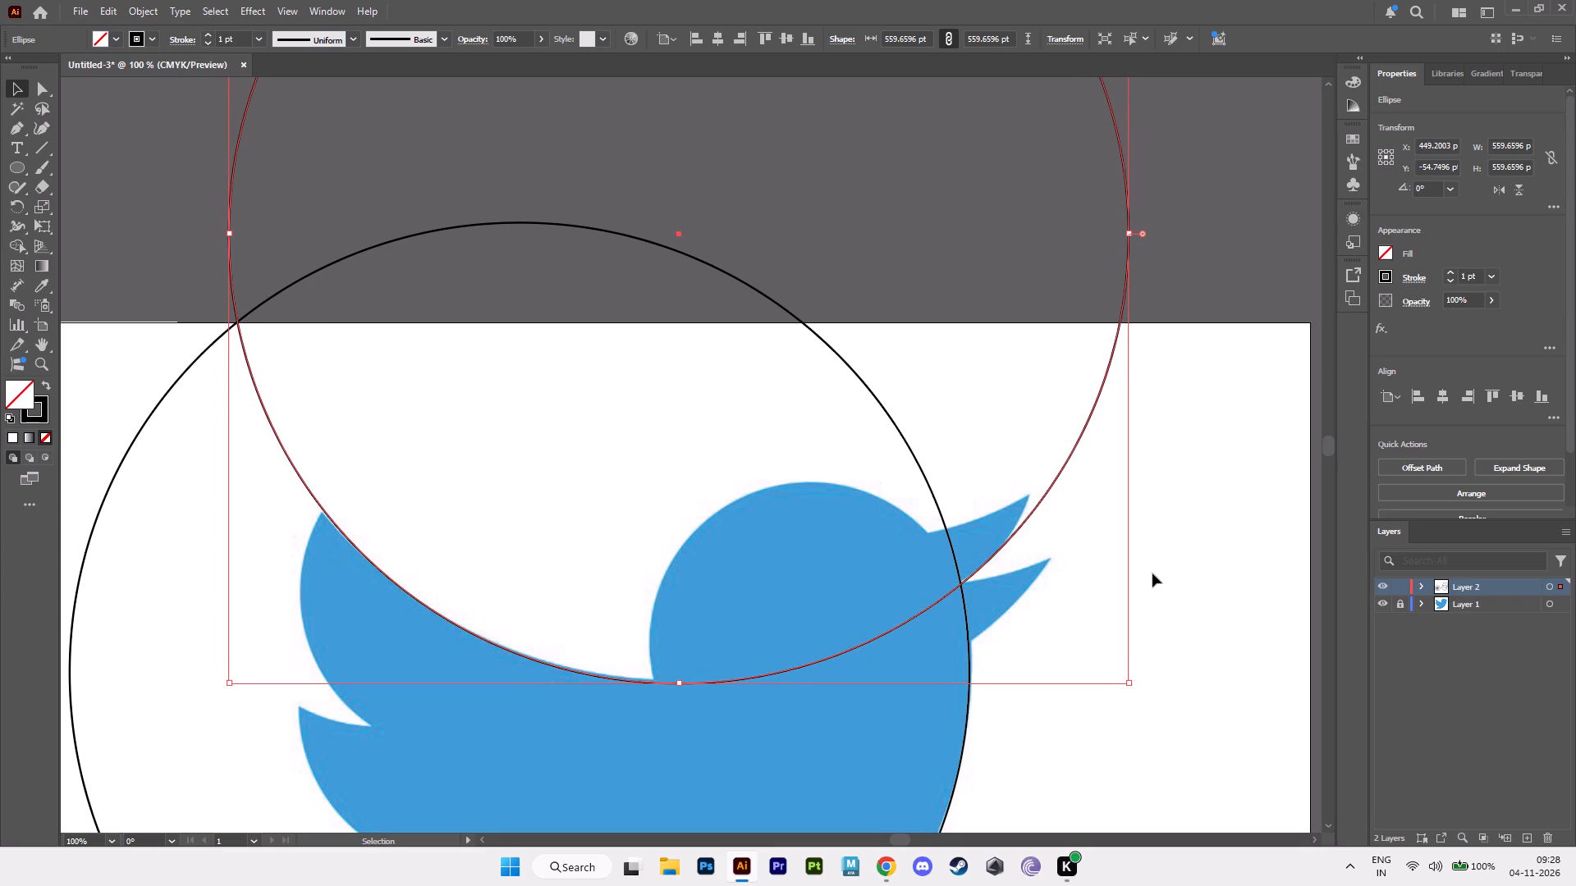
key(Left)
key(Right)
key(Left)
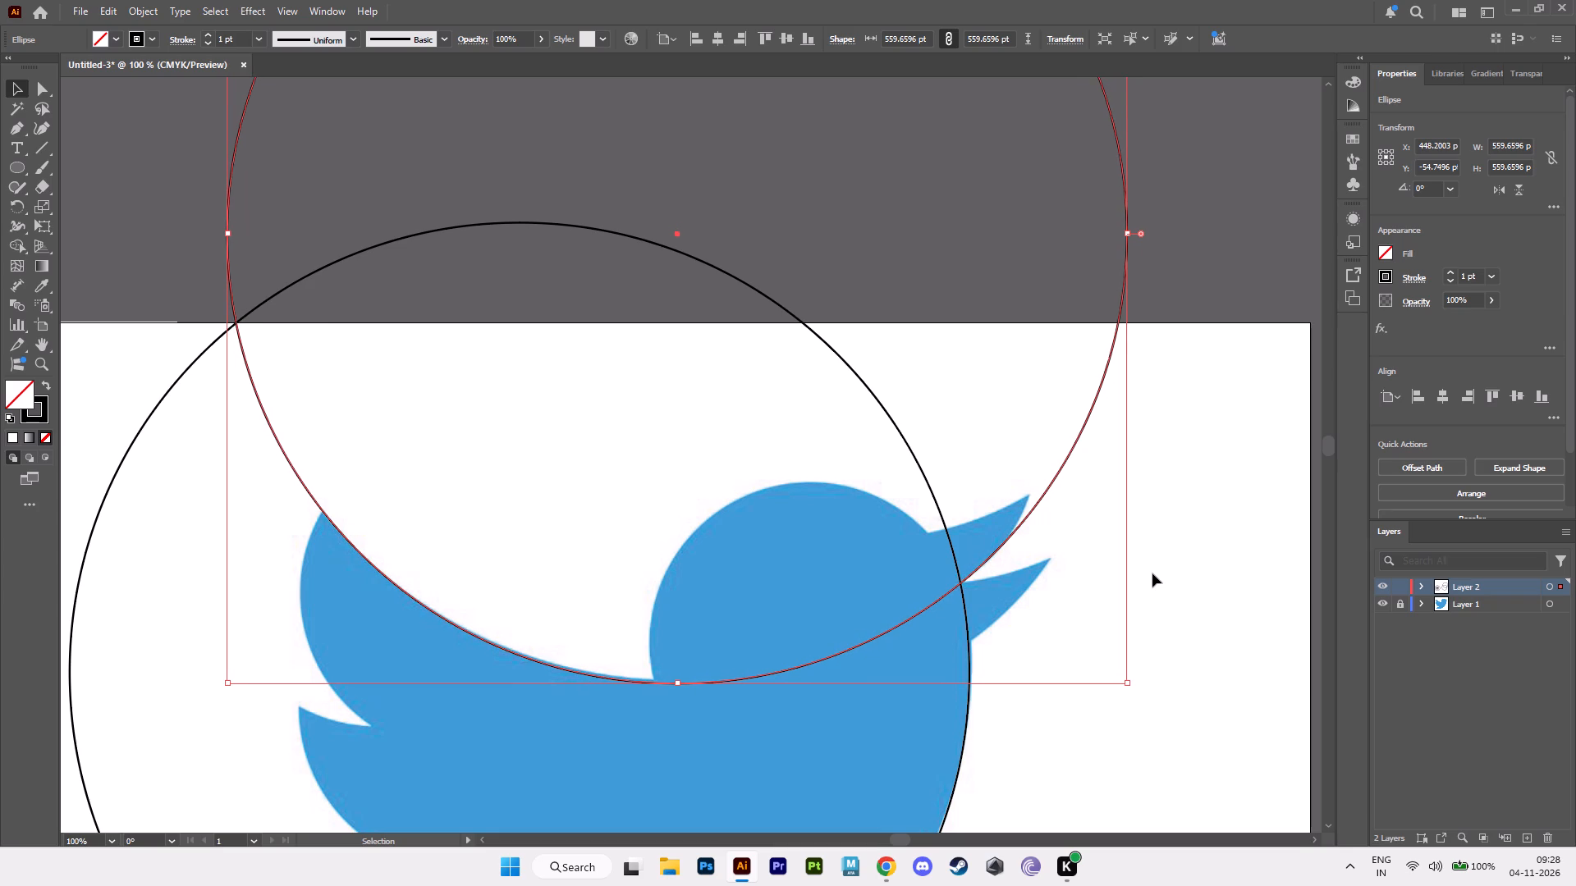
key(Up)
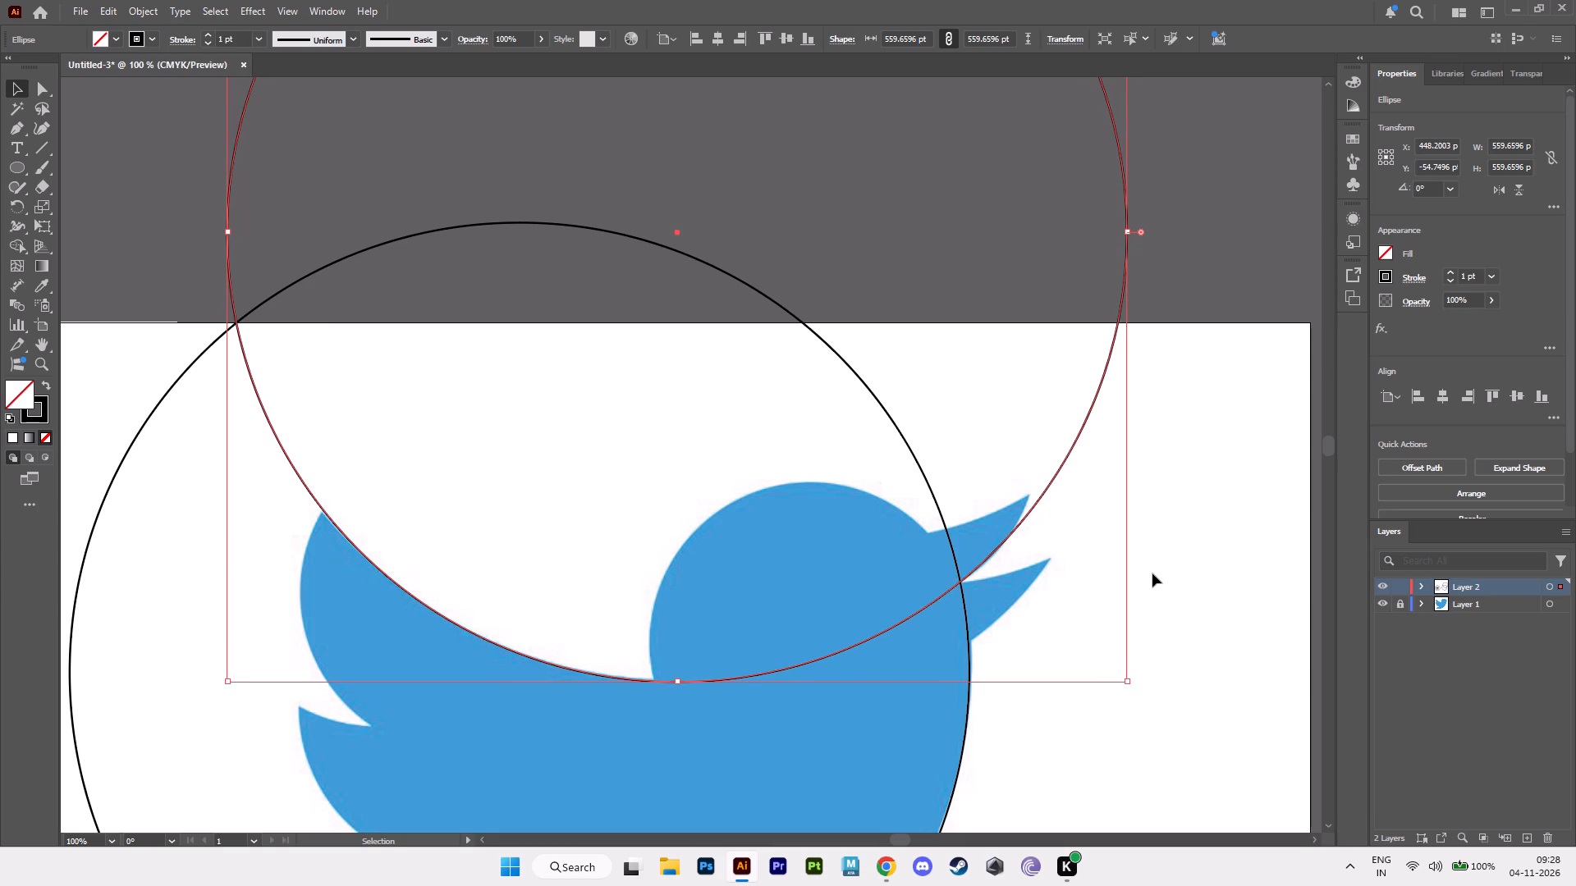
click(1152, 518)
Copy the wing-edge circle about 6 pt right and 38 pt down so its arc meets the underside of the lower beak tip.
alt+scroll(1148, 538, down, 1)
alt+middle_drag(1136, 537, 992, 430)
alt+scroll(961, 407, down, 1)
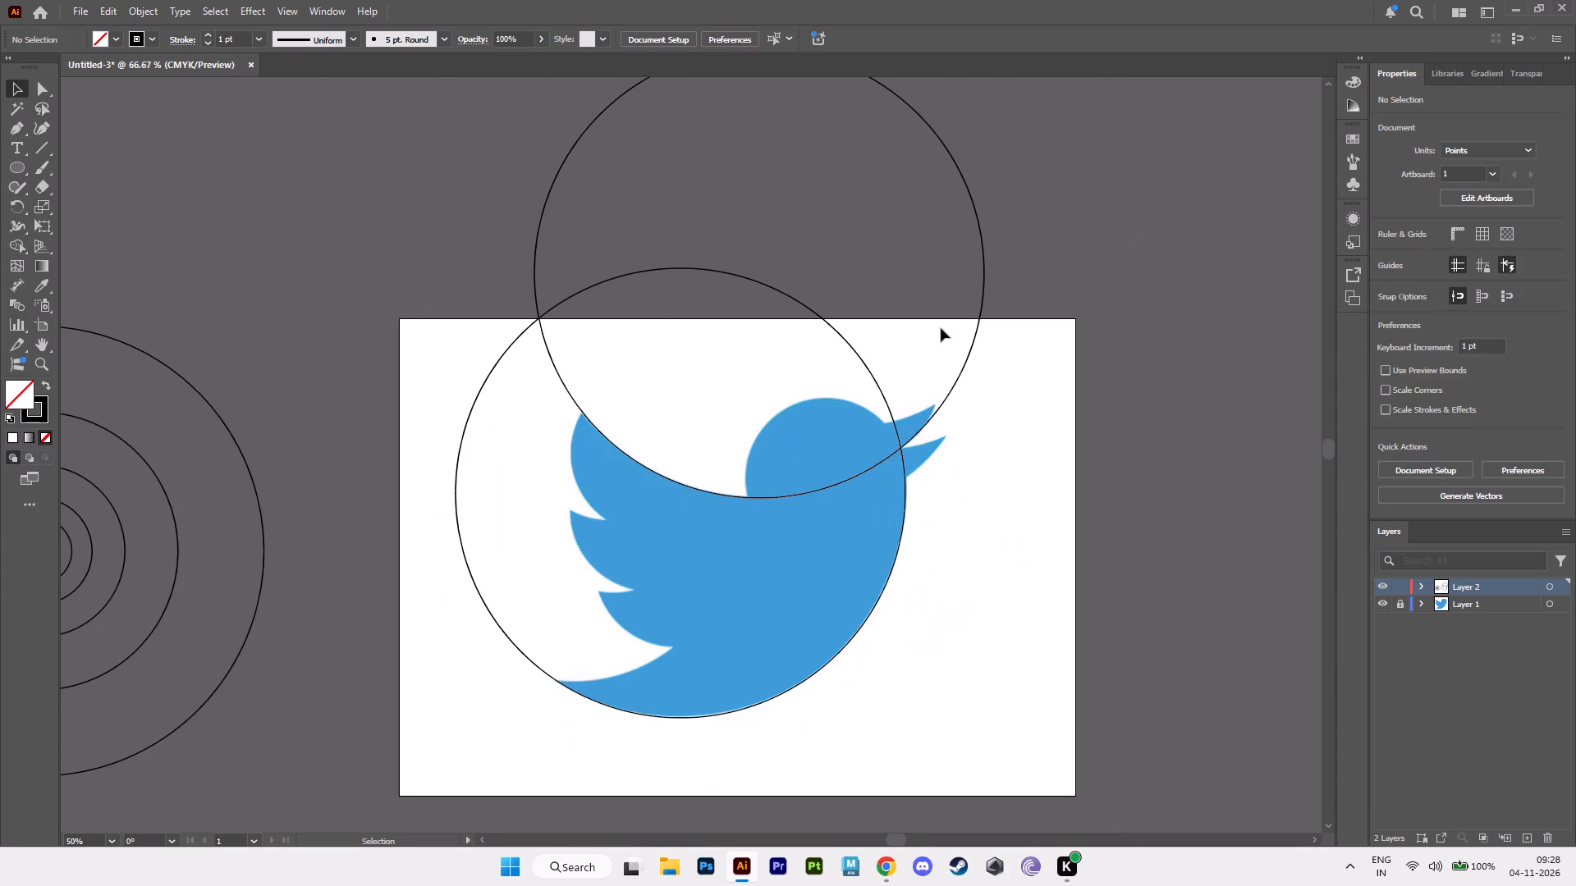
drag(944, 328, 1054, 374)
alt+drag(757, 274, 754, 306)
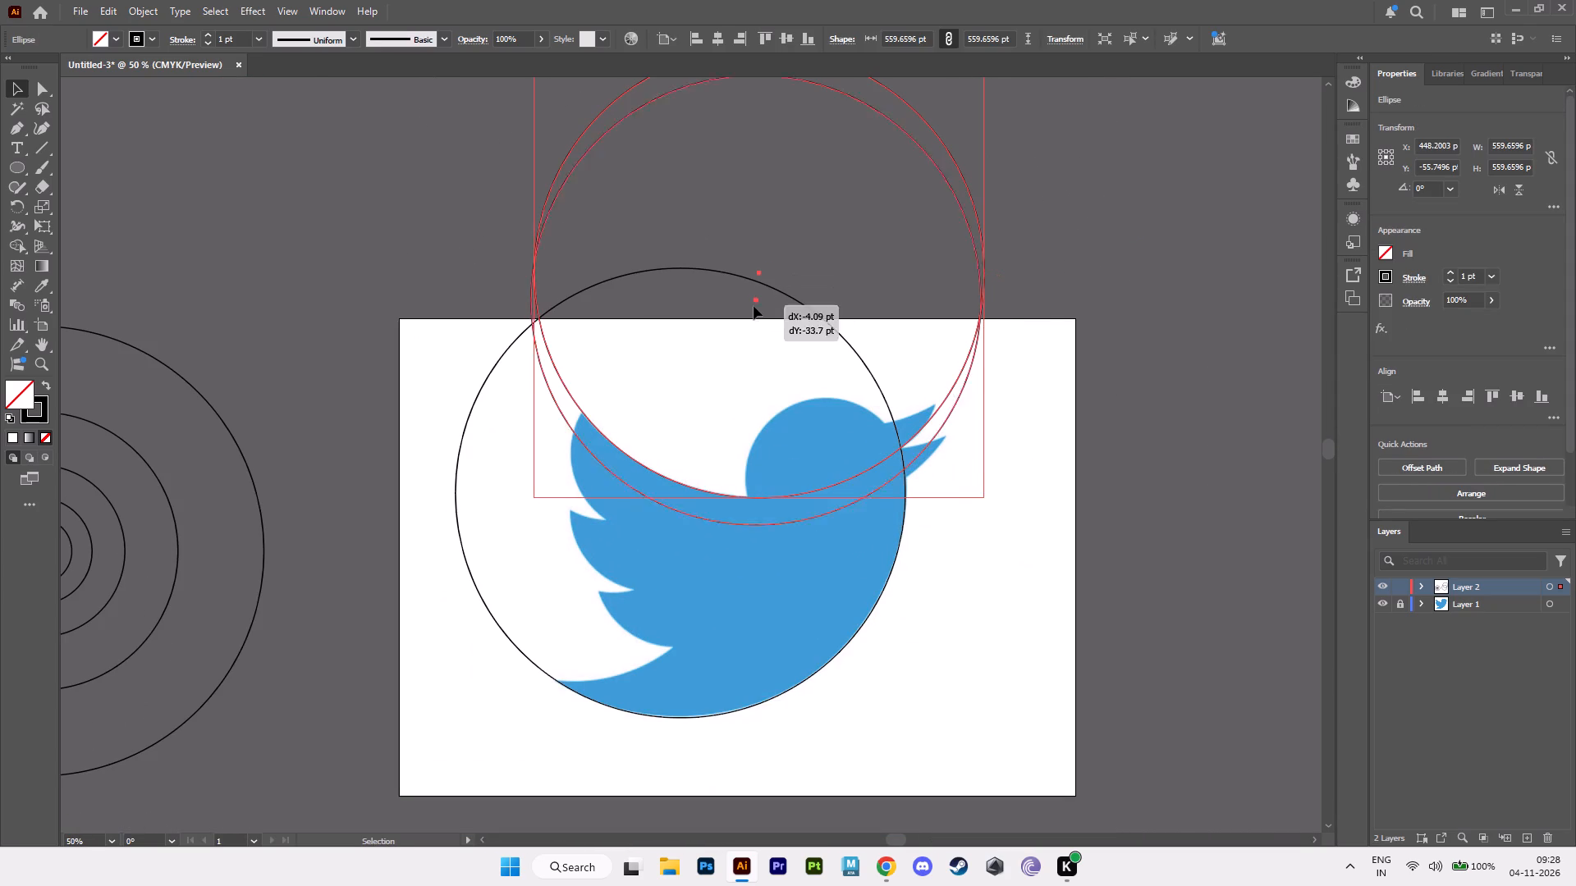
alt+drag(754, 306, 756, 315)
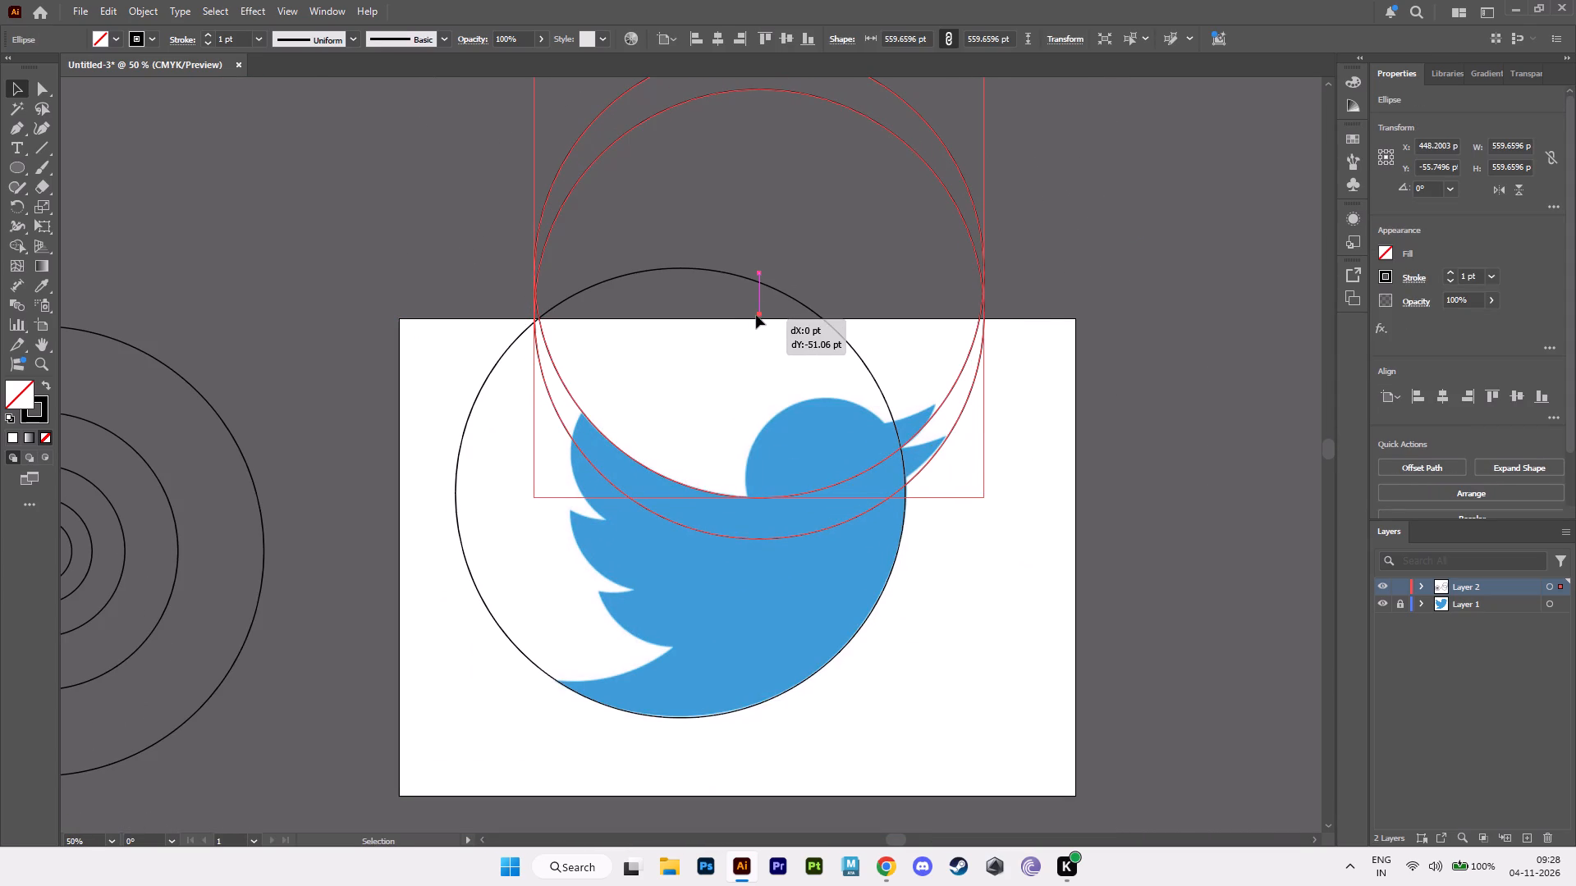
alt+drag(756, 315, 766, 306)
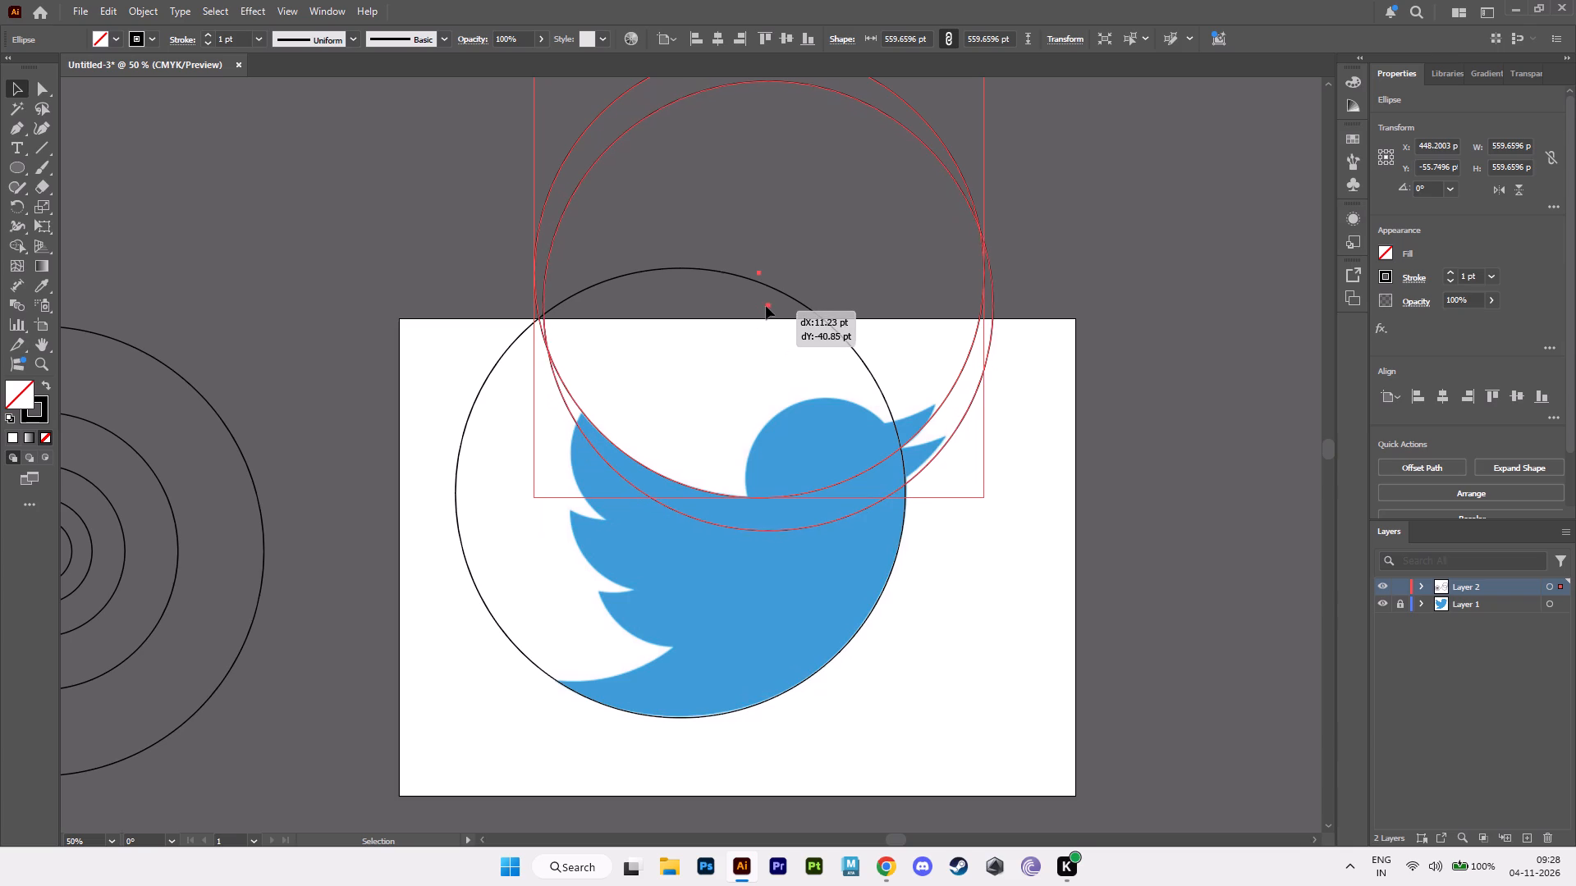
alt+drag(766, 306, 764, 304)
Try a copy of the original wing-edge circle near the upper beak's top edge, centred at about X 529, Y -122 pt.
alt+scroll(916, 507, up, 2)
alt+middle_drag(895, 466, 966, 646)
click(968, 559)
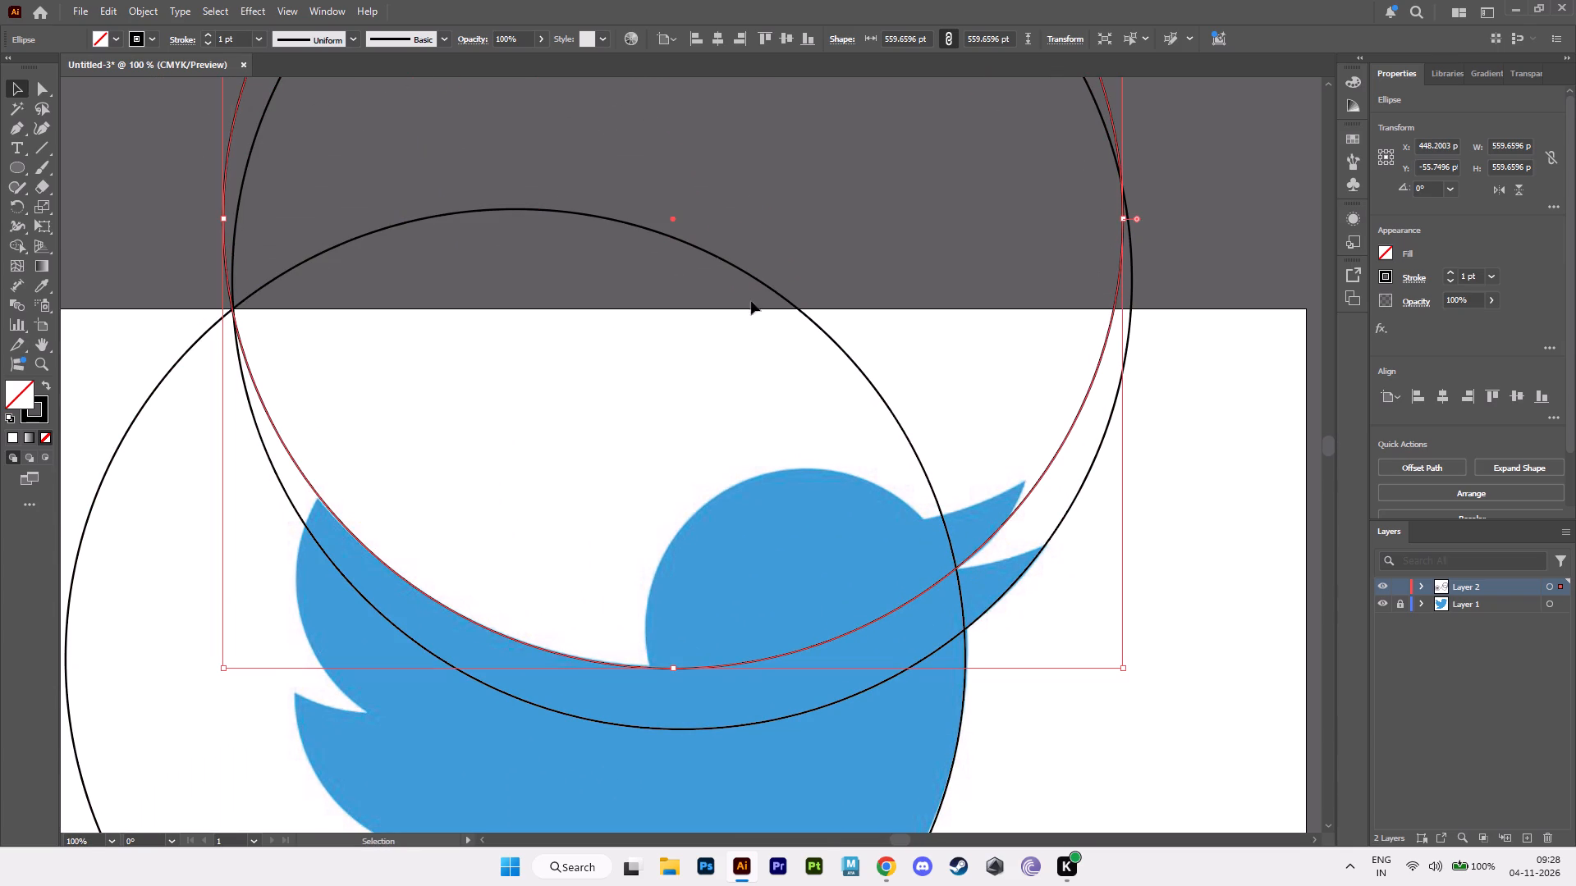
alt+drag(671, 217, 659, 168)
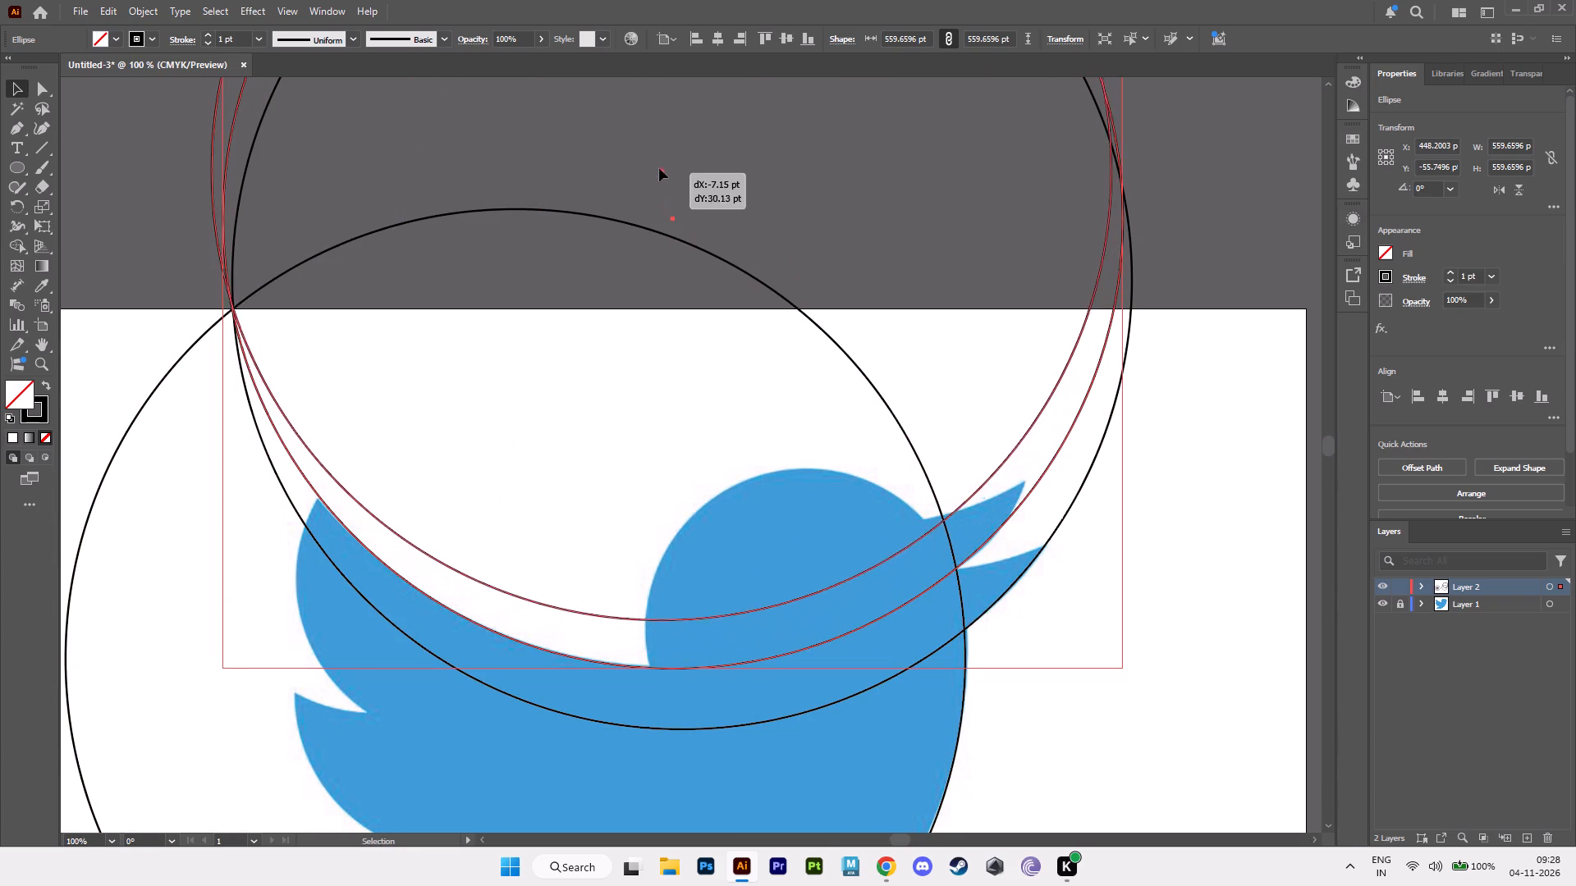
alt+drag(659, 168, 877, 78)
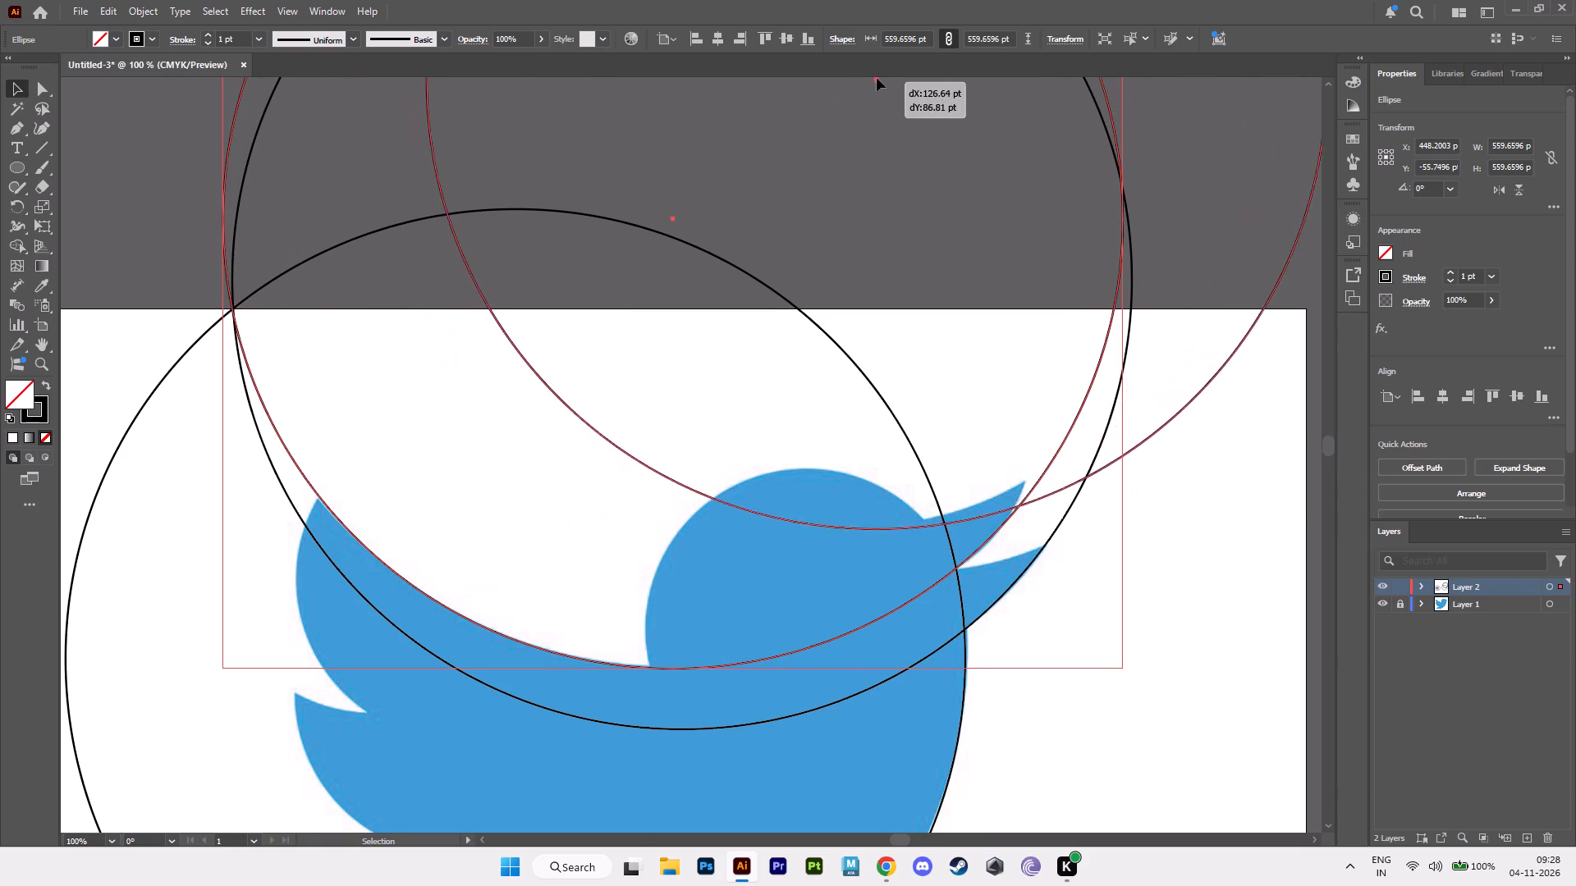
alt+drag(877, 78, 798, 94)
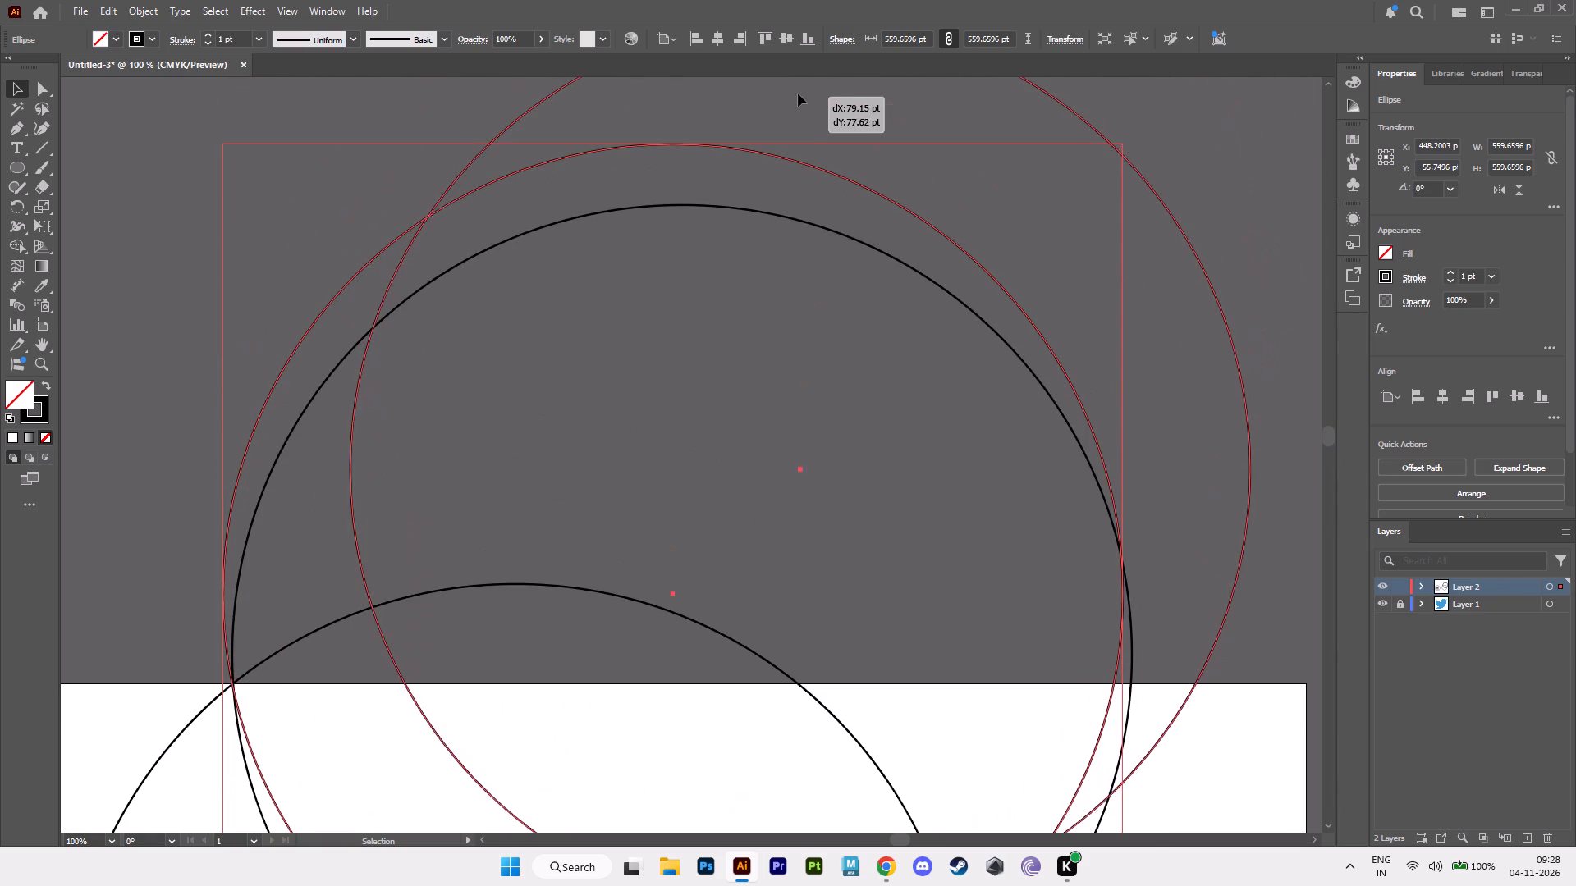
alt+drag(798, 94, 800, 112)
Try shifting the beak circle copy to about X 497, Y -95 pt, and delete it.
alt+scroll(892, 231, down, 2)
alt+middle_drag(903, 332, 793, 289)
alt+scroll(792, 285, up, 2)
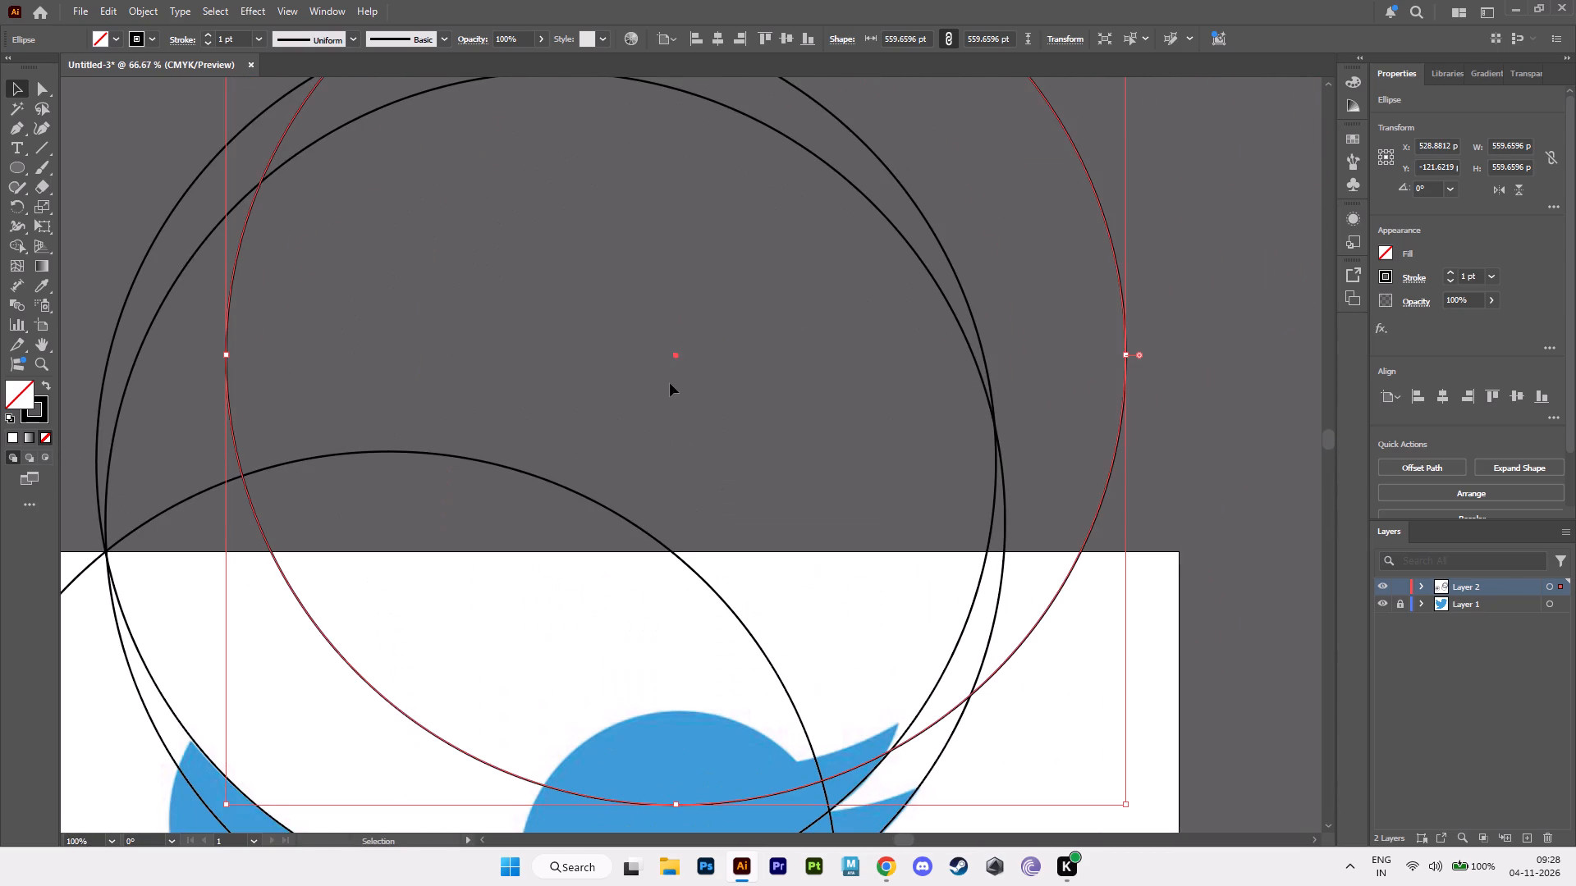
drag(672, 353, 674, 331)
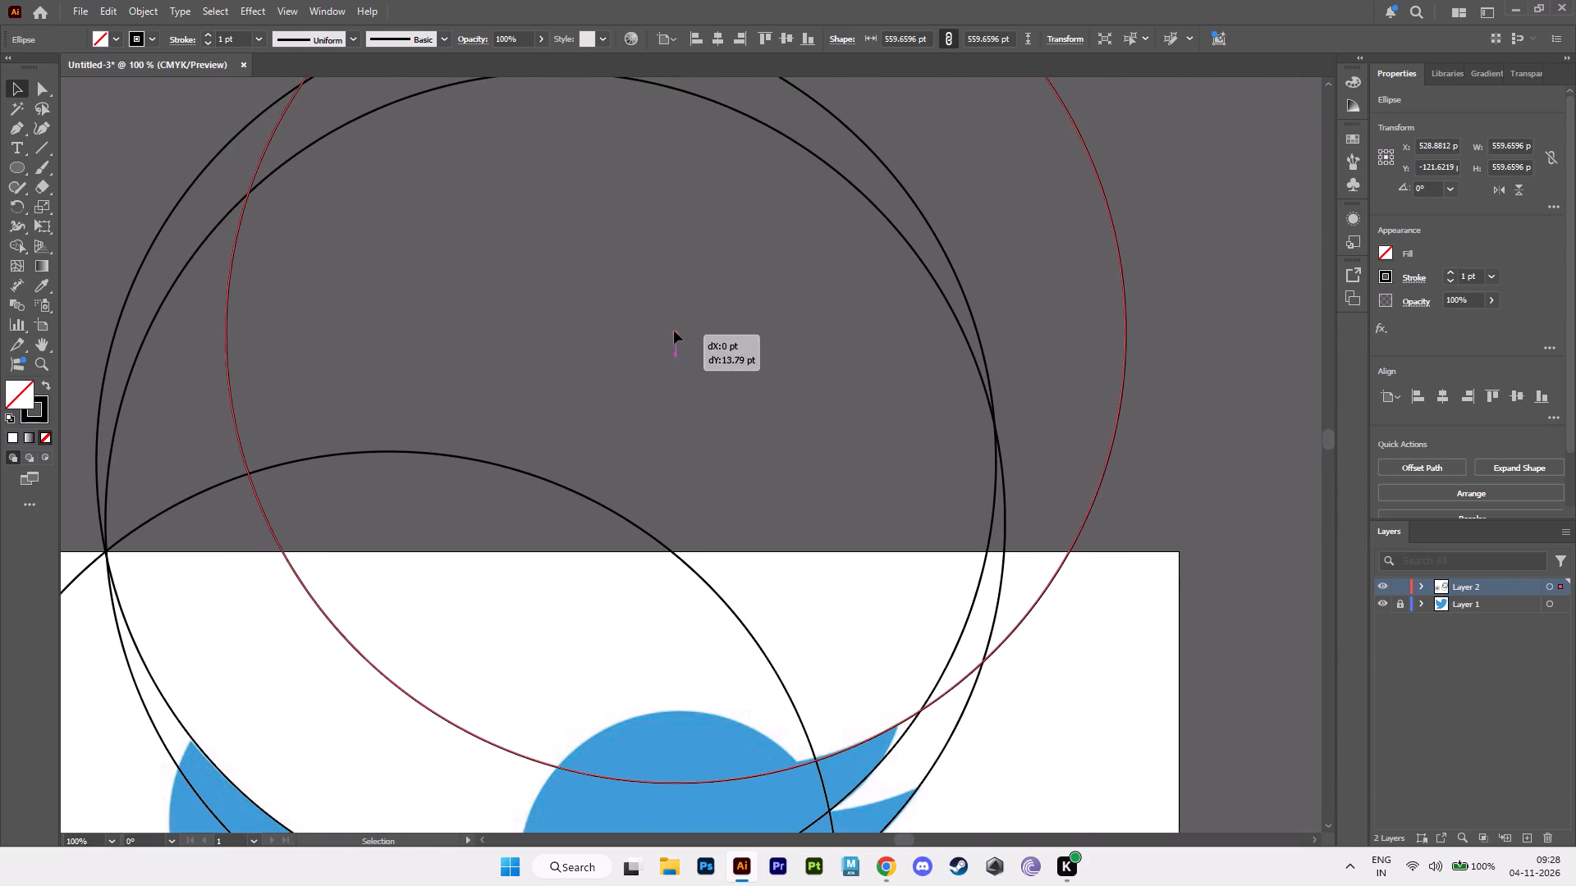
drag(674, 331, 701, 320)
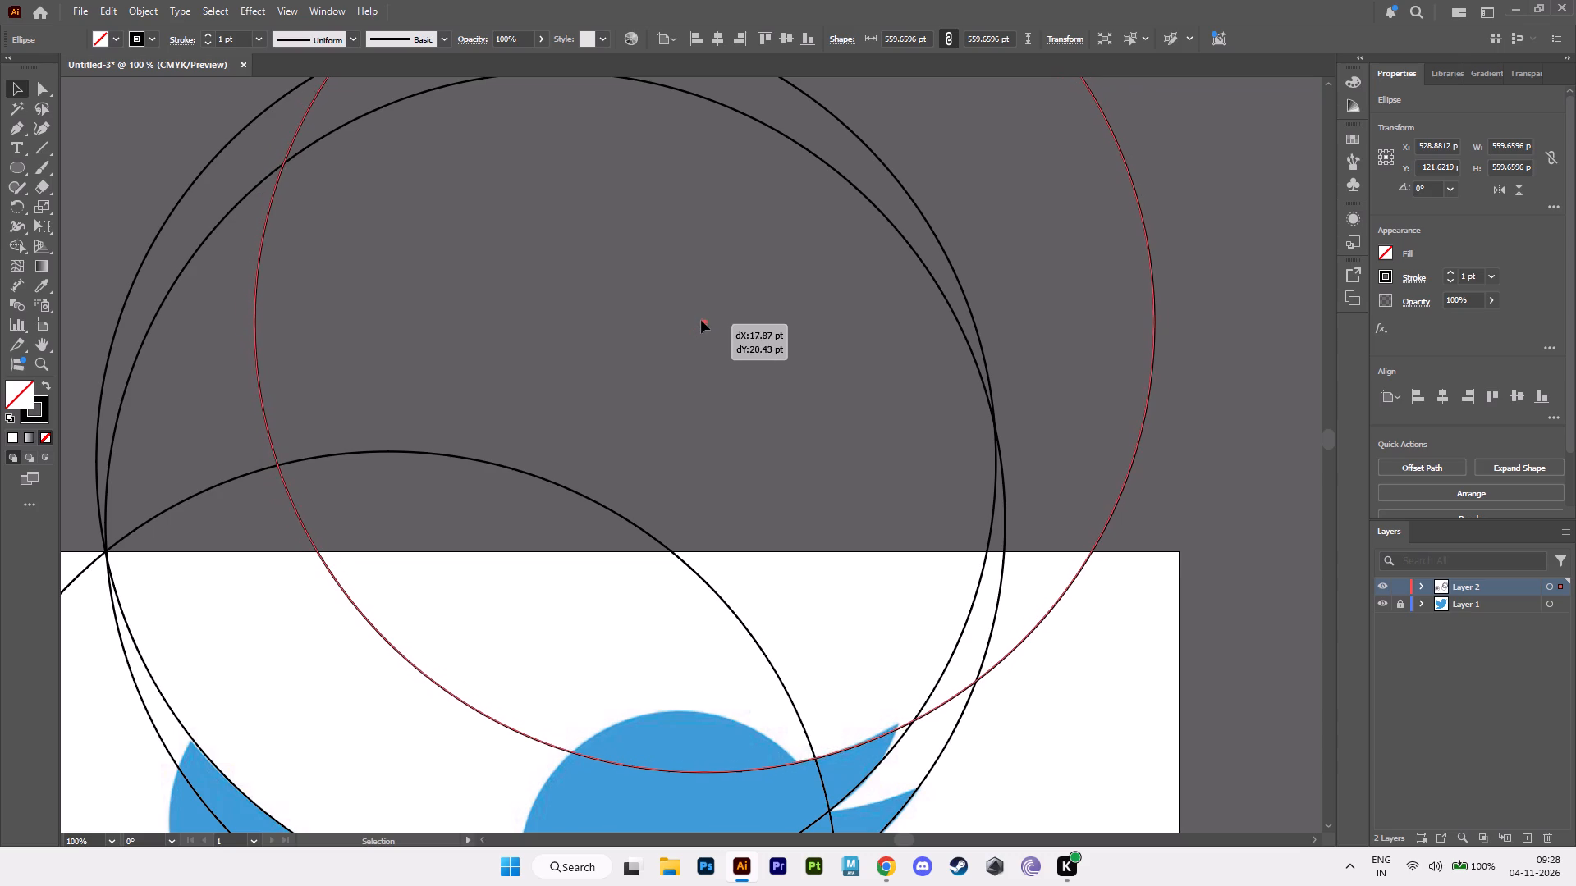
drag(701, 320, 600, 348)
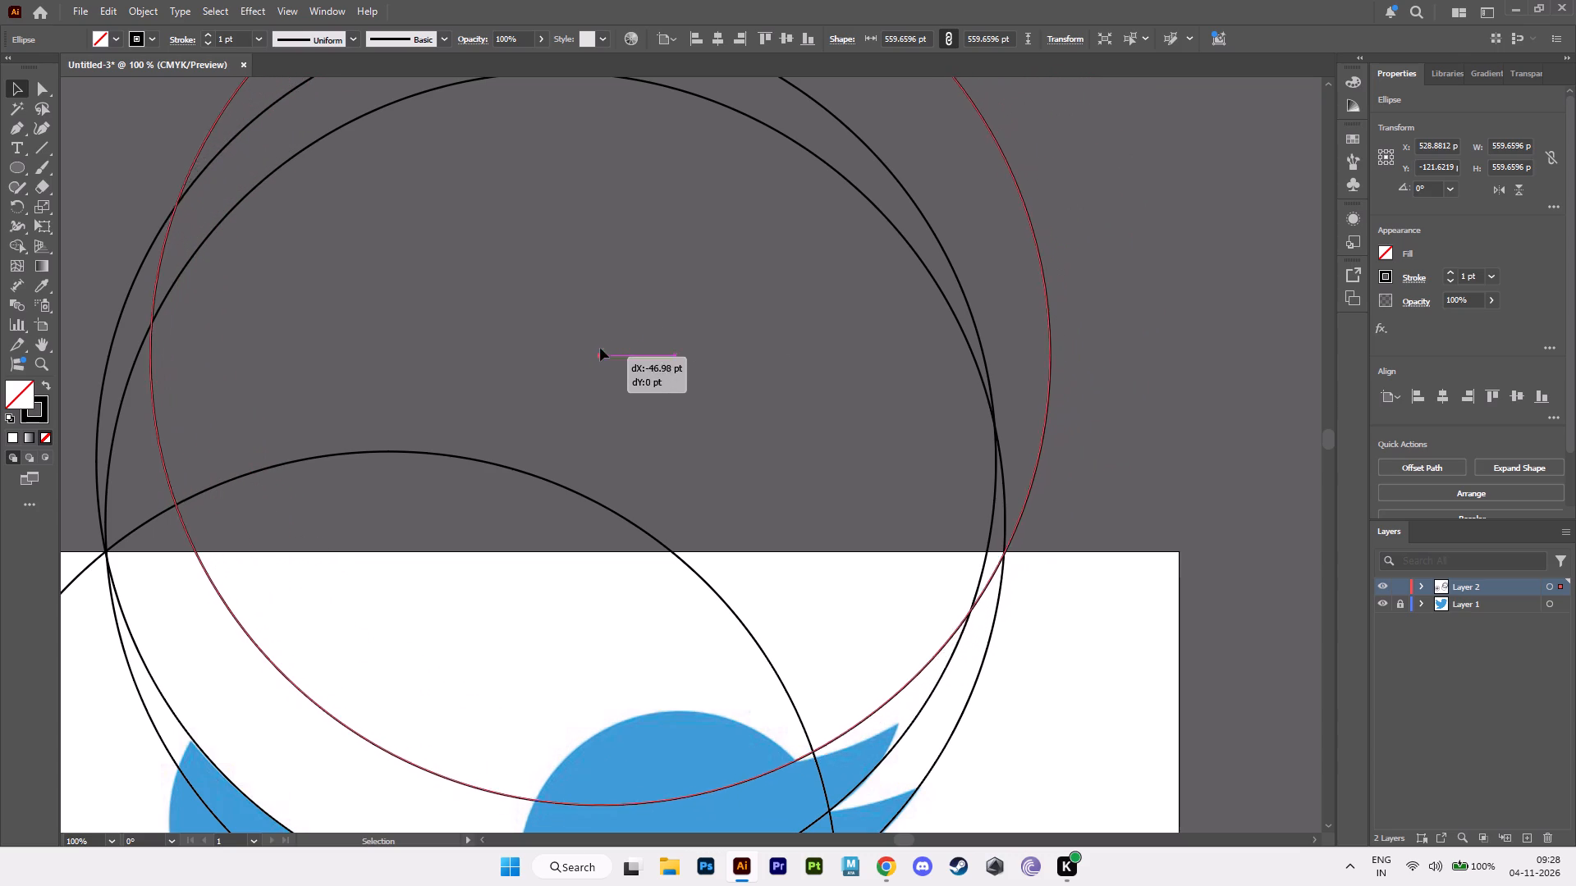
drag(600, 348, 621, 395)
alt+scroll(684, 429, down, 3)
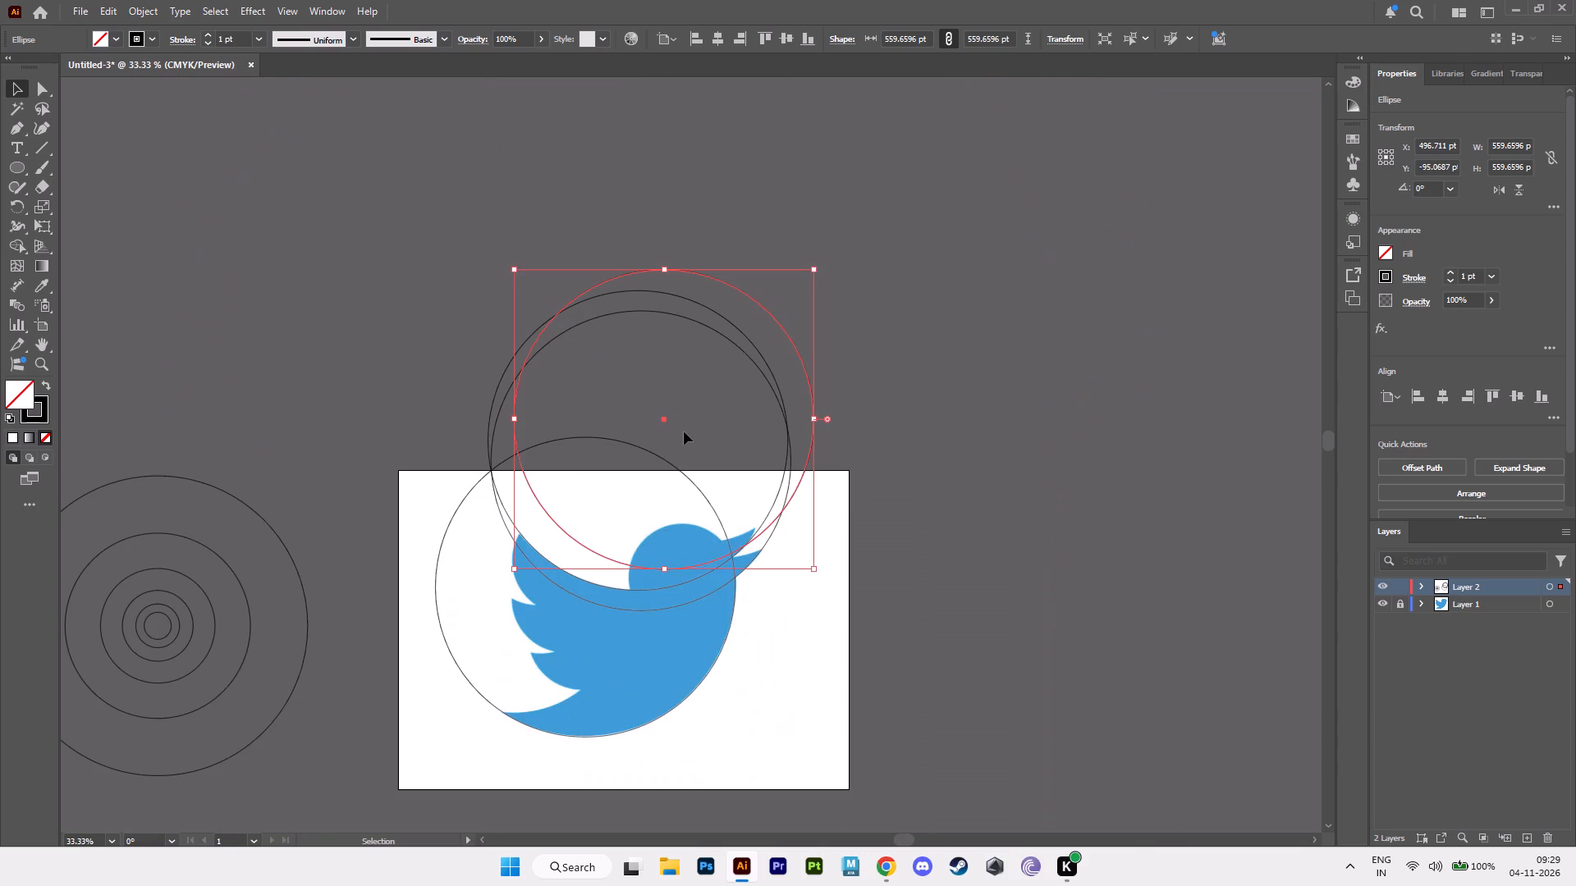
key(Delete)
Copy the second-largest concentric circle onto the bird, its lower arc along the tail's upper edge, centred at about X 225, Y 281 pt.
alt+scroll(689, 486, down, 2)
alt+middle_drag(703, 594, 915, 463)
alt+scroll(915, 463, up, 4)
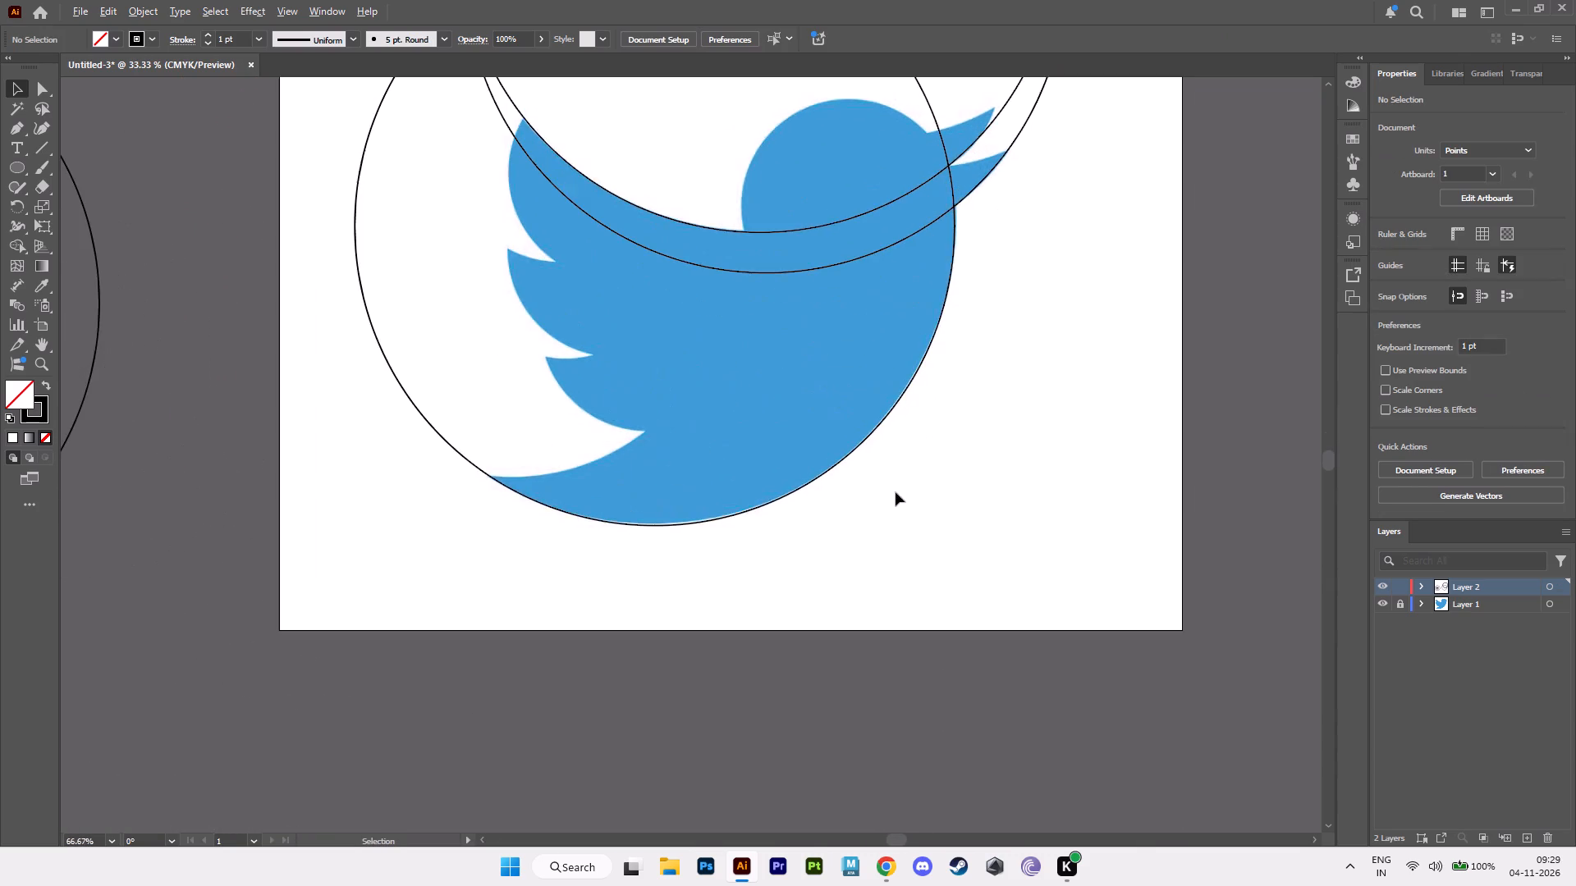
alt+scroll(891, 490, down, 2)
alt+middle_drag(882, 490, 941, 514)
drag(483, 390, 501, 396)
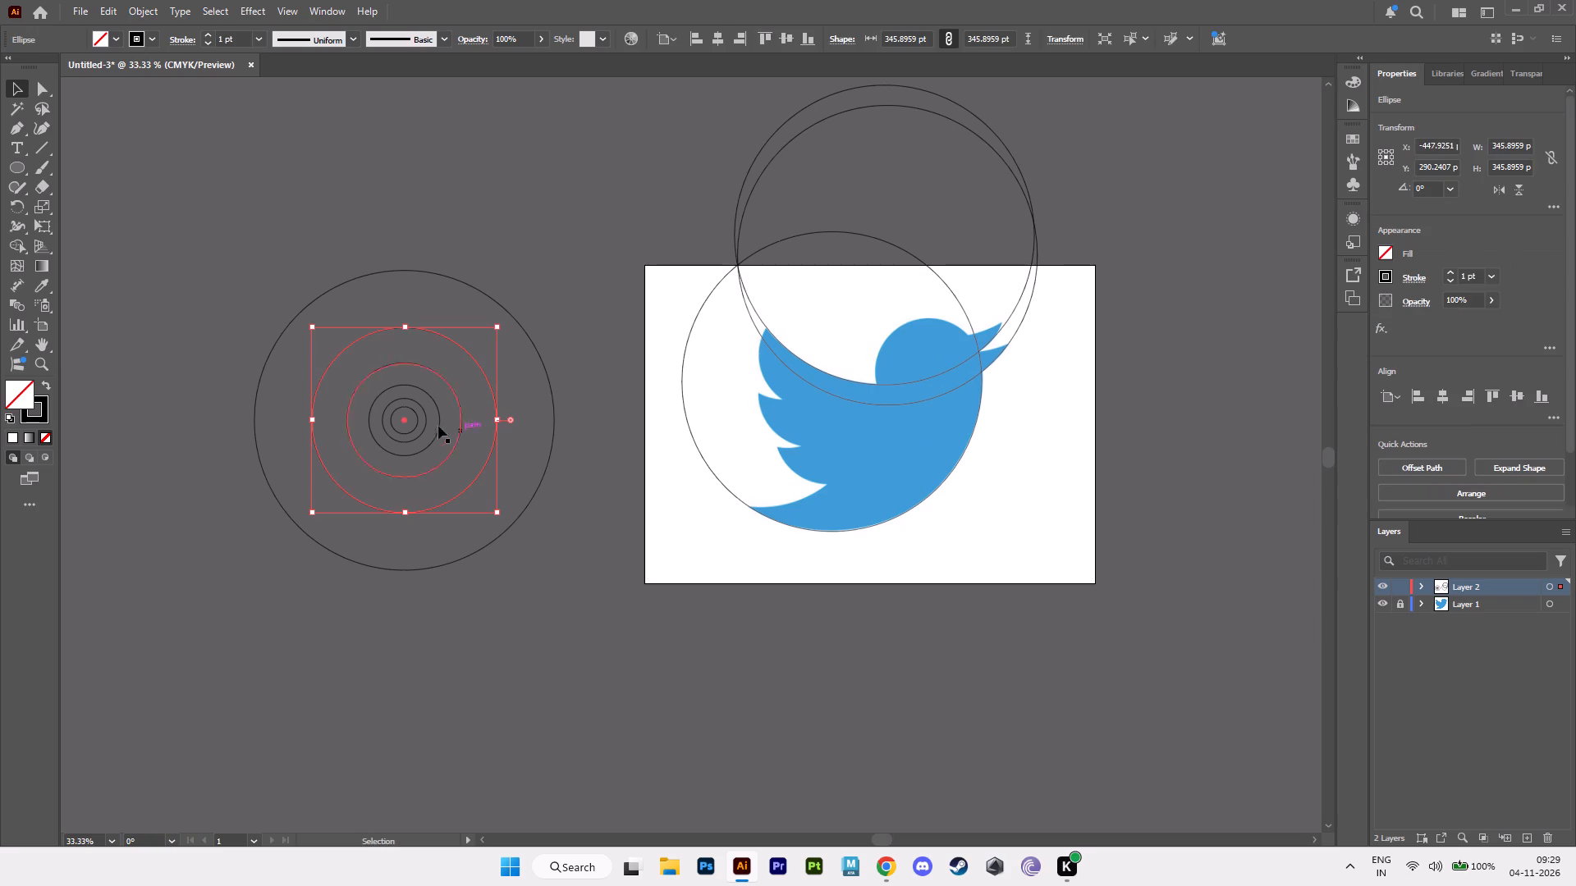
alt+drag(405, 421, 791, 409)
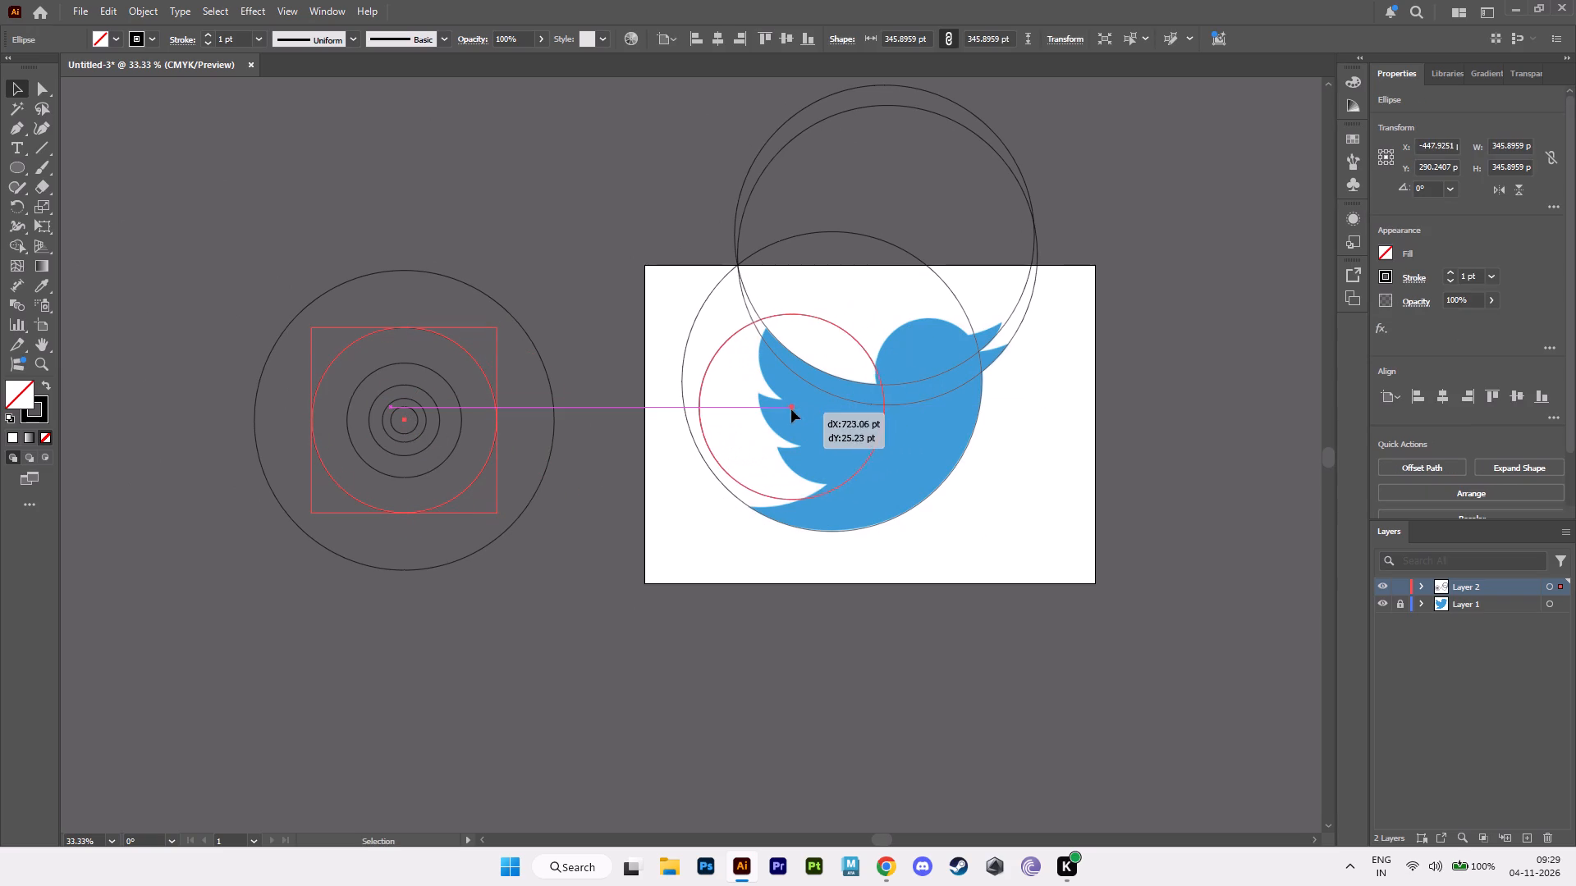
alt+drag(791, 409, 766, 416)
Copy the tail circle up so its lower arc meets the lowest feather's top edge, centred at about X 261, Y 169 pt.
alt+scroll(803, 532, up, 3)
alt+middle_drag(803, 541, 764, 669)
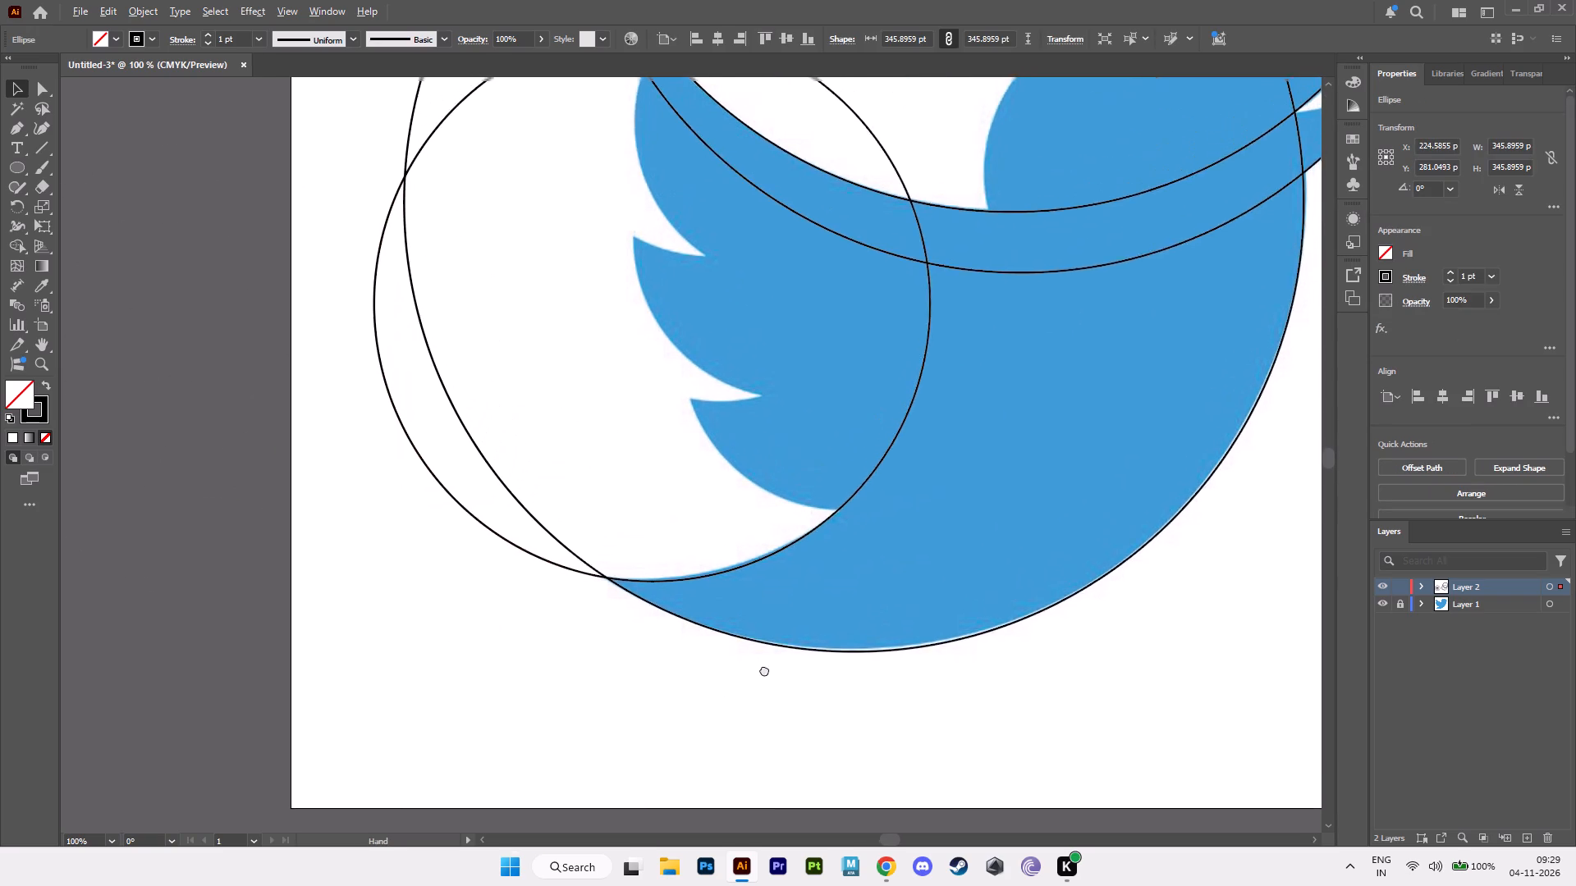
alt+middle_drag(764, 669, 740, 788)
alt+drag(626, 426, 646, 336)
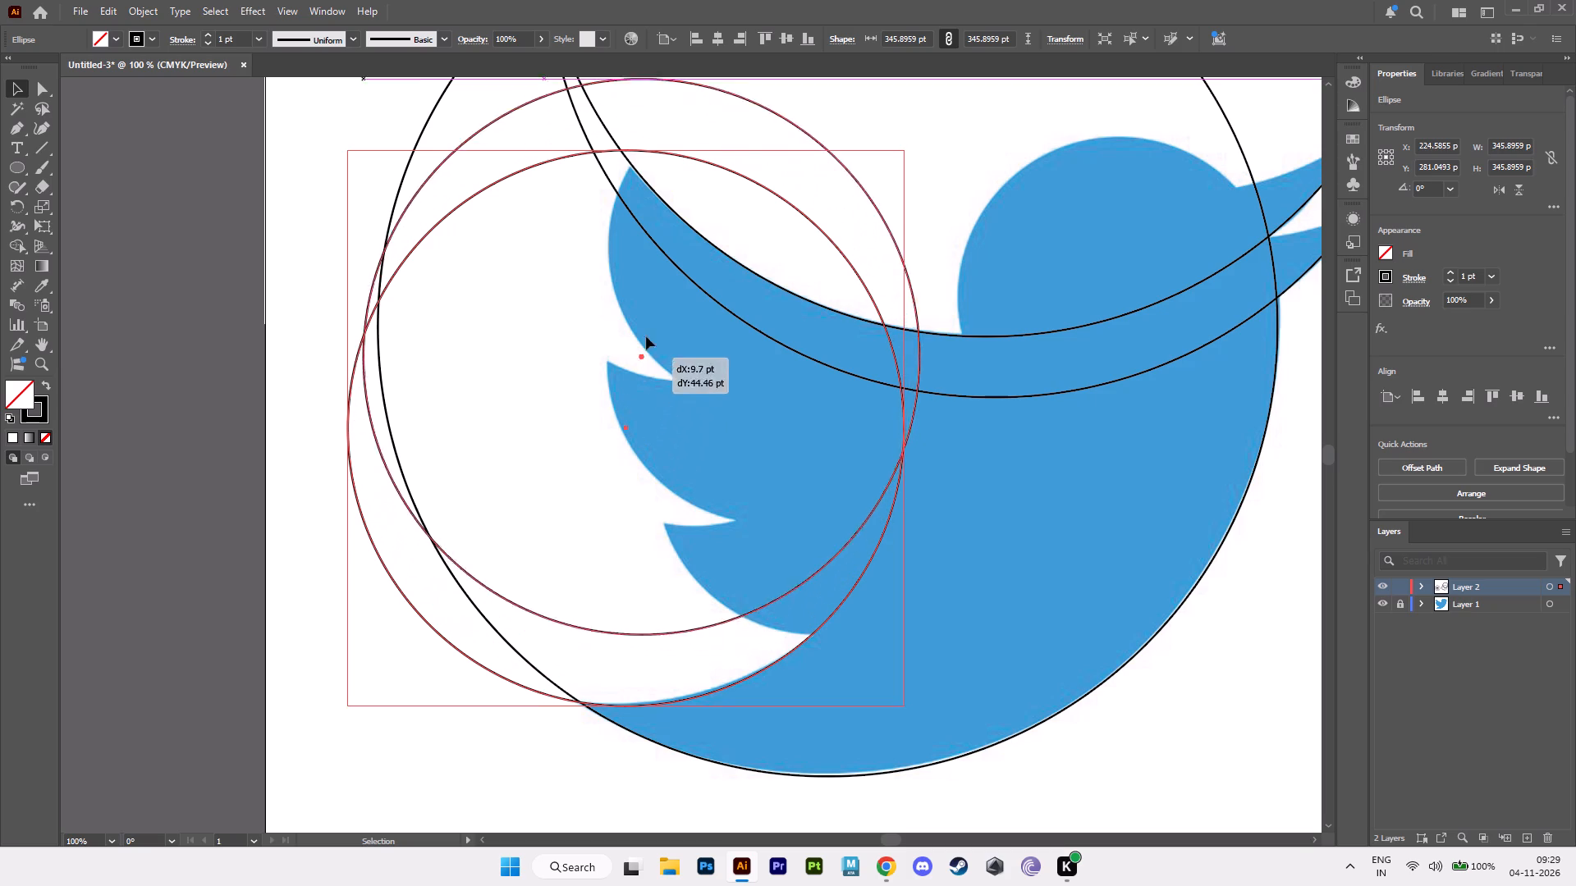
alt+drag(646, 336, 685, 245)
Copy the lowest-feather circle up so its lower arc meets the middle feather's top edge, centred at about X 281, Y 81 pt.
alt+scroll(702, 303, down, 1)
alt+middle_drag(702, 304, 681, 460)
alt+scroll(681, 460, up, 1)
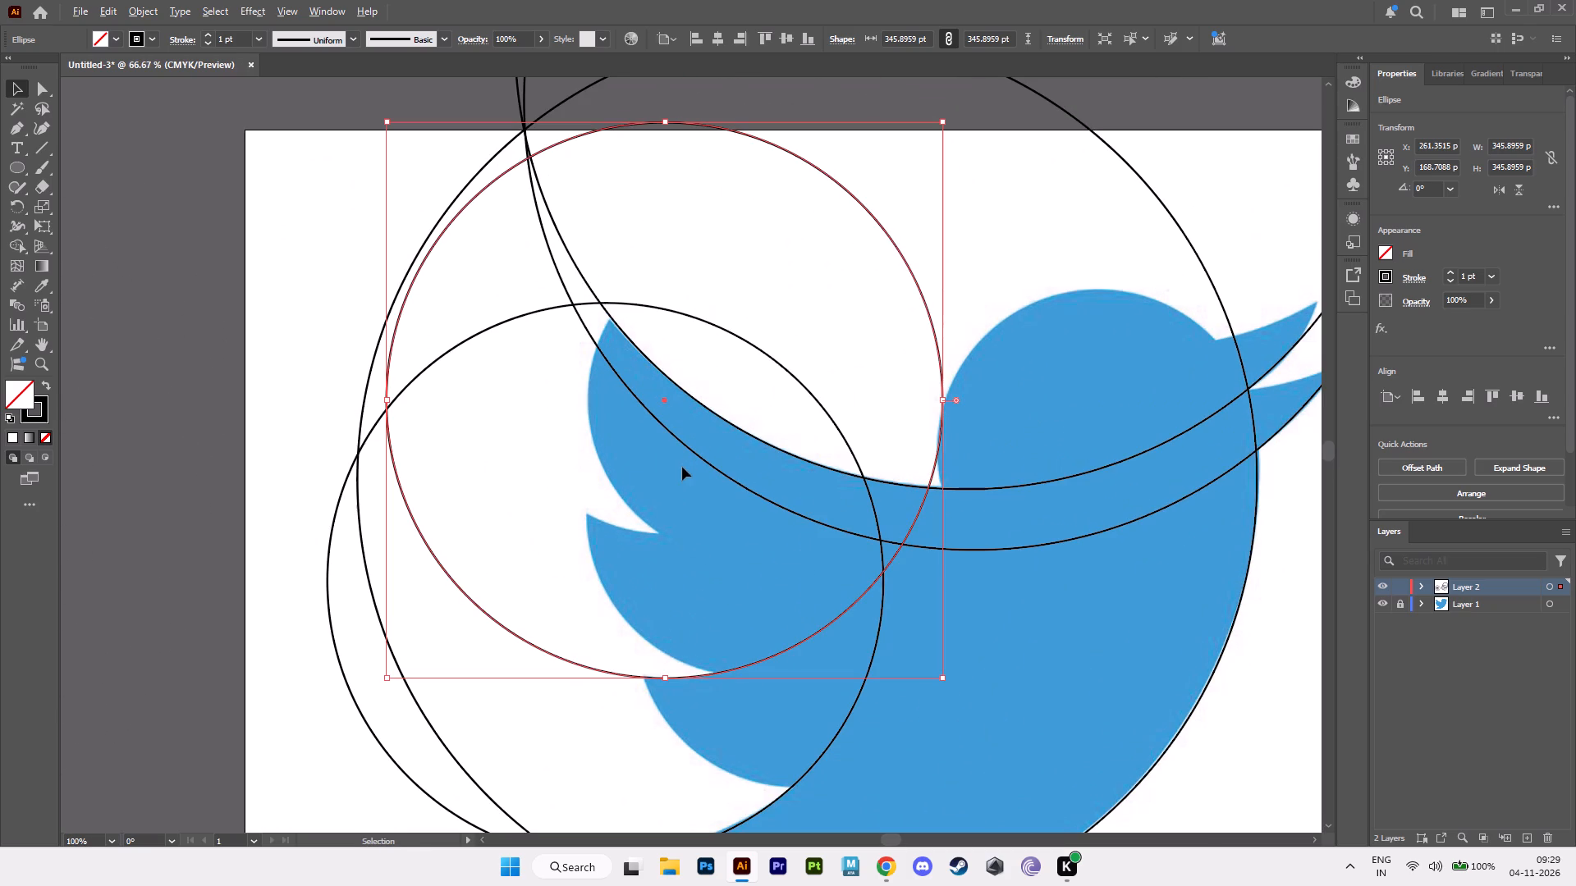
alt+drag(666, 400, 692, 347)
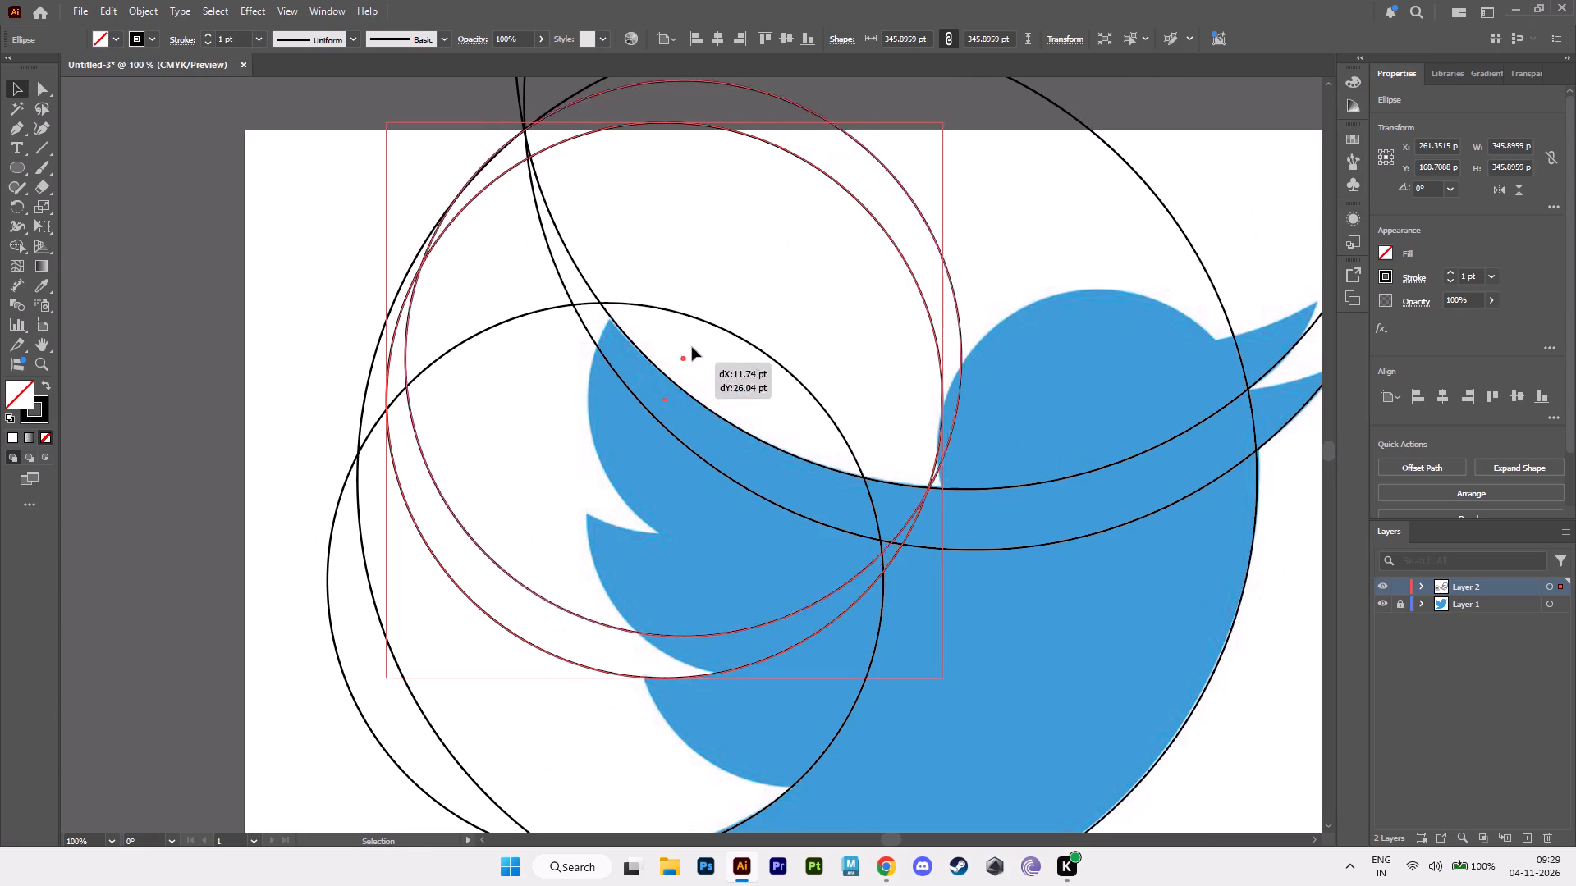
alt+drag(692, 347, 678, 254)
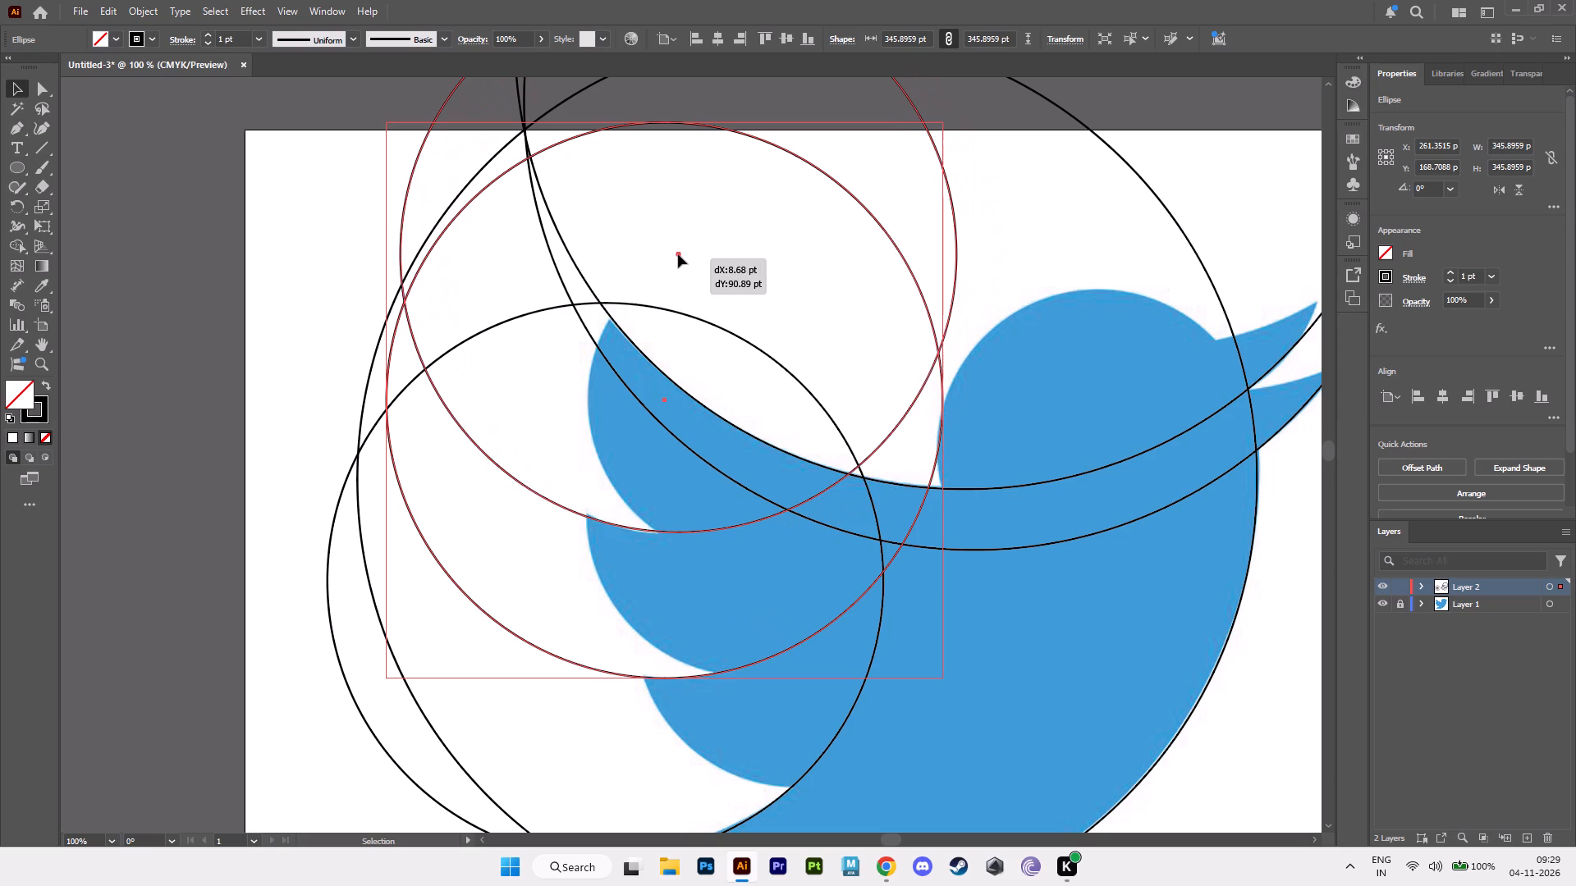
alt+drag(678, 254, 695, 259)
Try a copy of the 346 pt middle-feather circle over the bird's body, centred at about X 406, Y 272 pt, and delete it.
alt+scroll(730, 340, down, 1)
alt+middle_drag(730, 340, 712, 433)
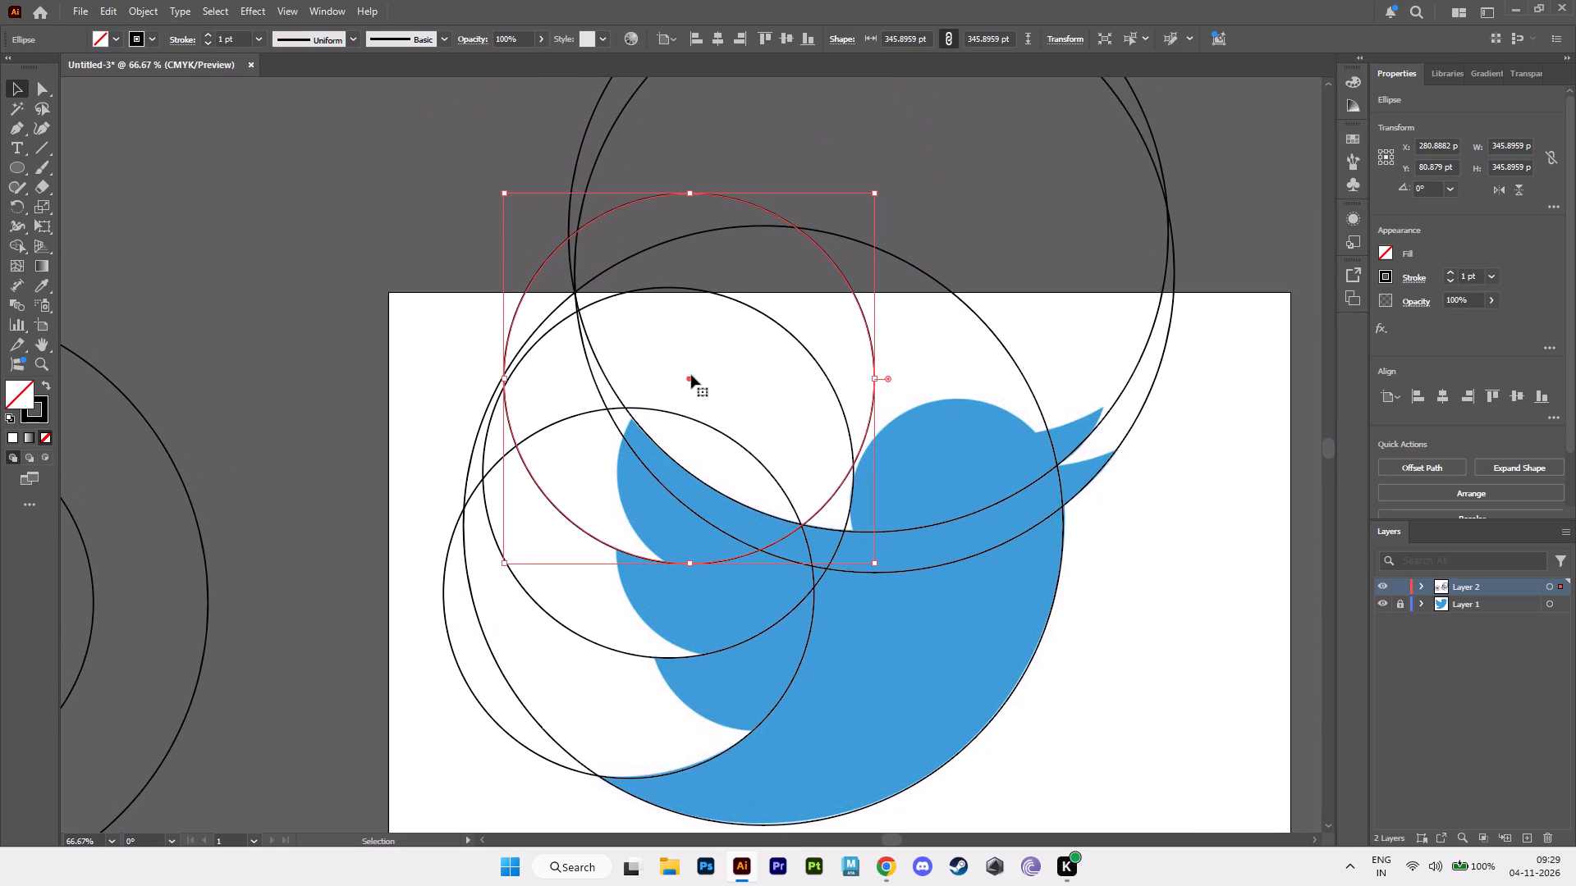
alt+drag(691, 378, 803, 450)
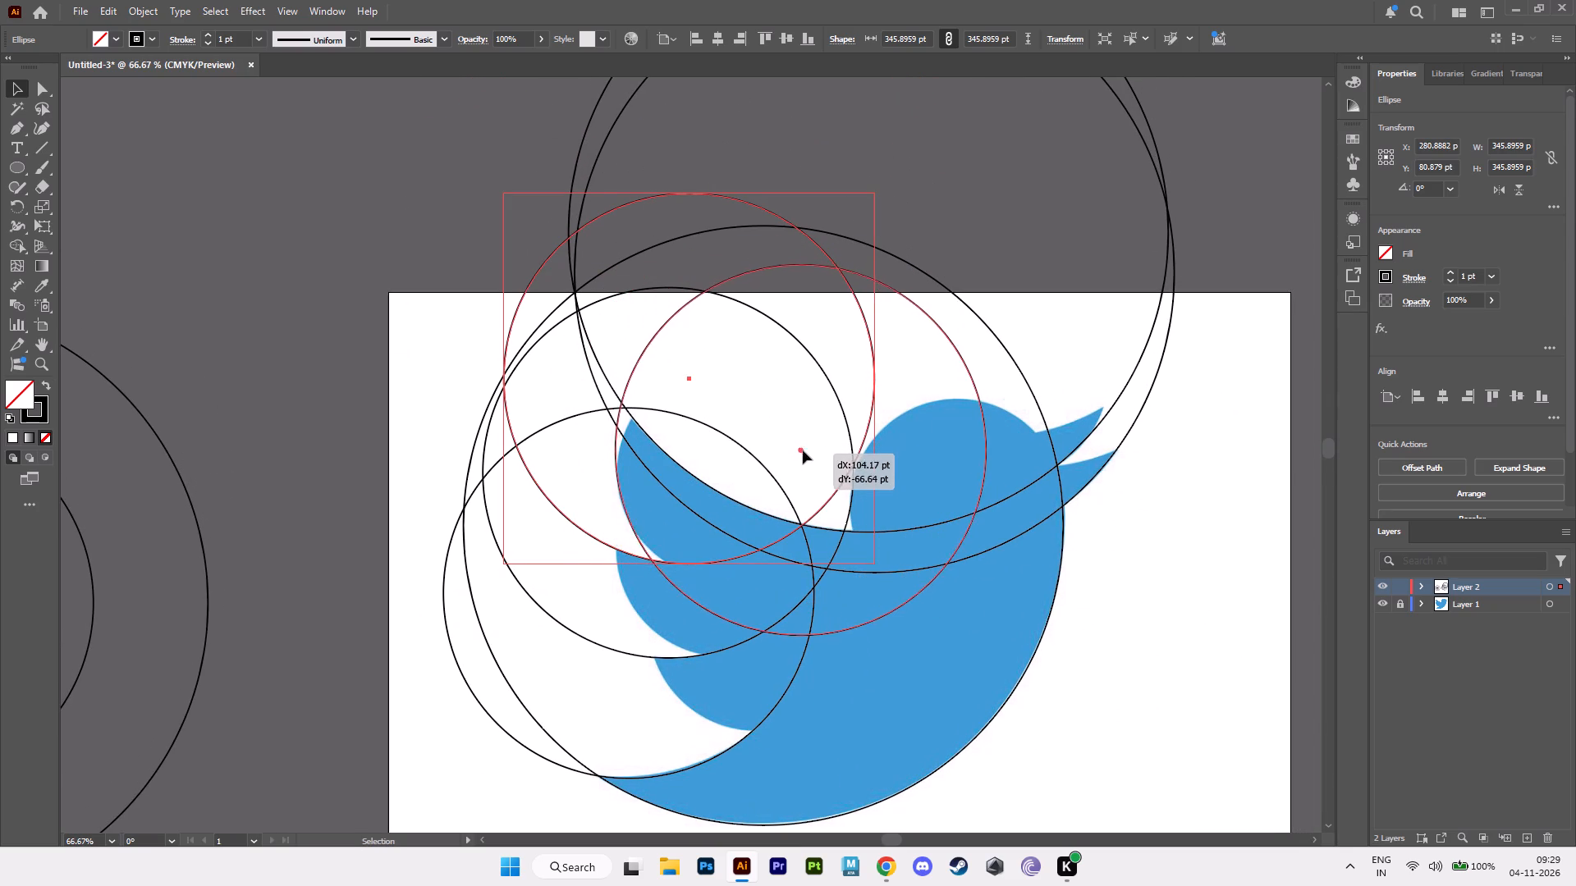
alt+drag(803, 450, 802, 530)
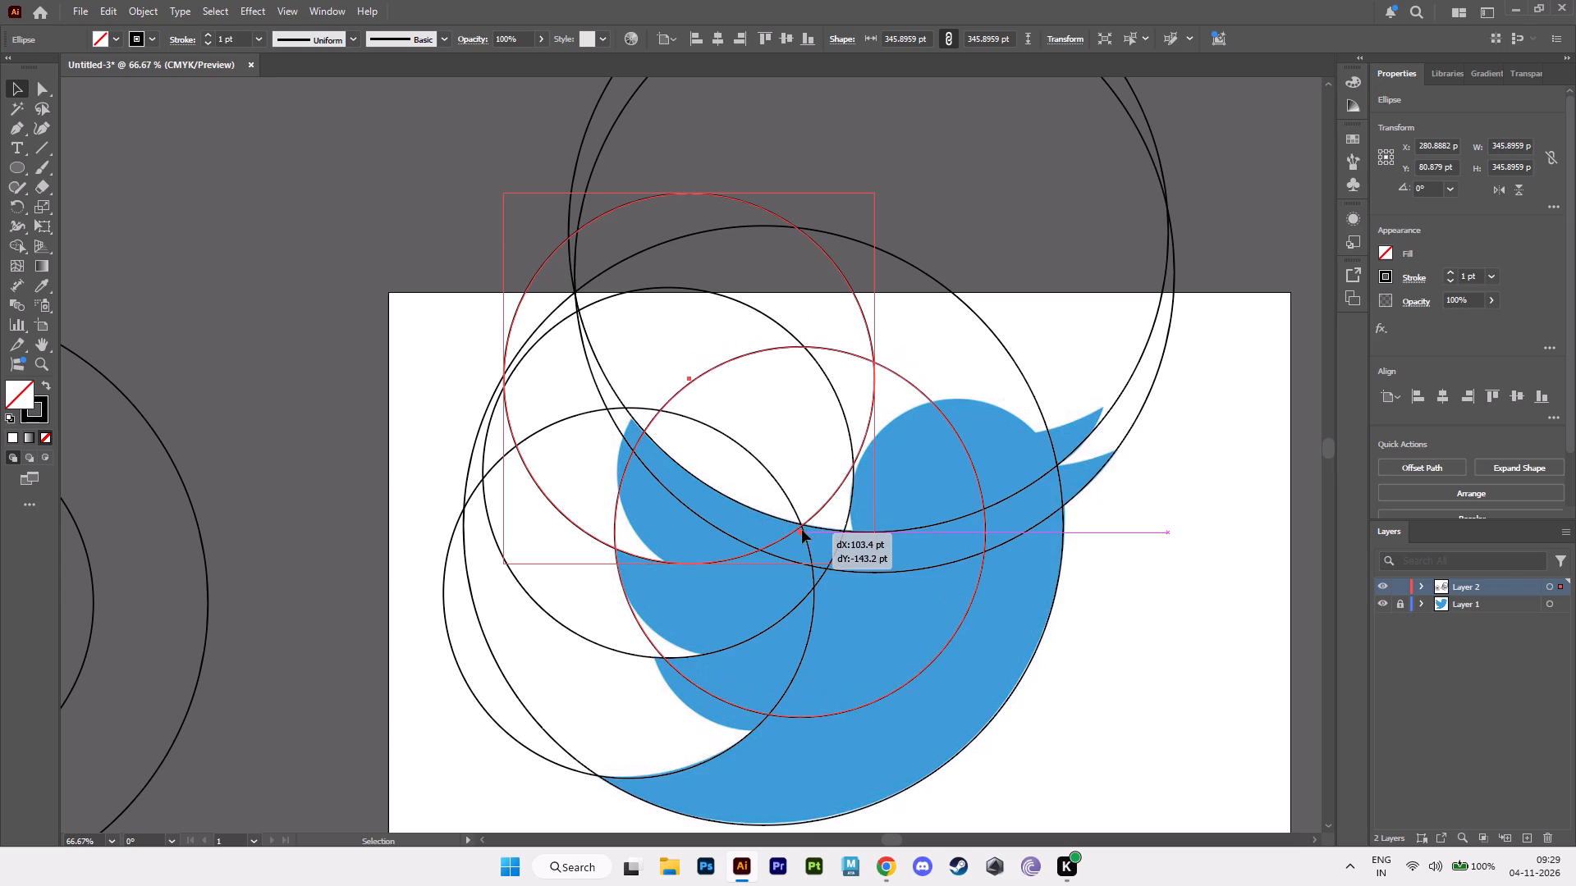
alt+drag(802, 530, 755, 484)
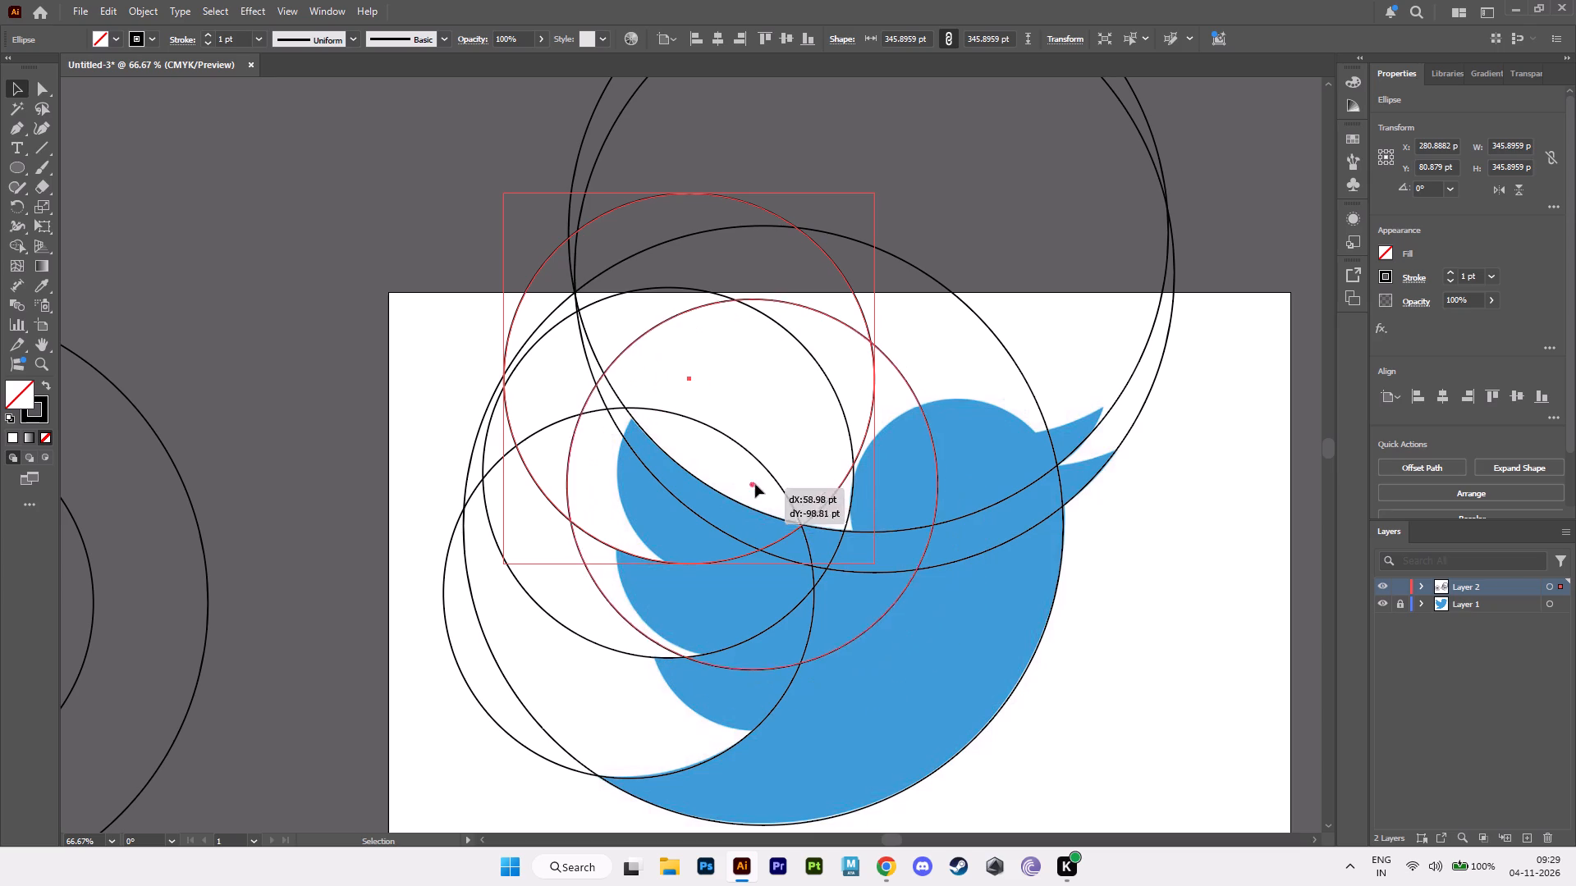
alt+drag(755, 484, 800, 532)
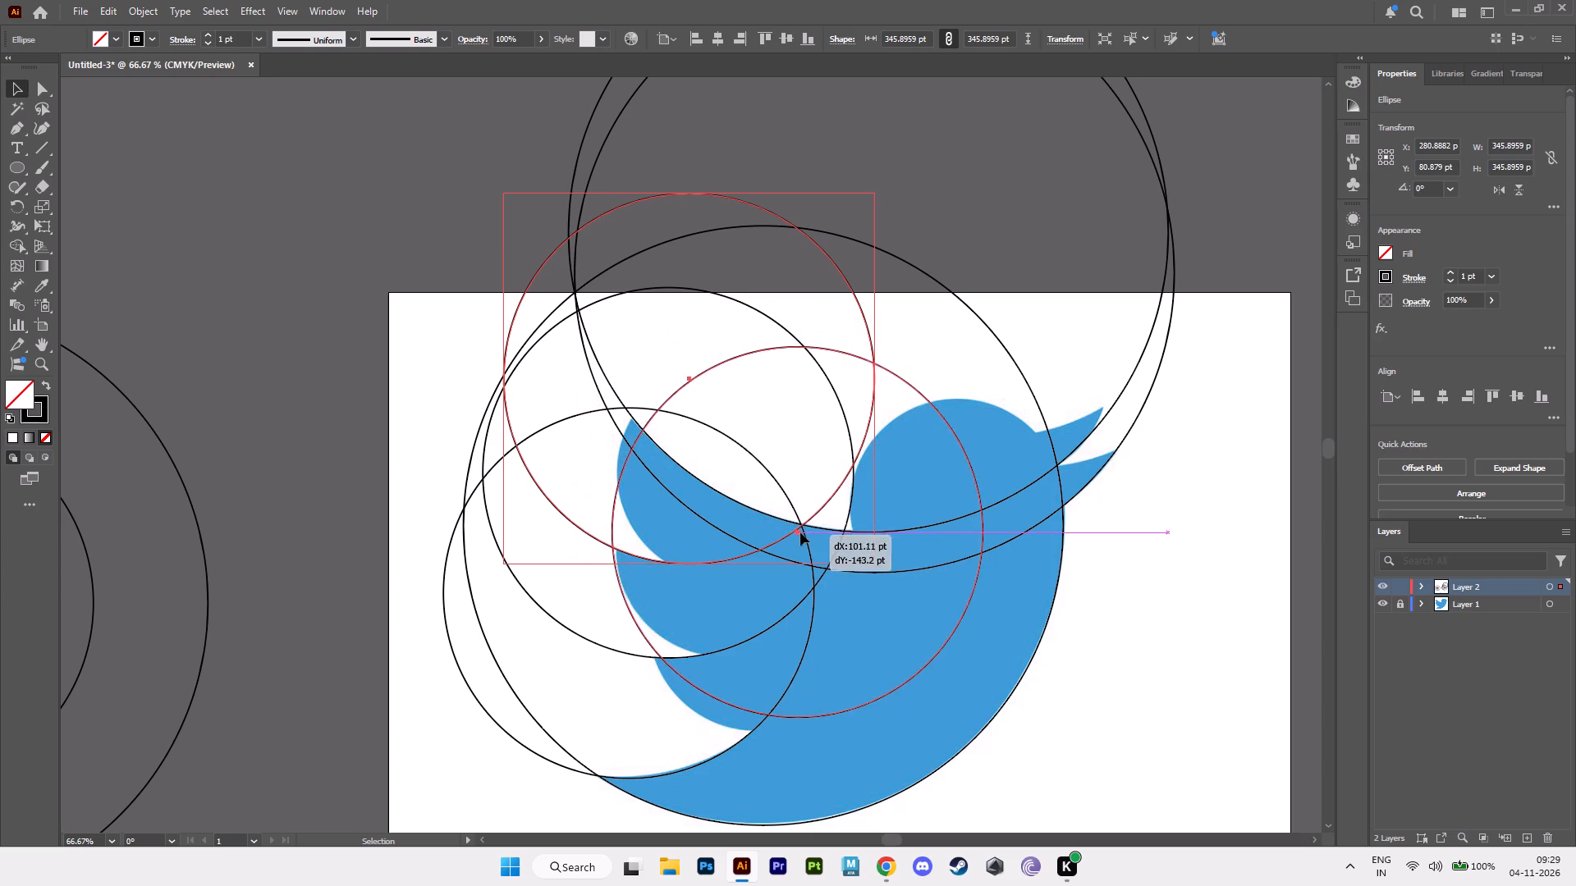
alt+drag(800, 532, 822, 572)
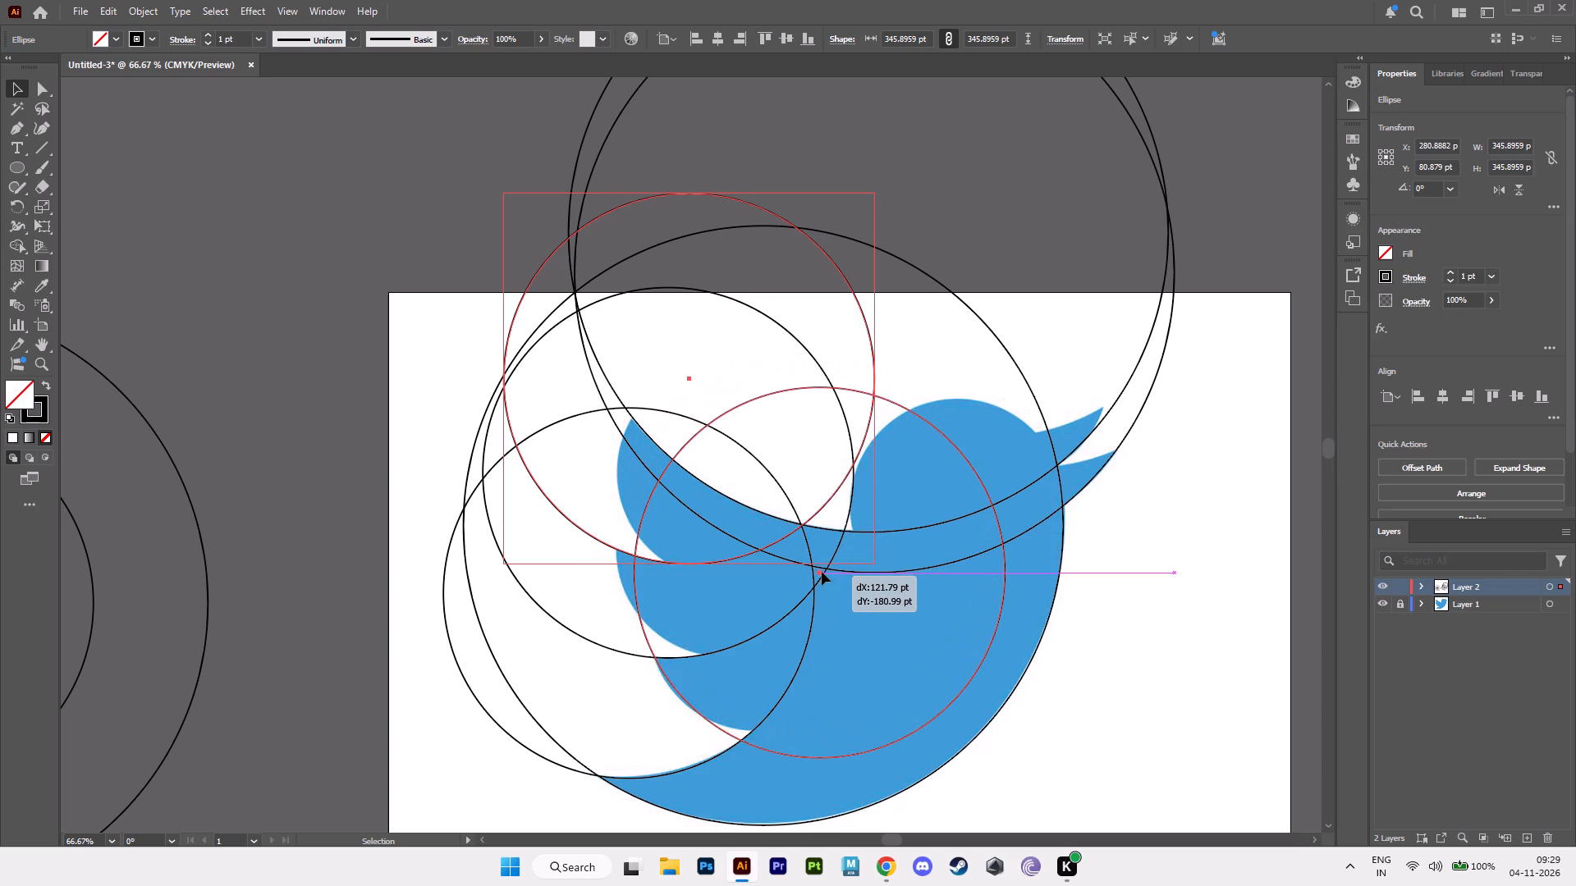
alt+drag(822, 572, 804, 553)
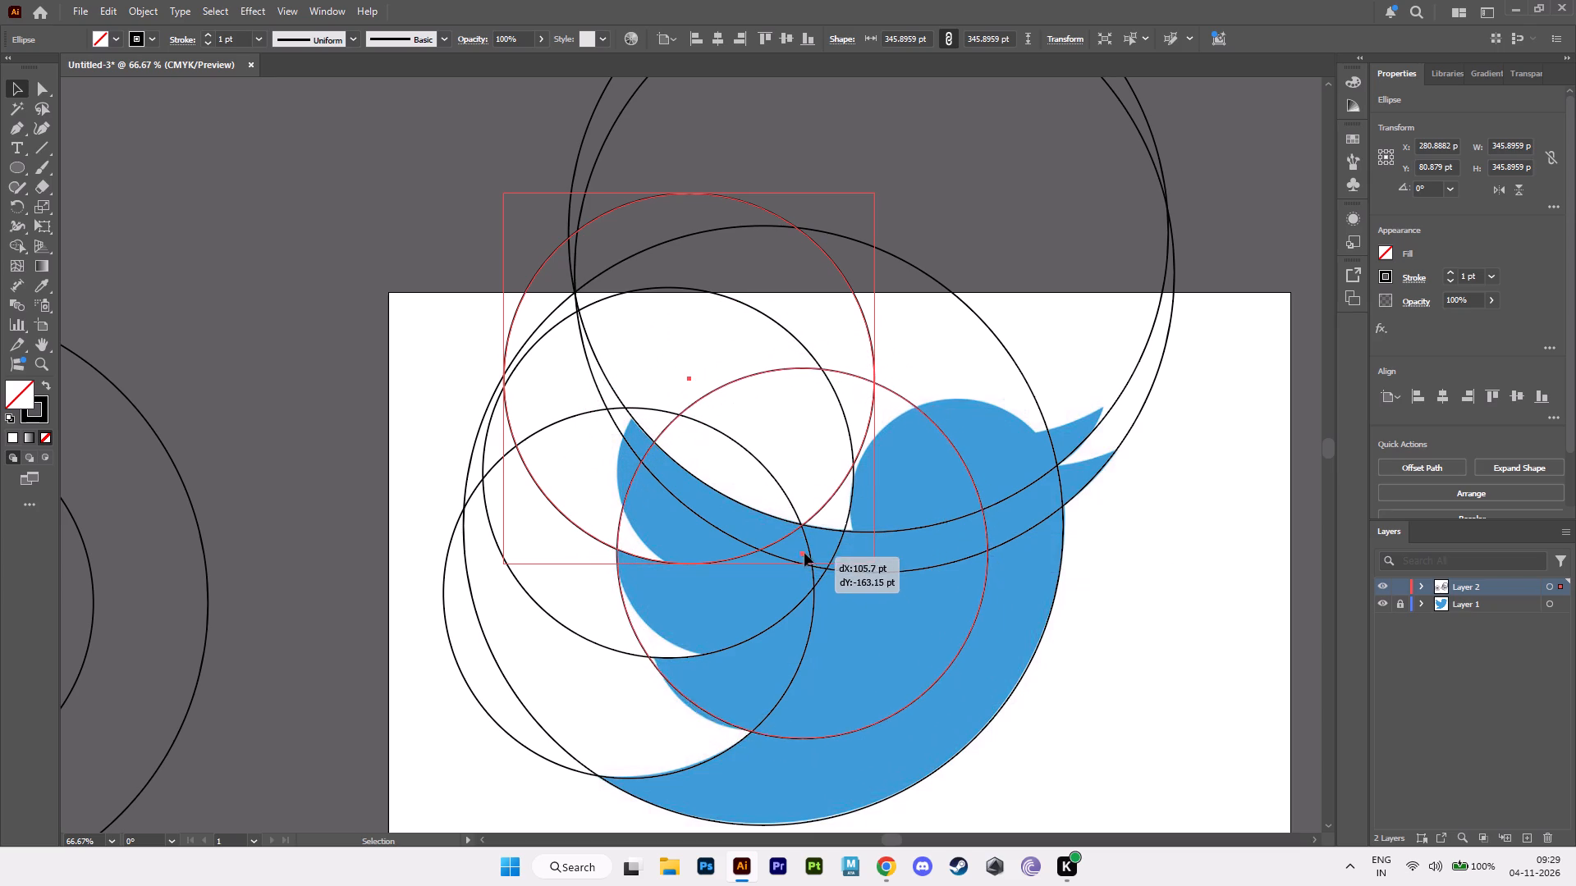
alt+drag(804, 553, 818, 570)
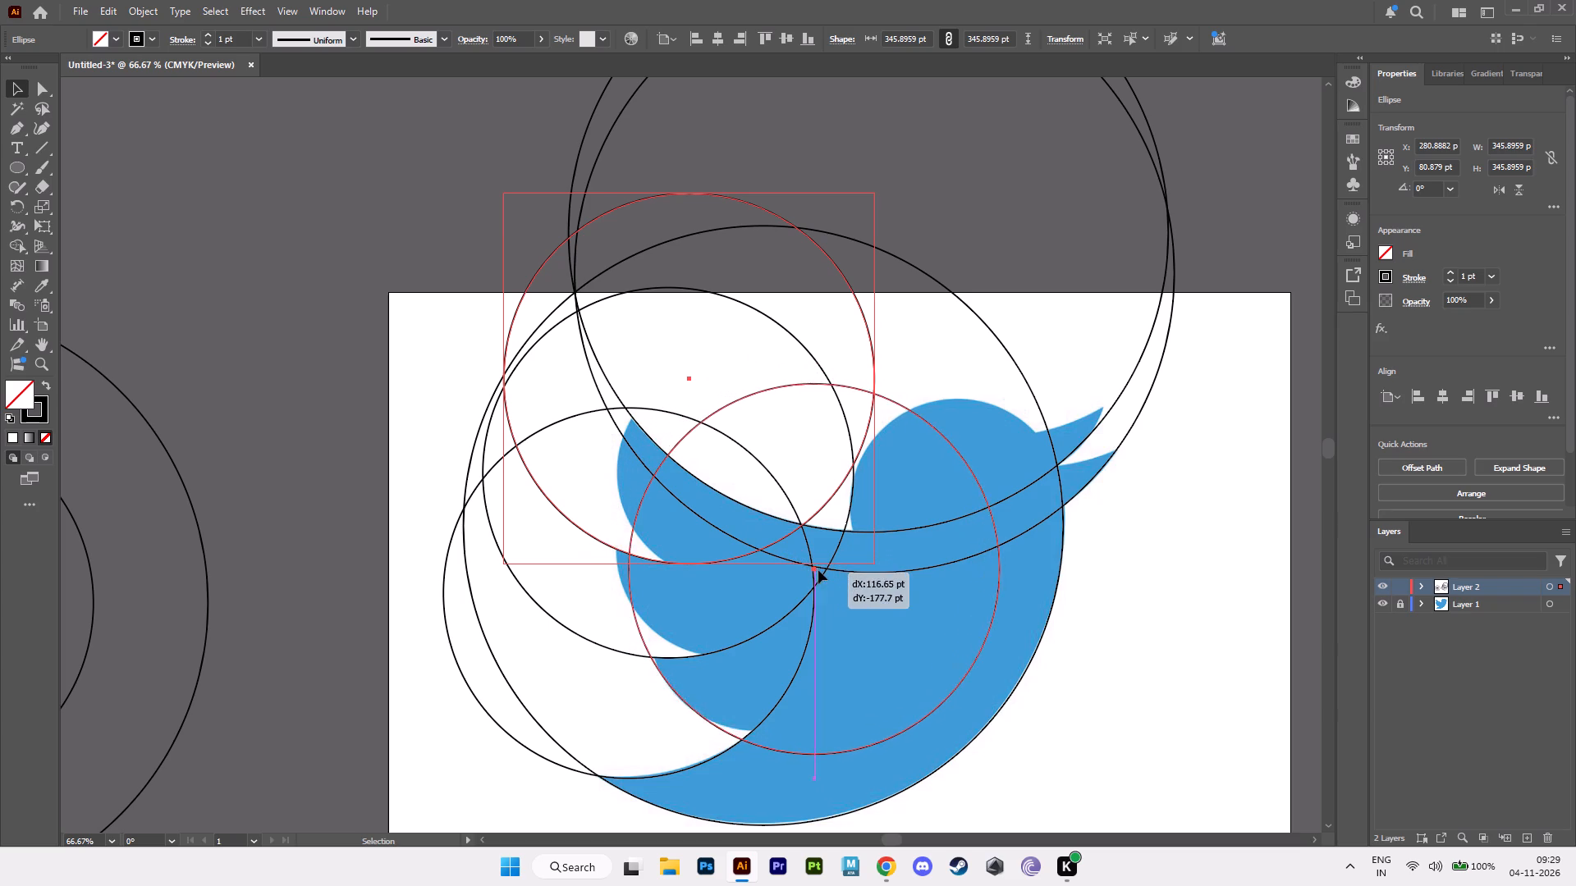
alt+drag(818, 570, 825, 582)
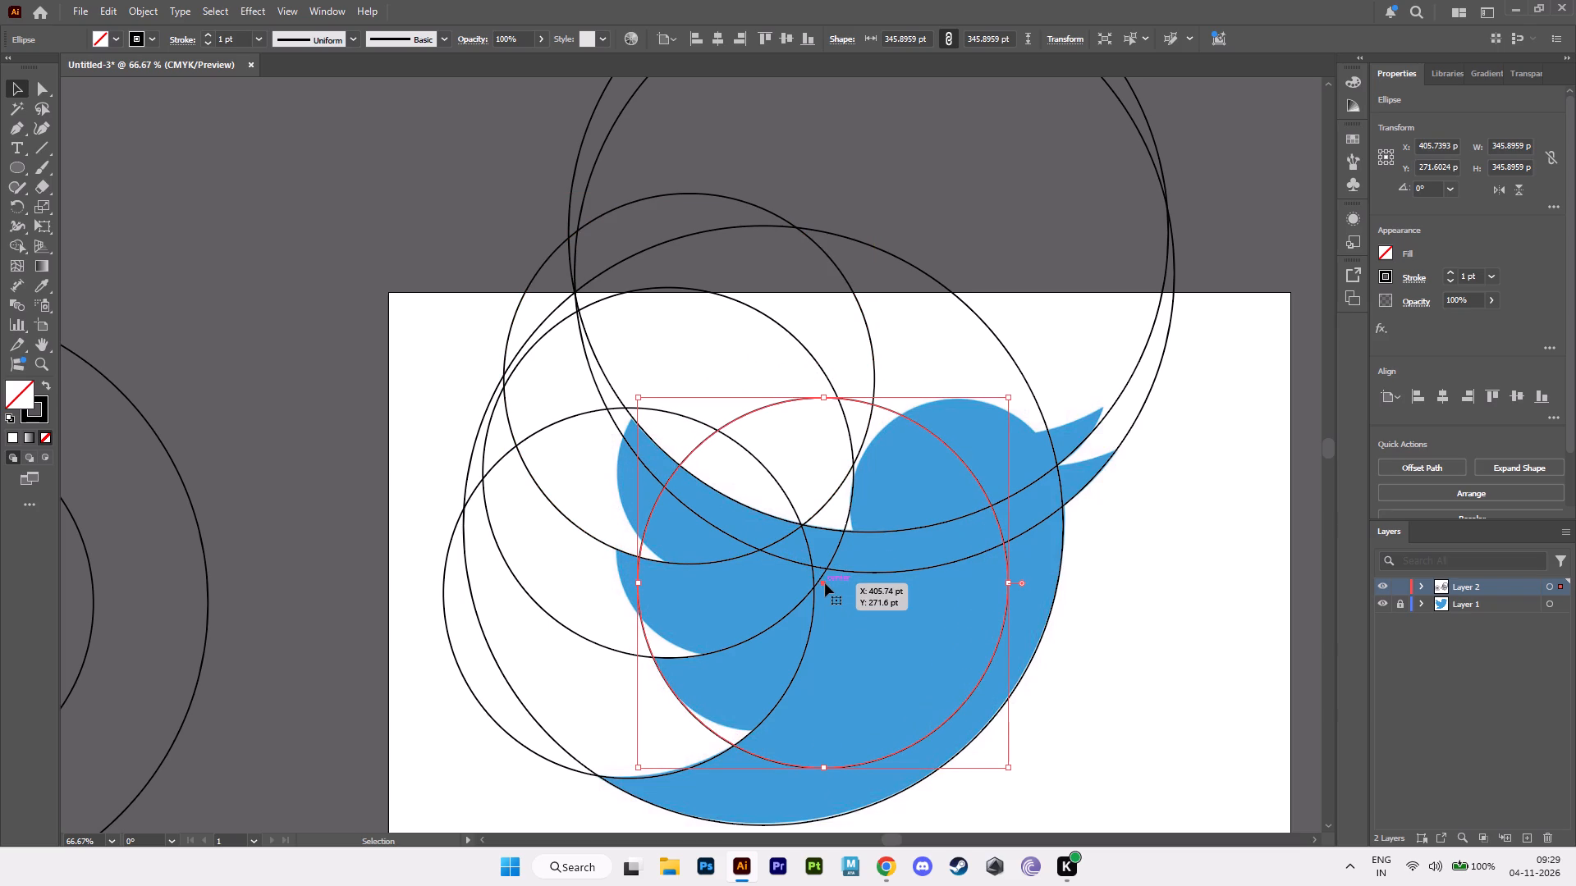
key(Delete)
Copy the third-largest concentric circle onto the bird along the lowest feather's rounded outer edge, centred at about X 350, Y 305 pt.
alt+scroll(810, 582, down, 1)
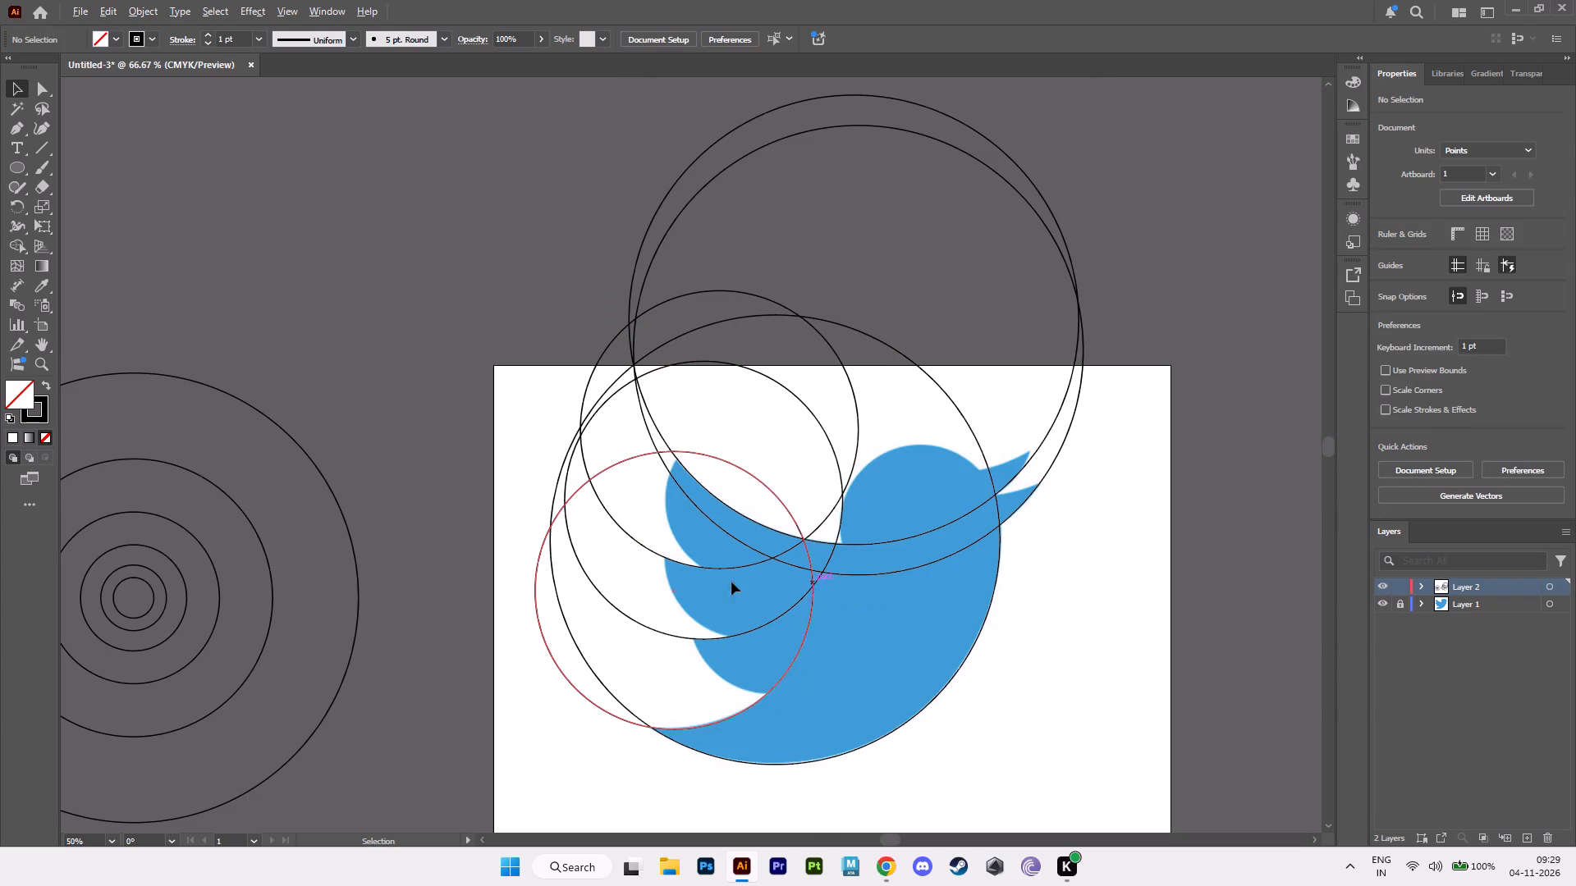
alt+drag(219, 591, 841, 626)
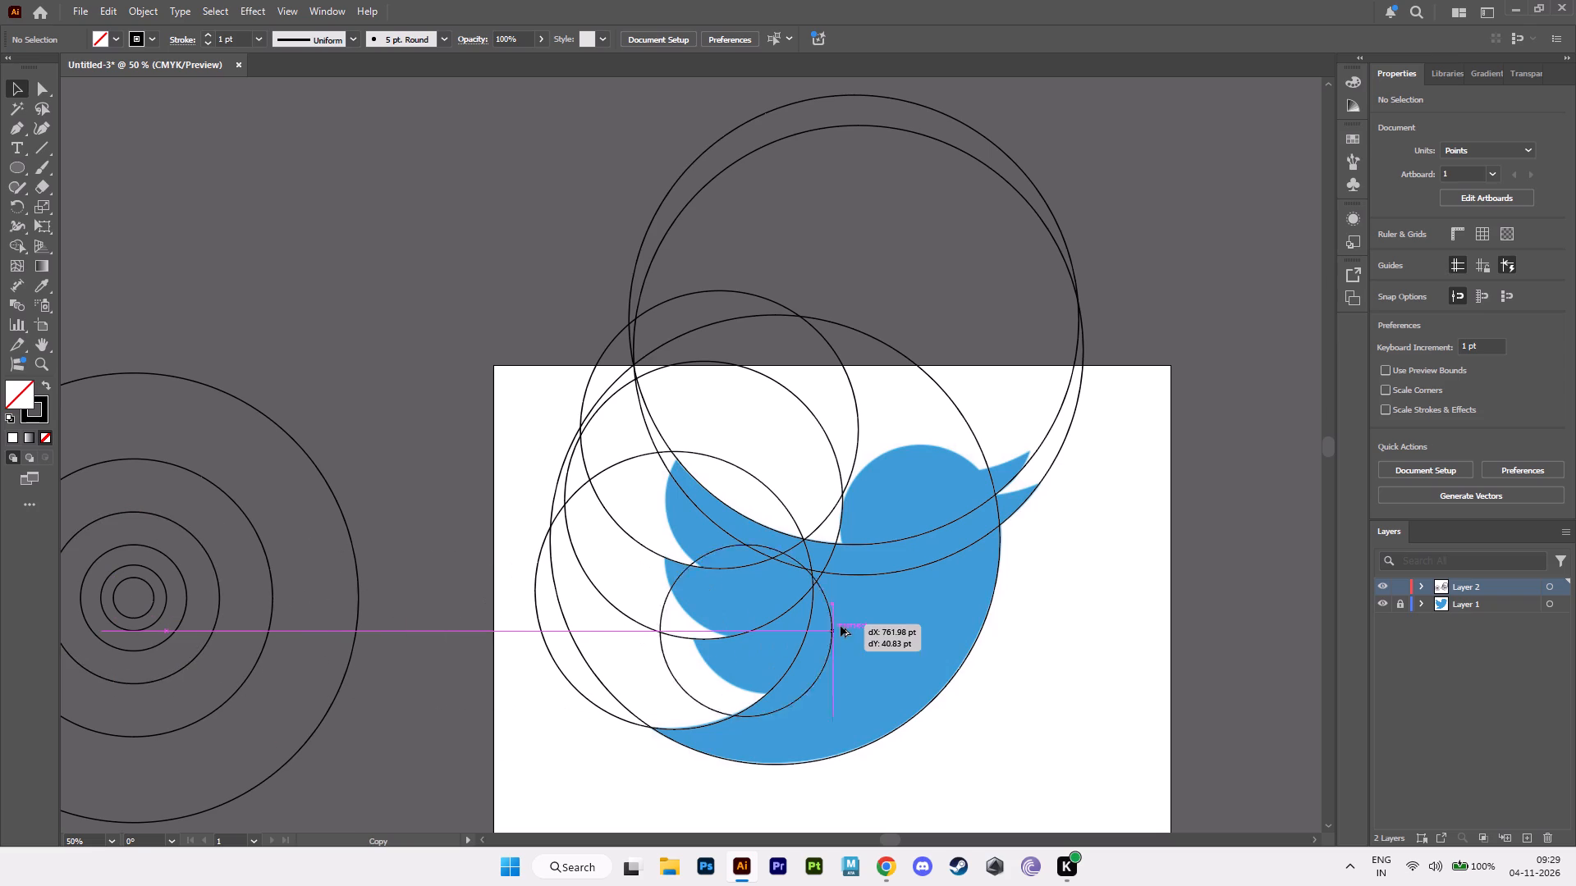
alt+drag(841, 626, 864, 603)
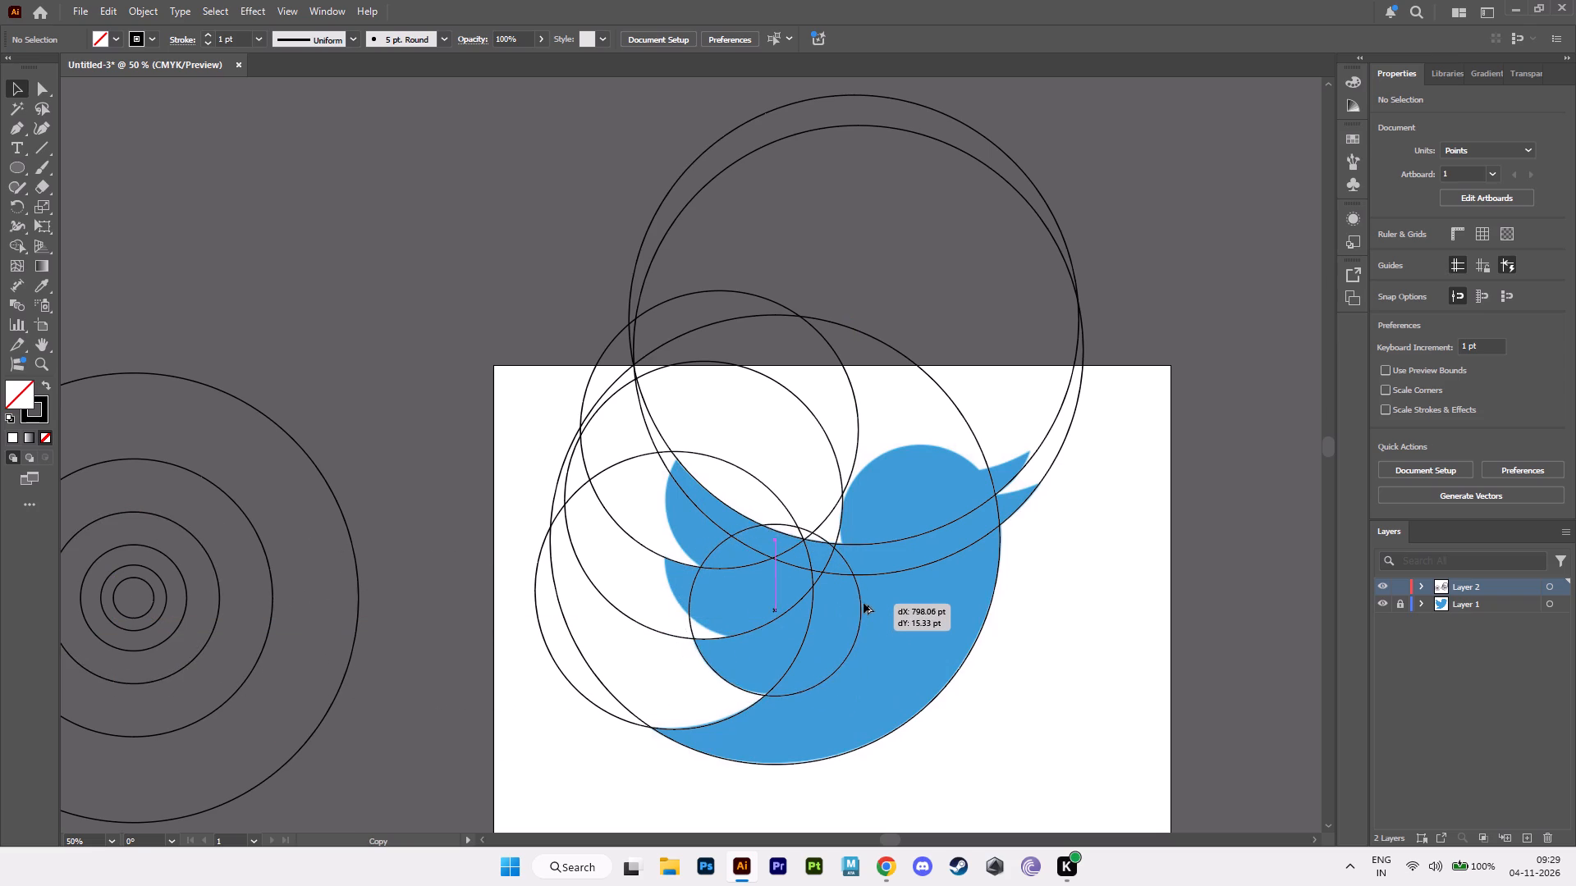
alt+drag(864, 603, 860, 603)
Nudge the lowest-feather circle to about X 347, Y 303 pt so it follows the feather's rounded outer edge.
alt+scroll(828, 652, up, 2)
alt+middle_drag(826, 654, 991, 684)
alt+scroll(992, 685, up, 1)
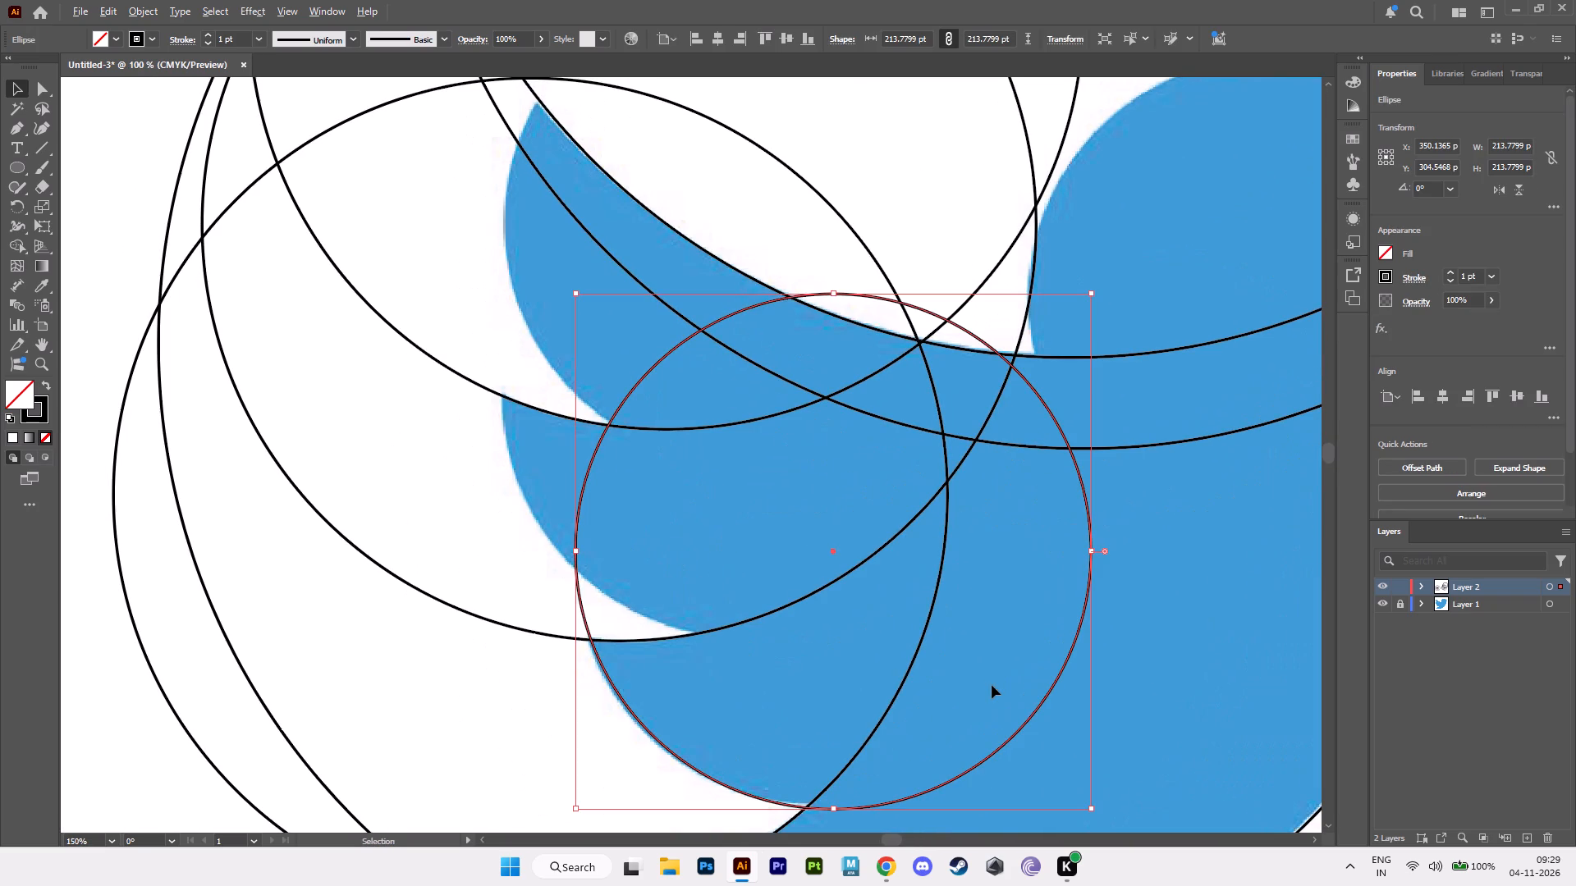
key(Left)
key(Left)
key(Left)
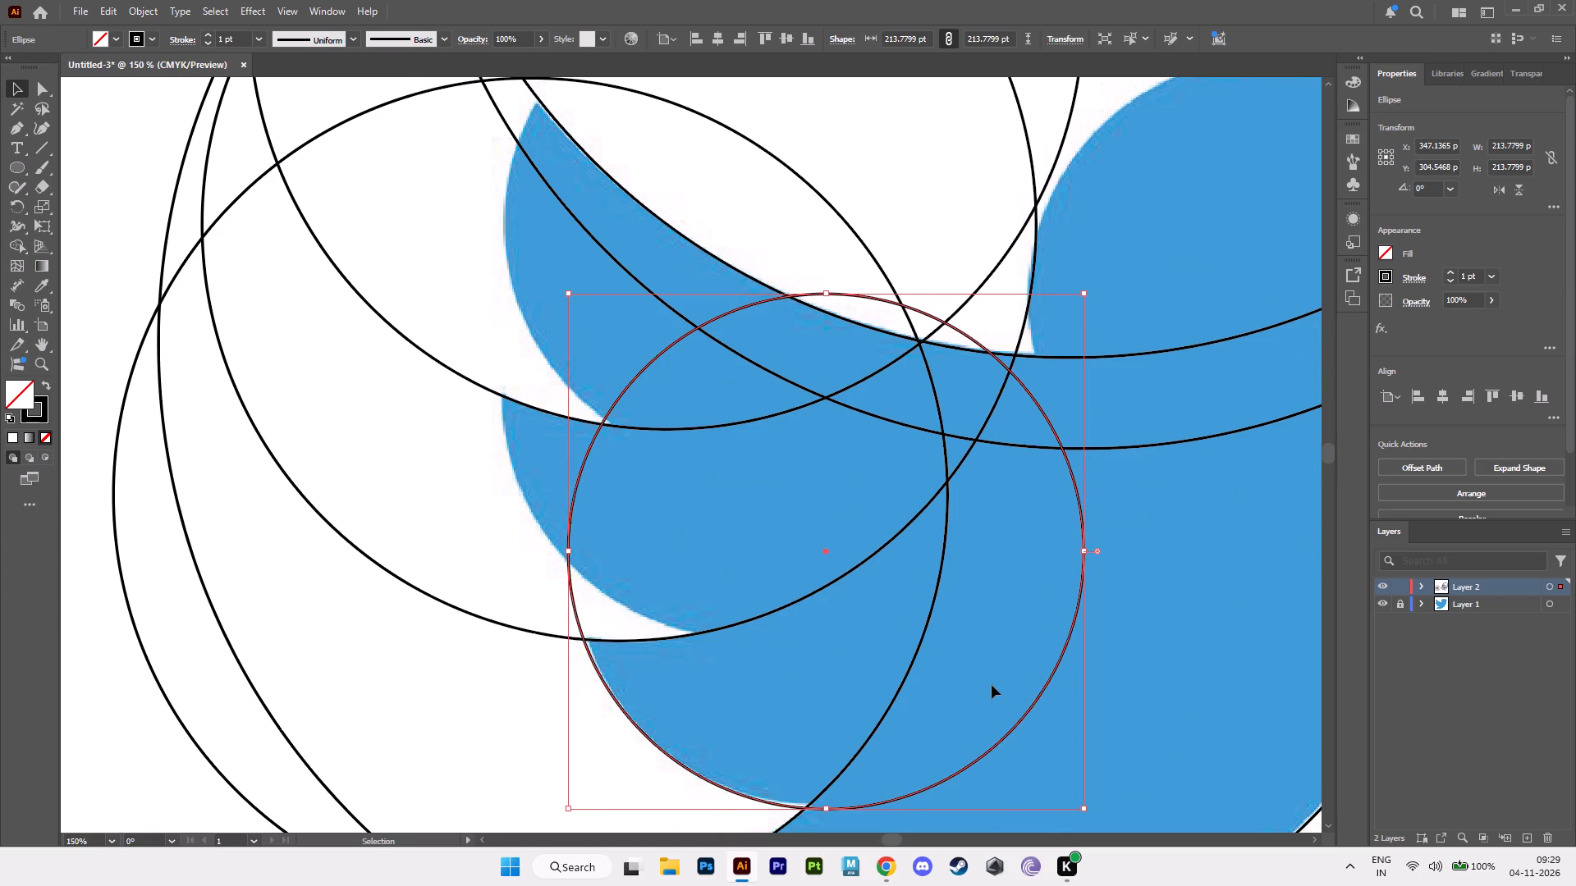
key(Up)
key(Left)
key(Up)
key(Left)
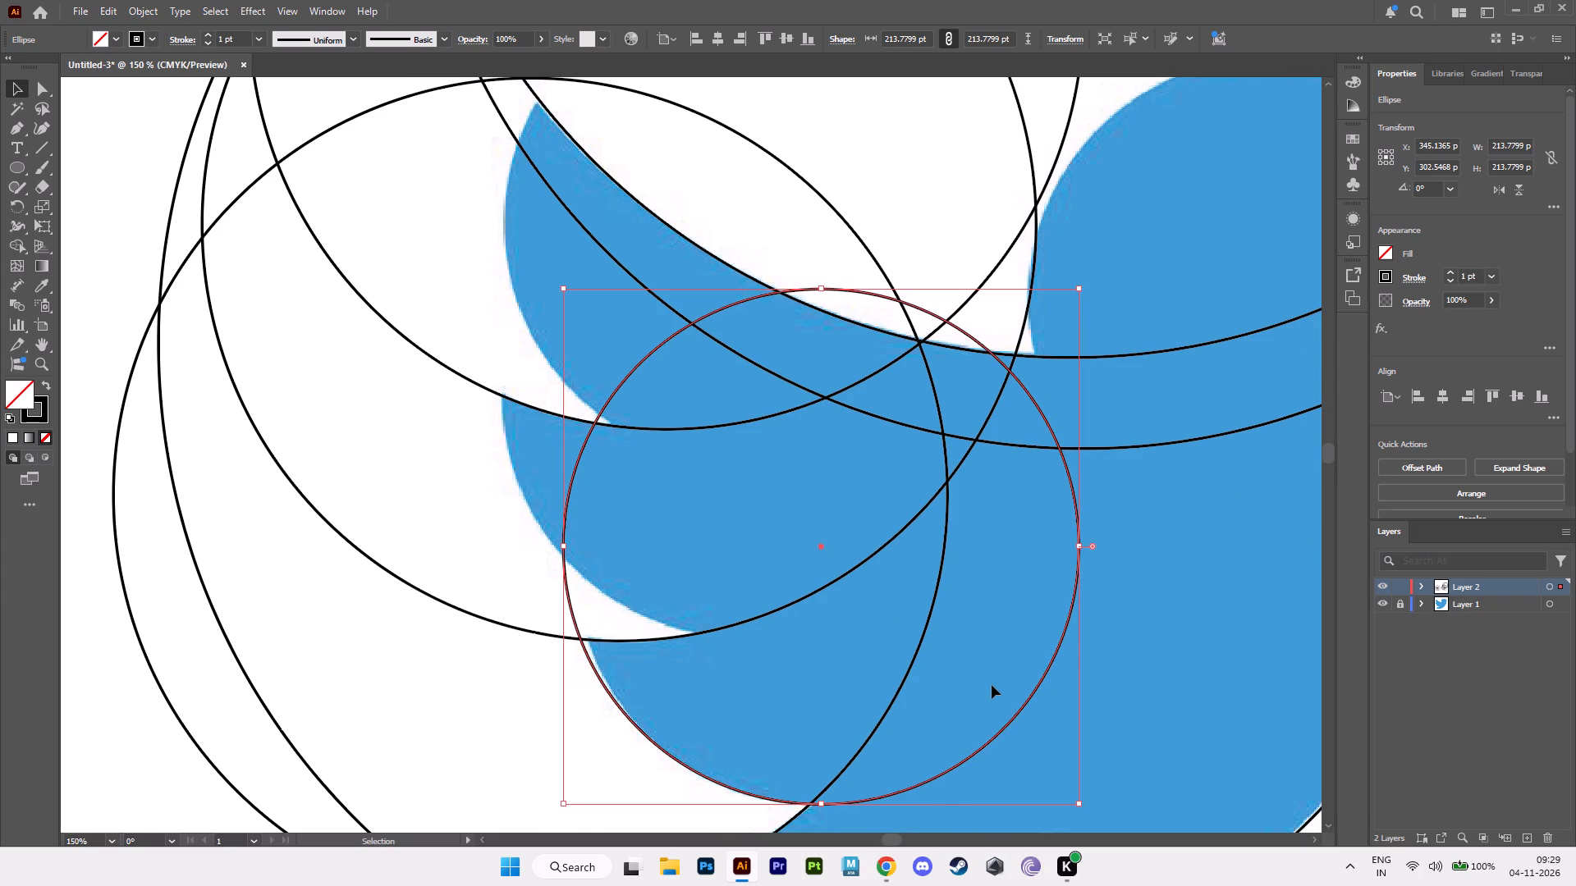
key(Right)
key(Right)
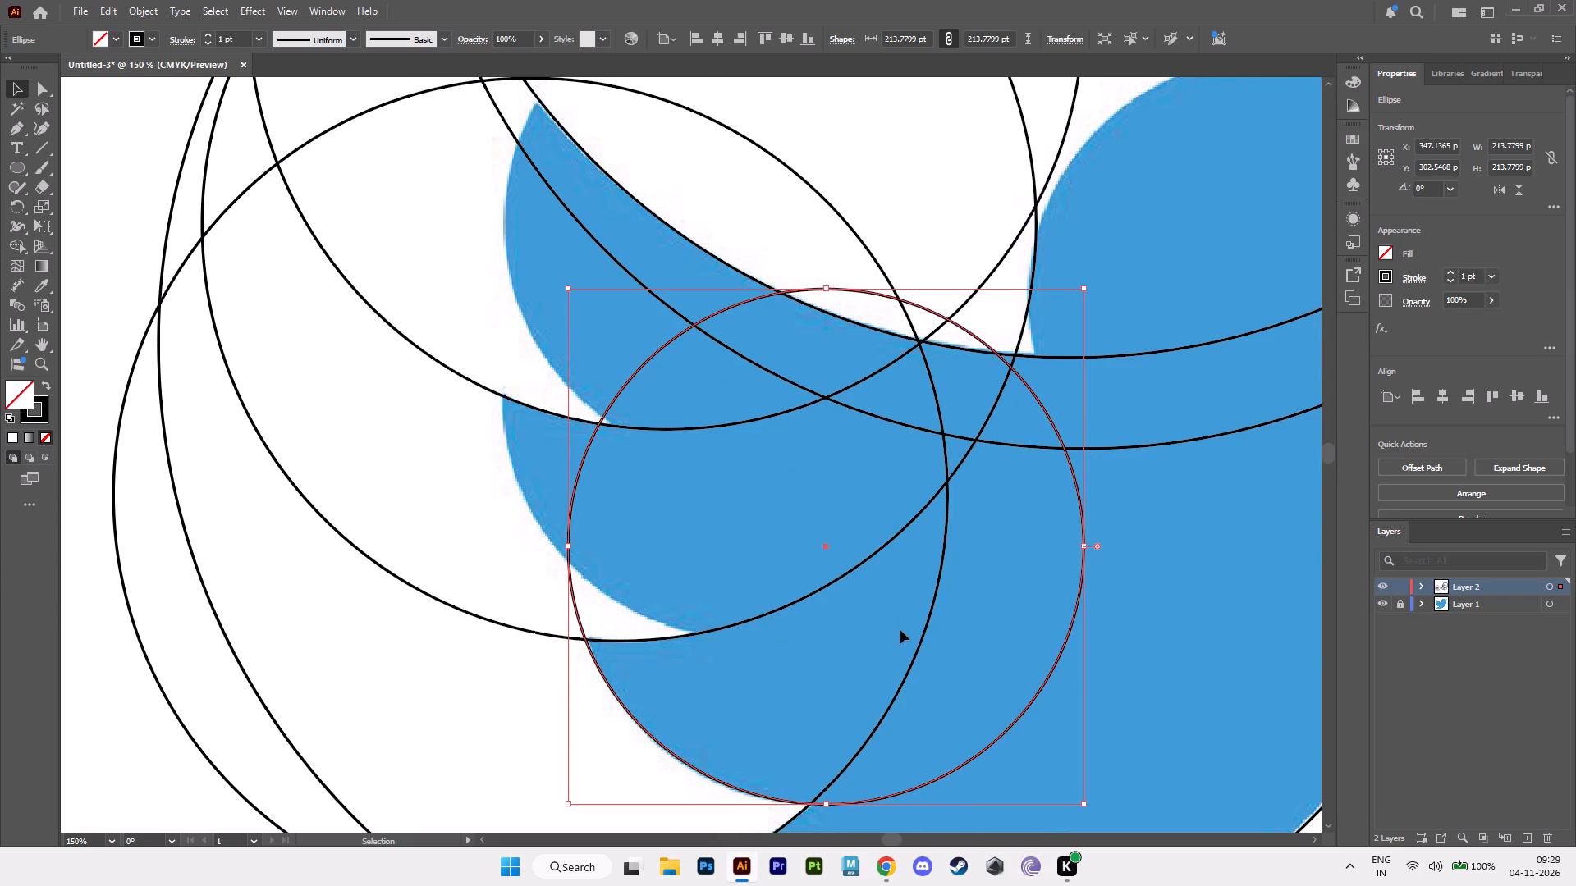
Copy the 214 pt lowest-feather circle up along the middle feather's rounded outer edge, centred at about X 319, Y 235 pt.
alt+scroll(897, 627, down, 2)
alt+middle_drag(893, 625, 903, 671)
alt+scroll(903, 668, up, 2)
alt+drag(841, 595, 765, 510)
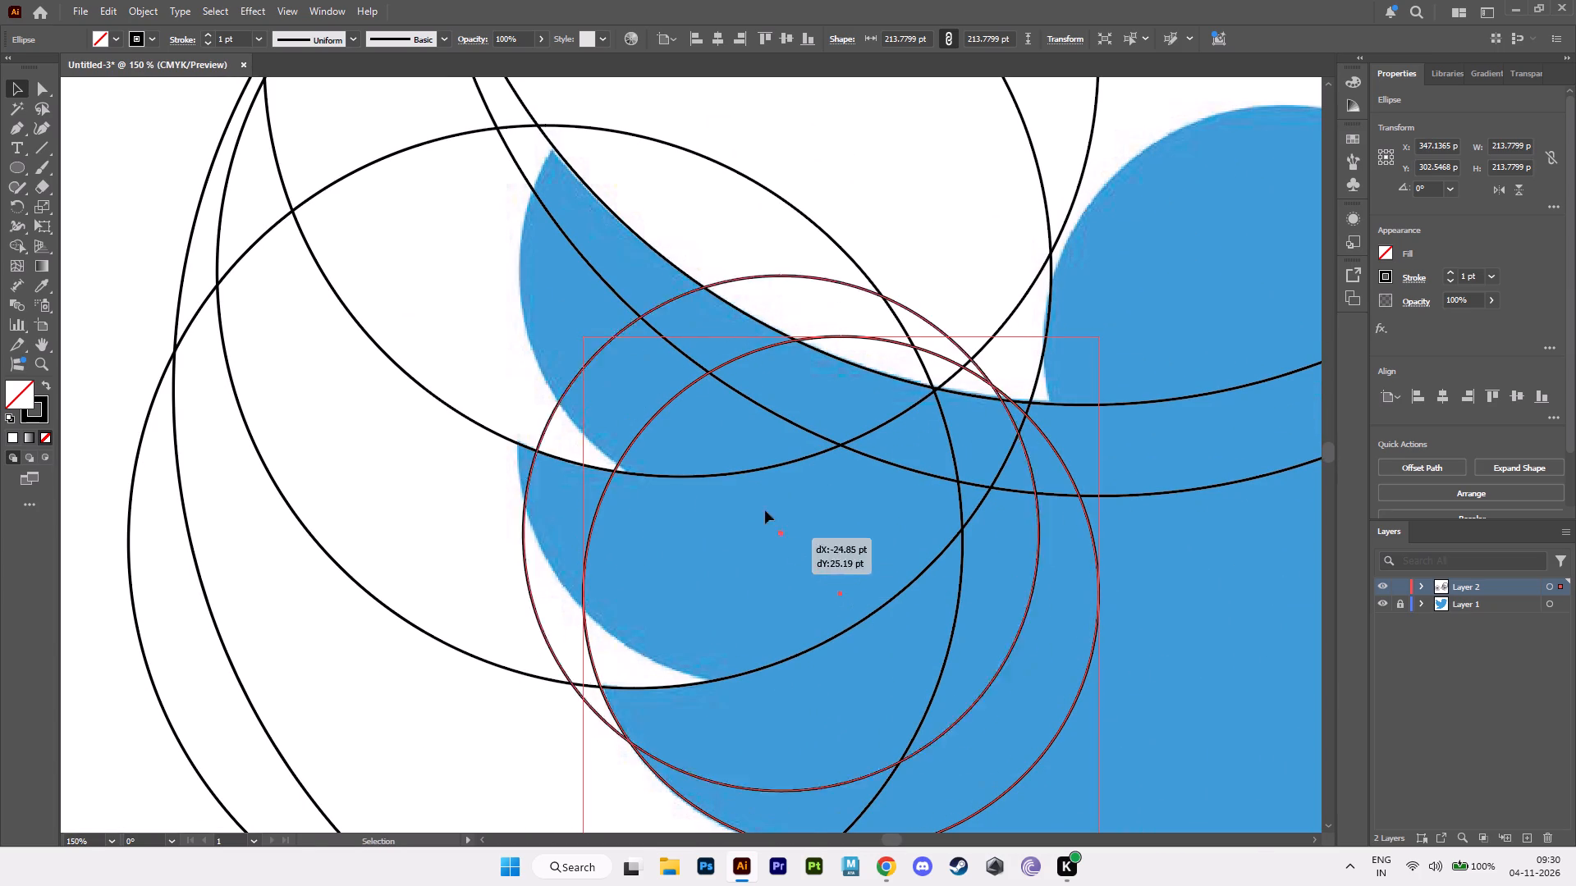
alt+drag(765, 510, 772, 431)
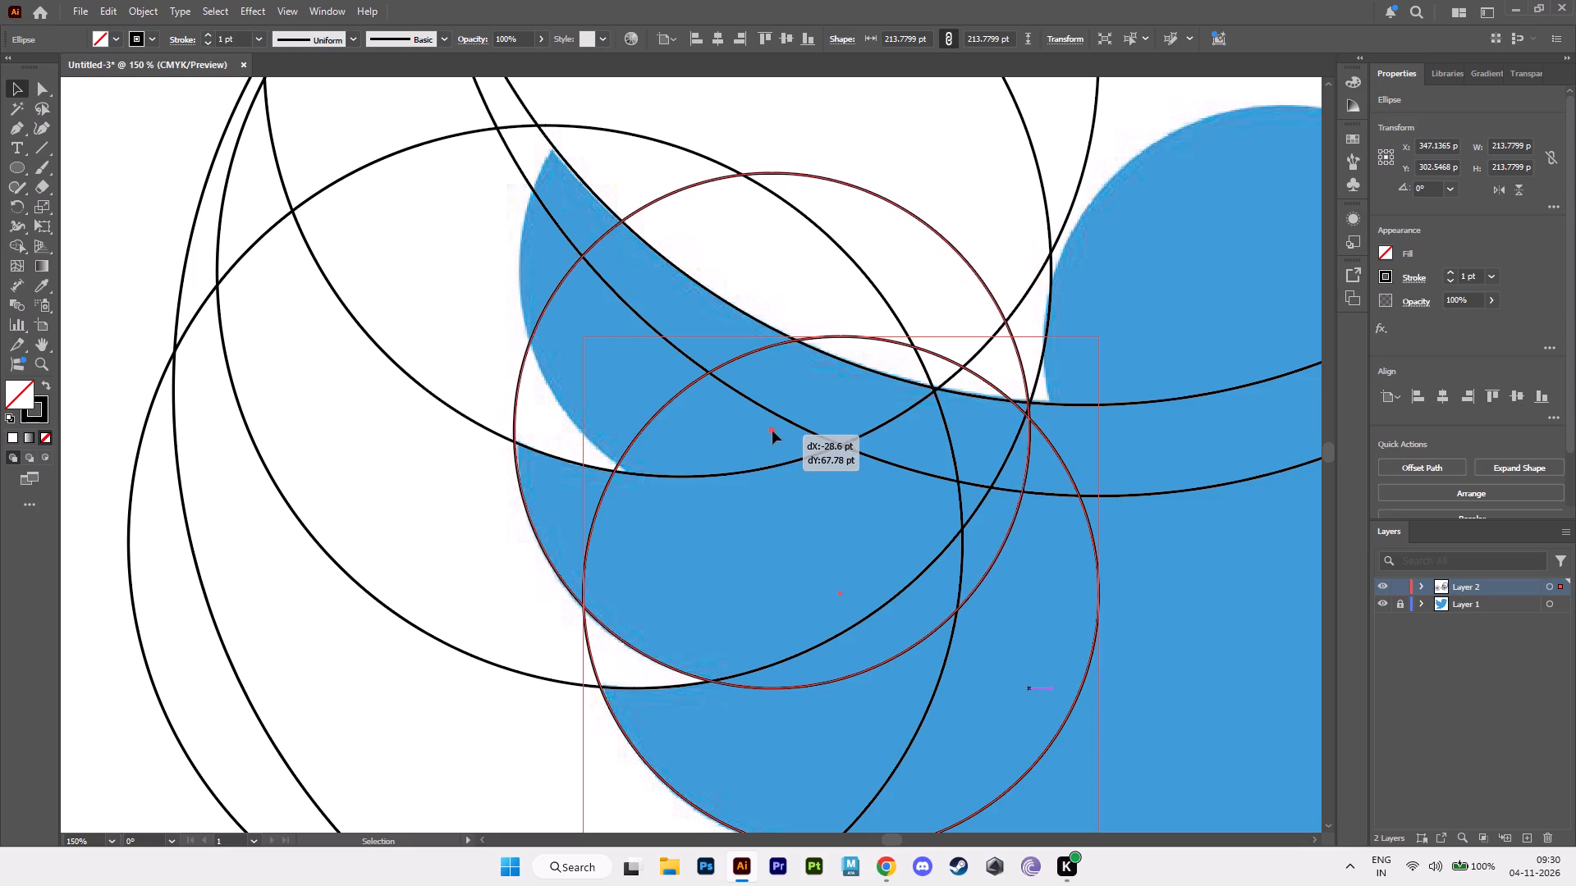
alt+drag(772, 431, 771, 435)
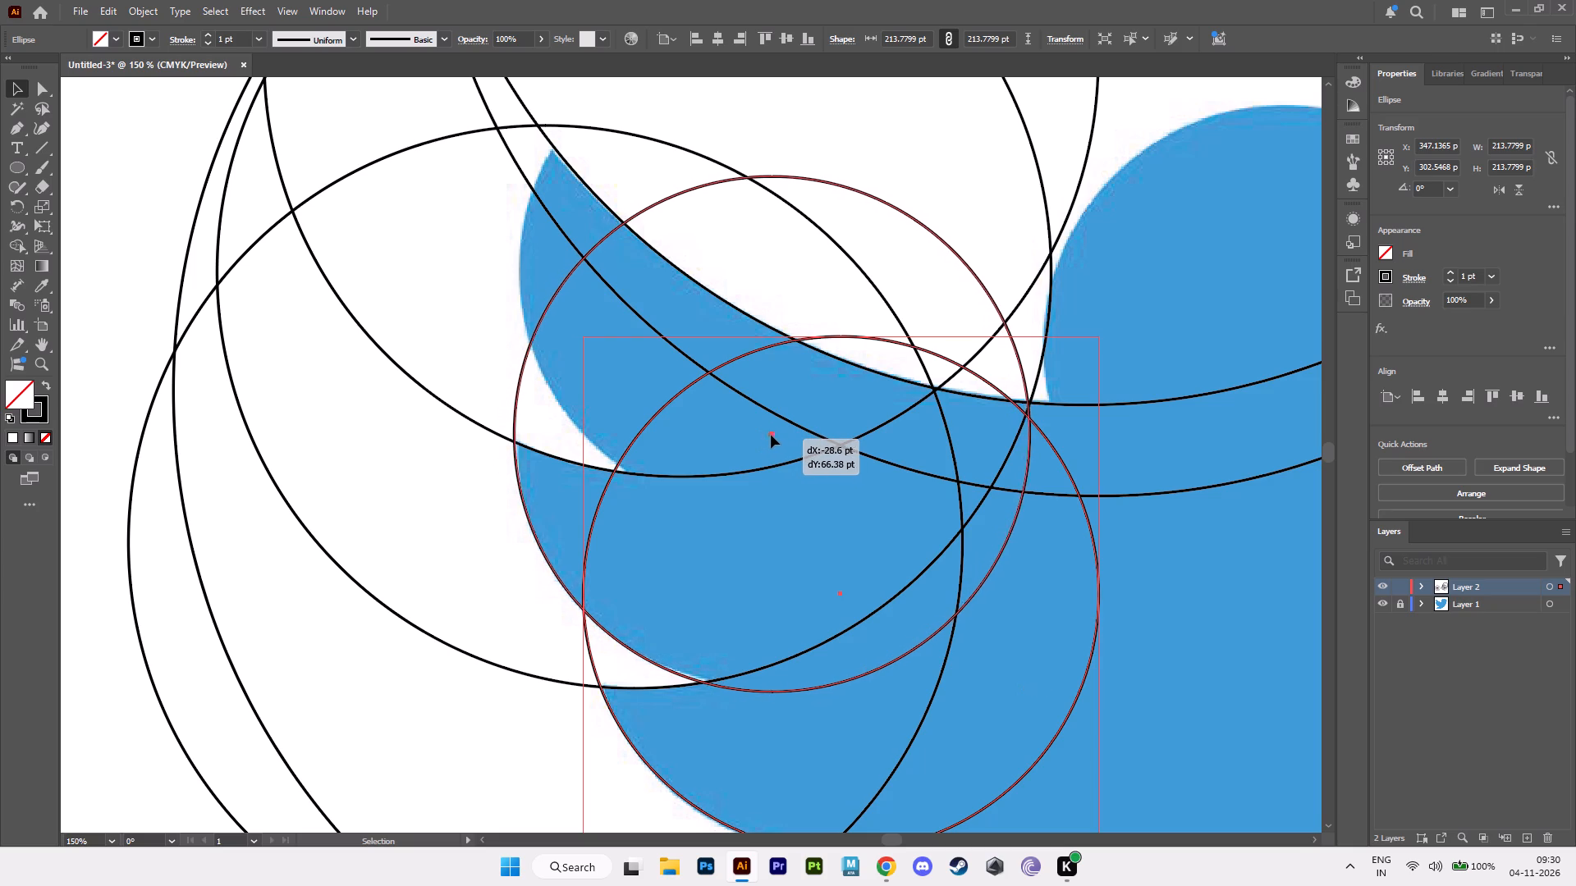
alt+drag(771, 435, 773, 436)
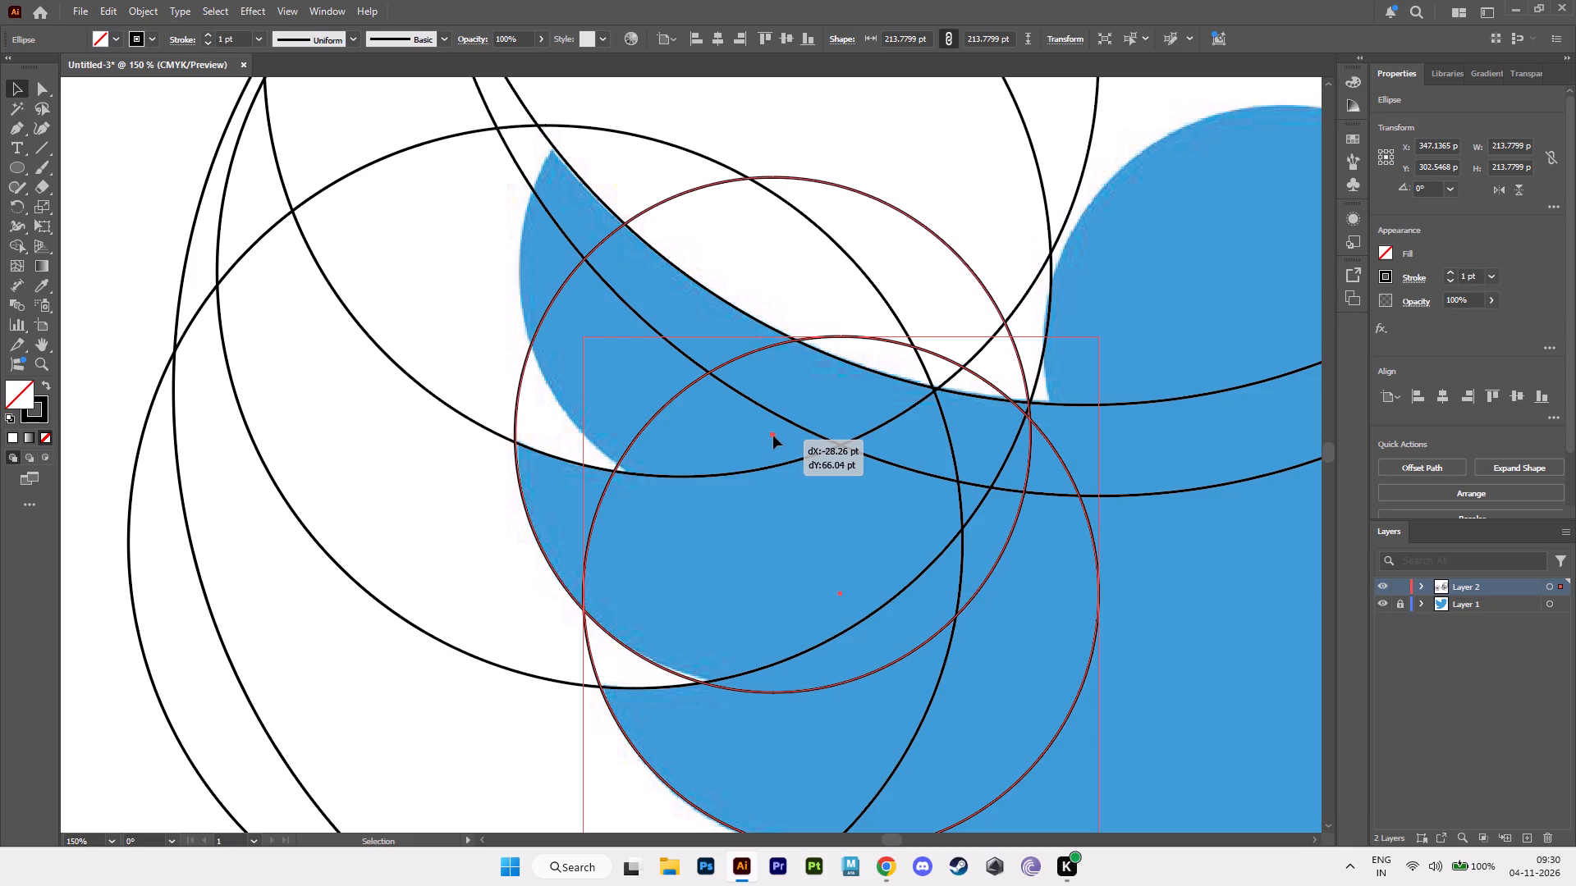
alt+drag(773, 436, 771, 432)
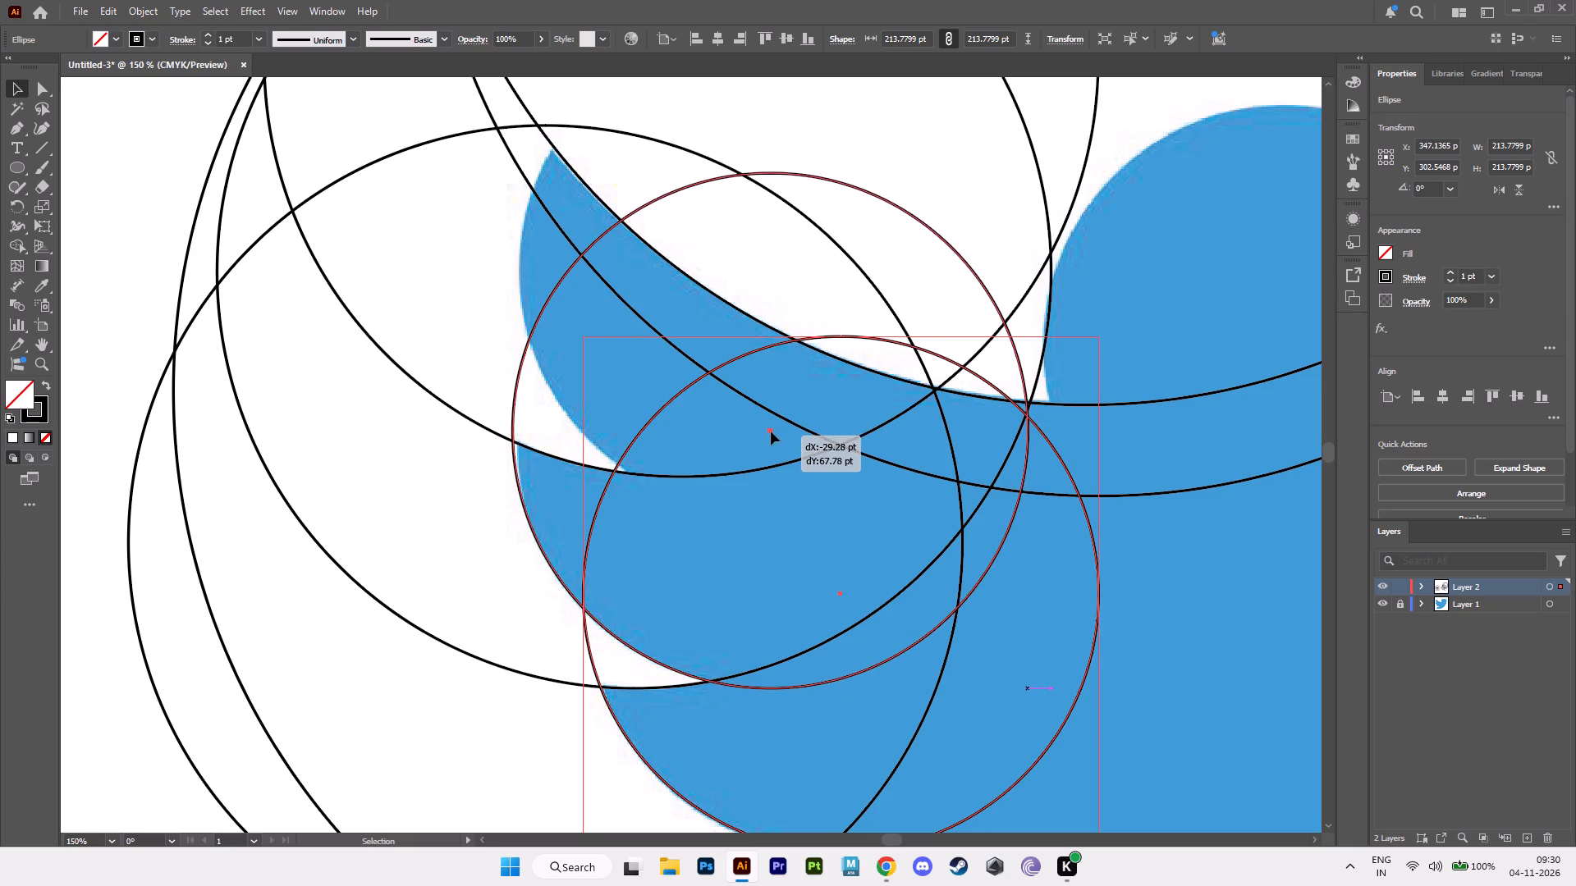
alt+drag(771, 432, 772, 432)
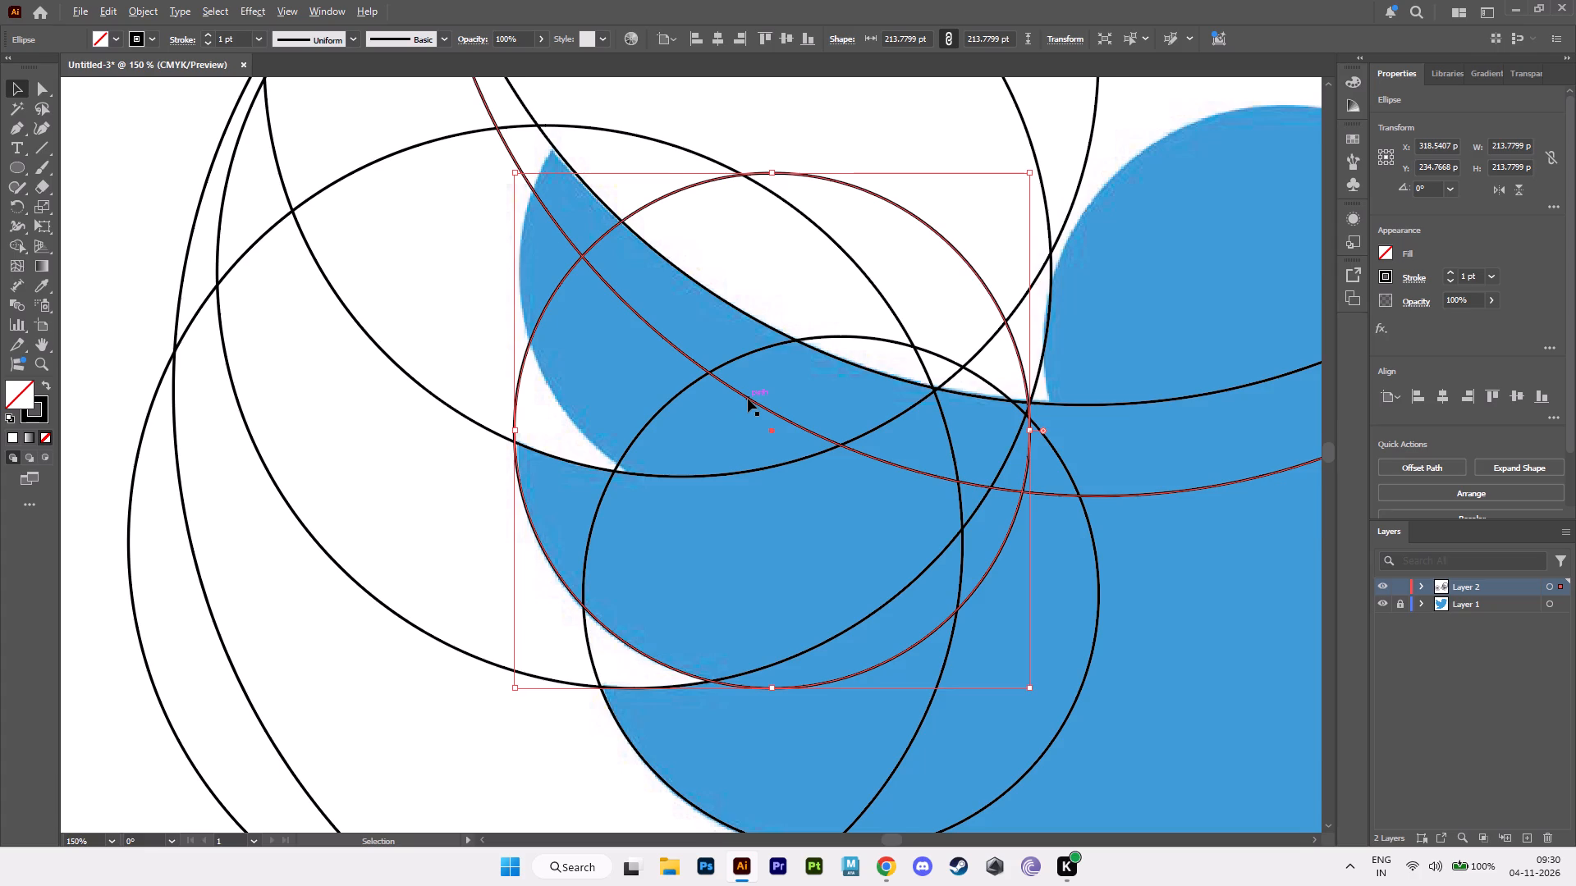
Copy the 214 pt middle-feather circle up so its arc follows the top feather's rounded outer edge below the wing tip, and deselect it.
alt+scroll(748, 399, down, 1)
alt+middle_drag(748, 399, 753, 558)
alt+scroll(753, 558, up, 1)
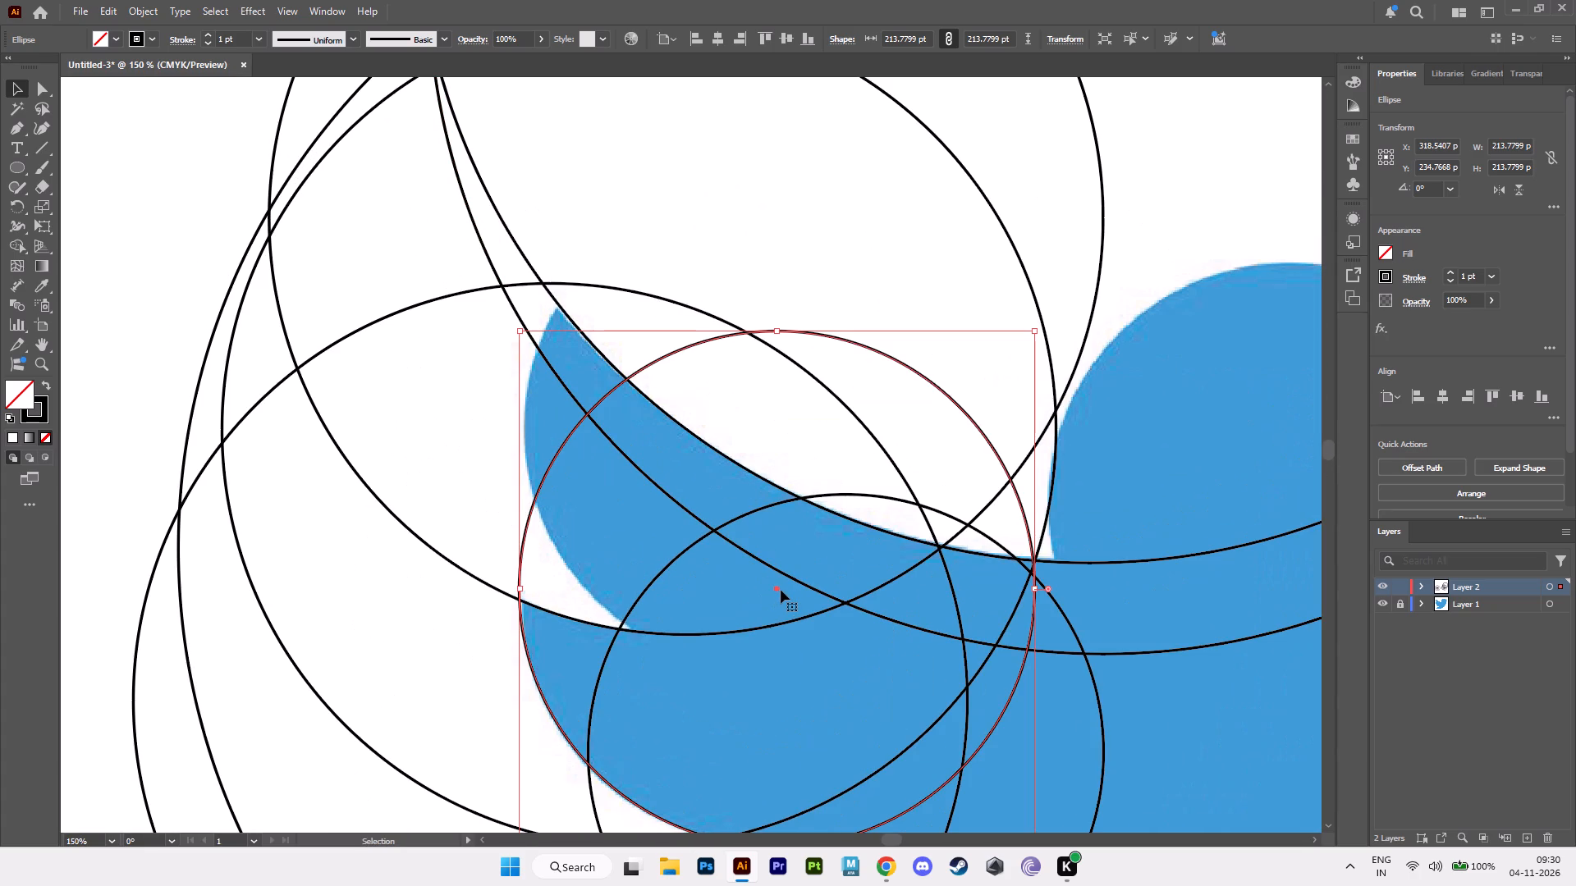
alt+drag(777, 588, 782, 429)
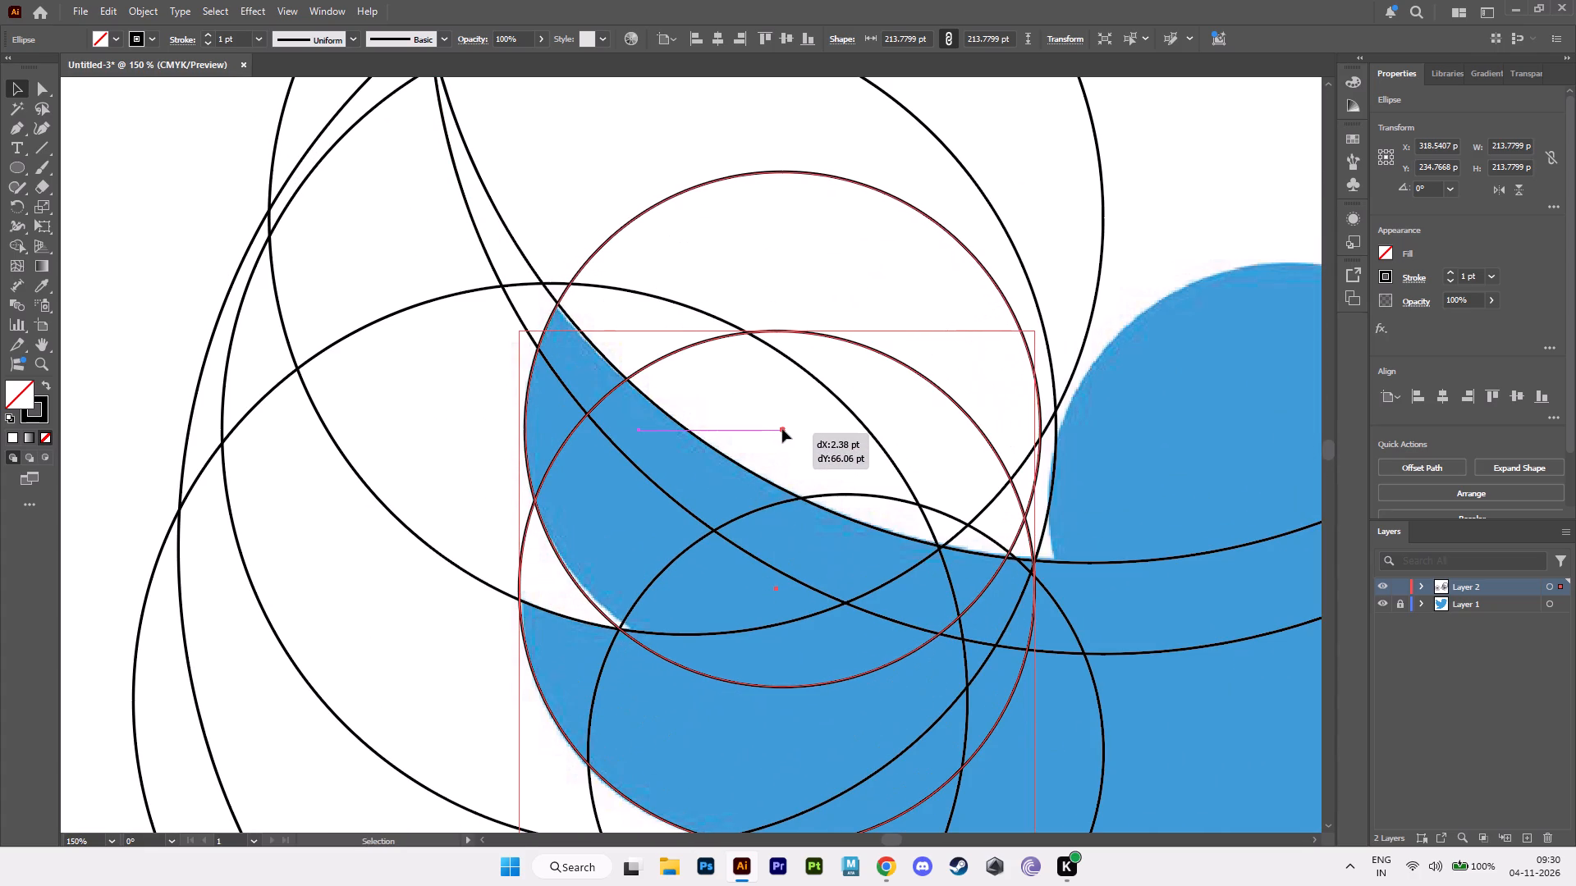
alt+drag(782, 429, 772, 416)
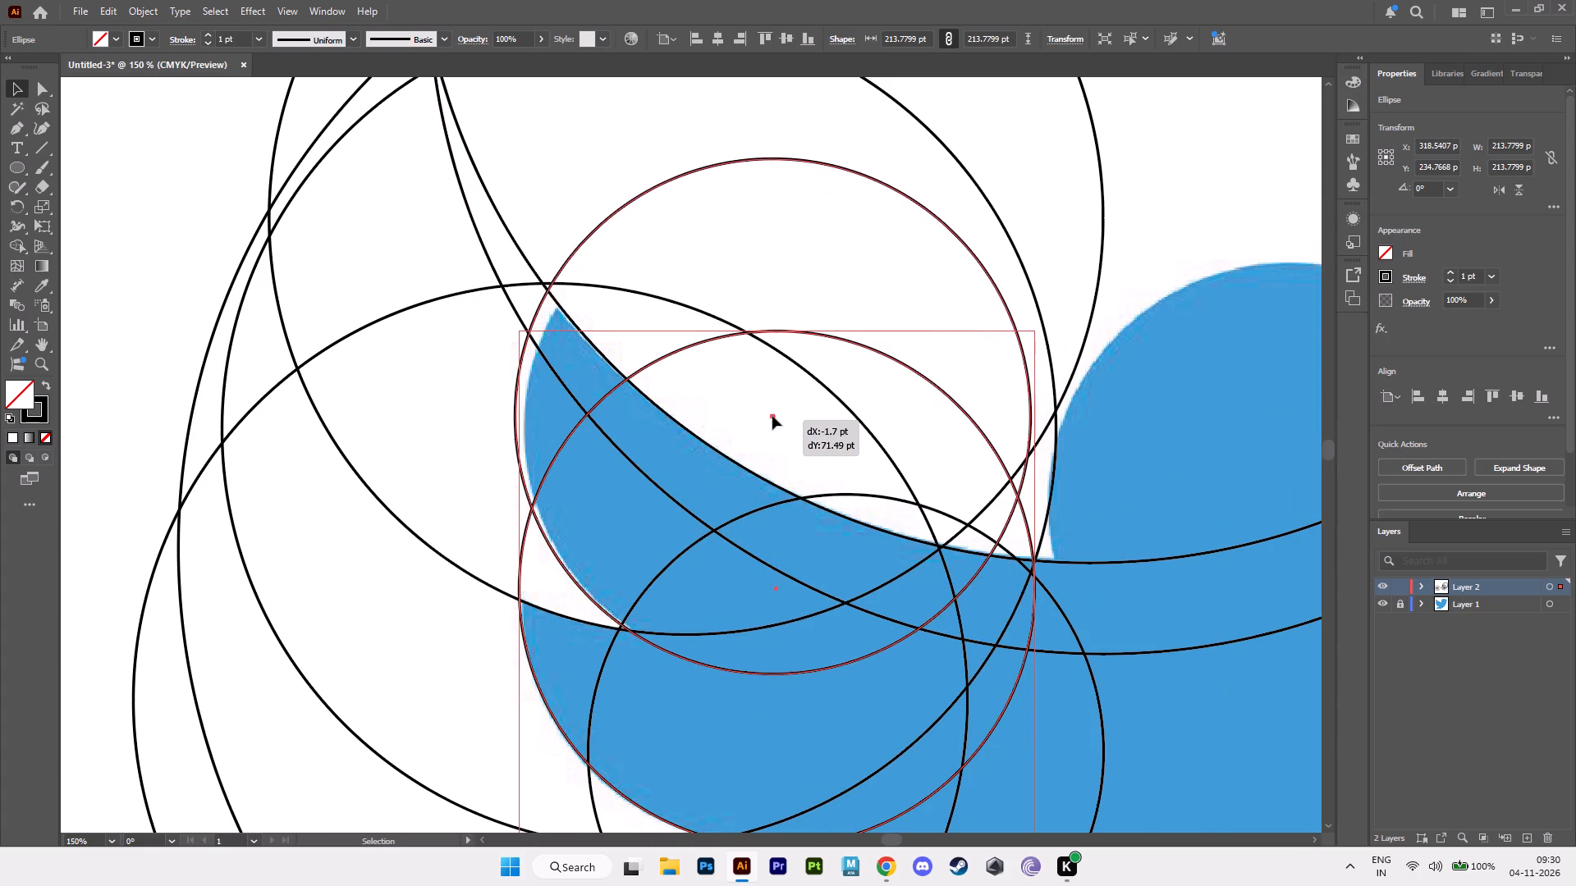
alt+drag(772, 416, 777, 439)
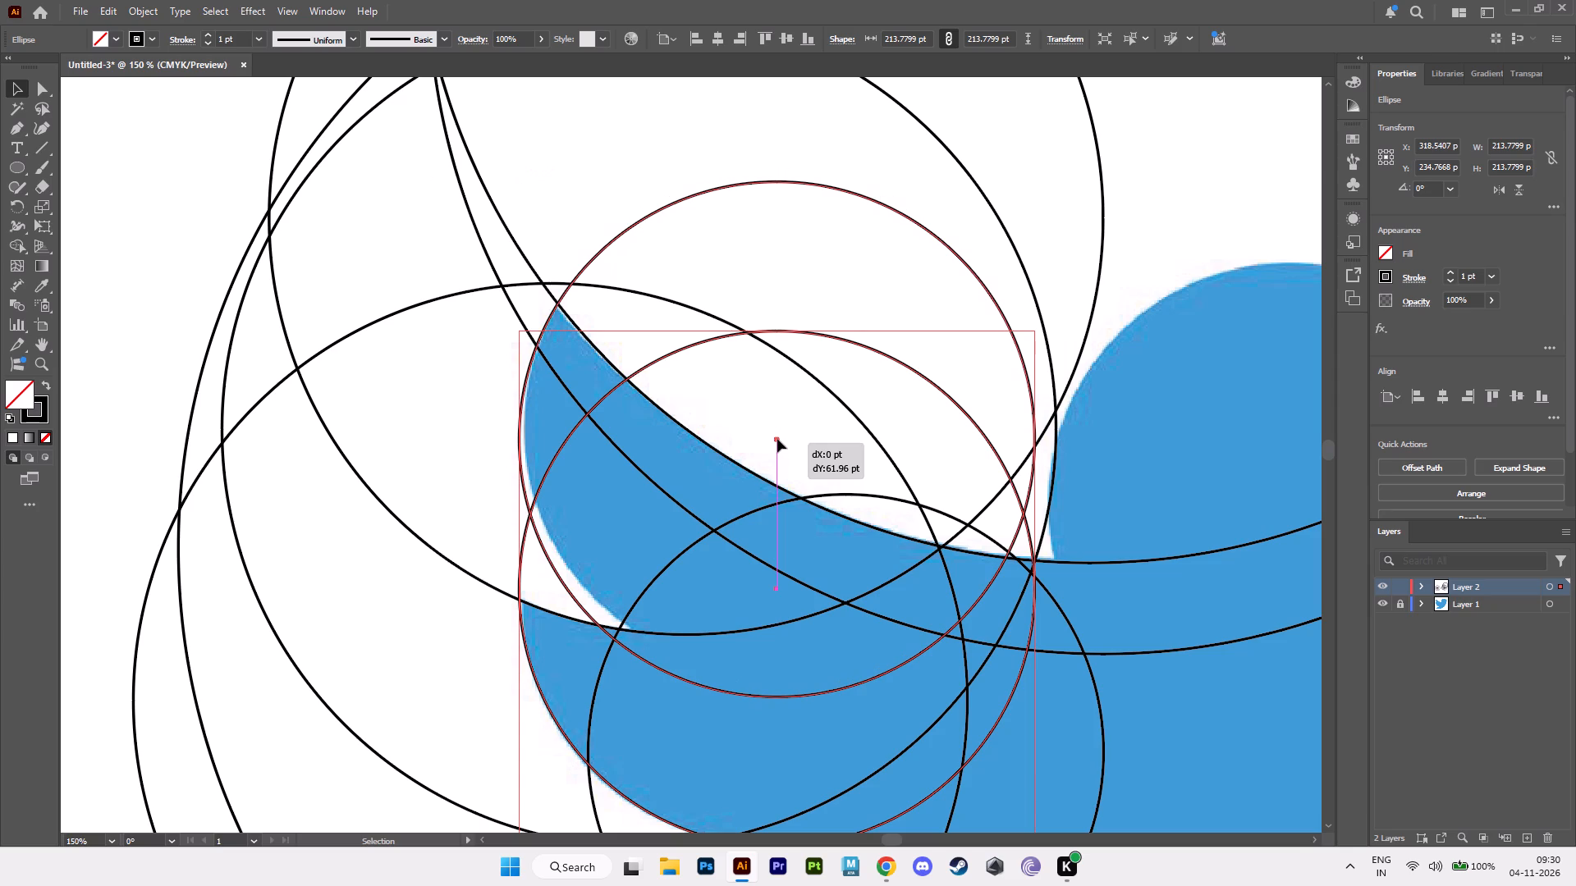
alt+drag(777, 439, 783, 432)
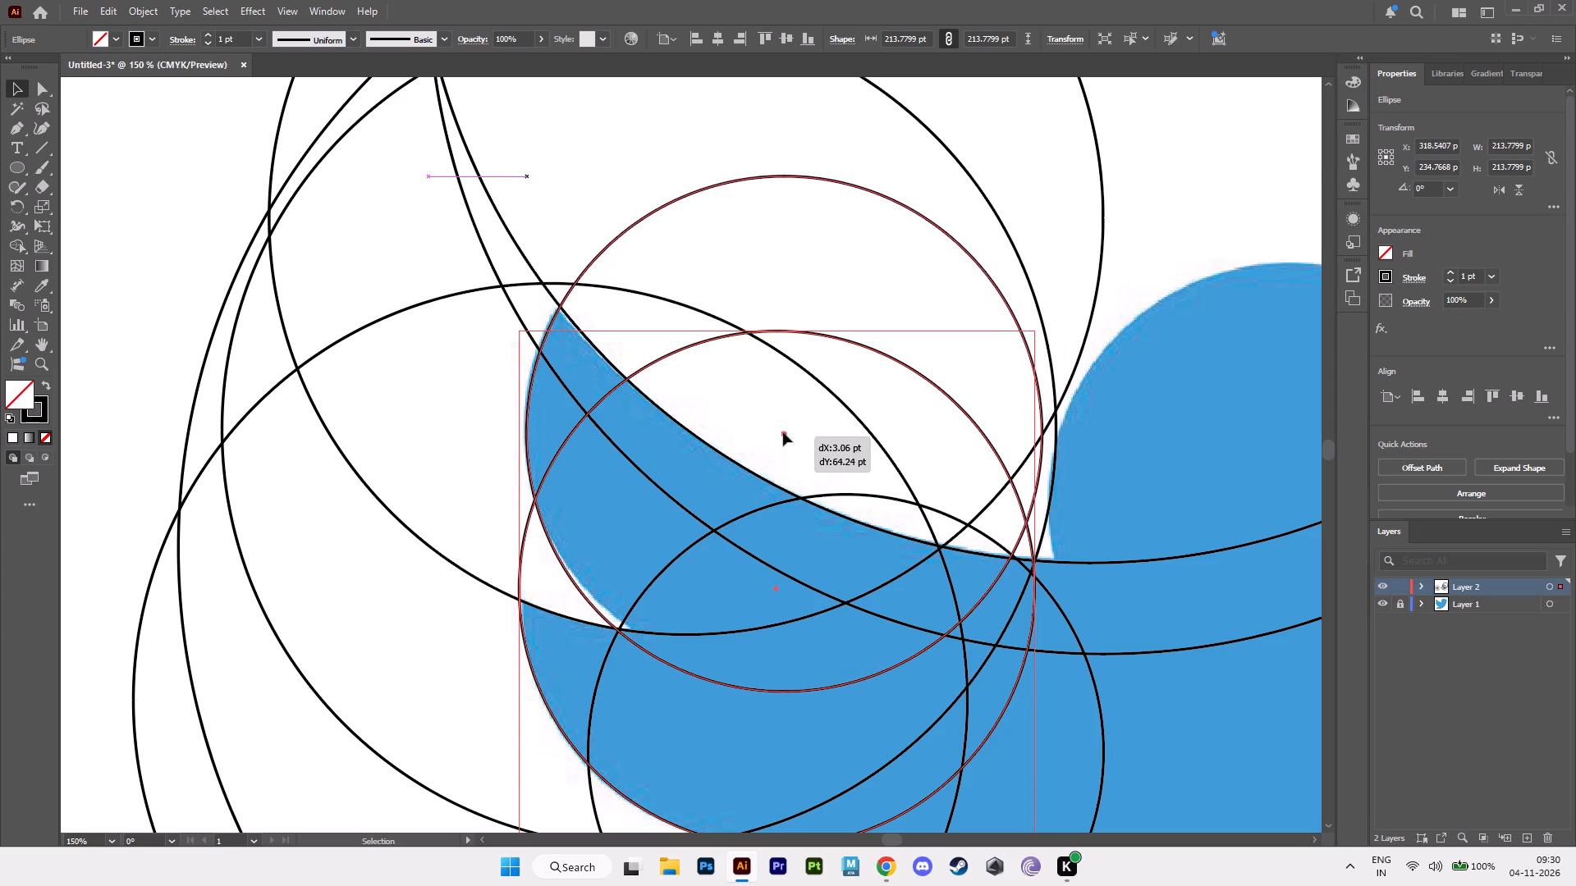
alt+drag(783, 432, 783, 422)
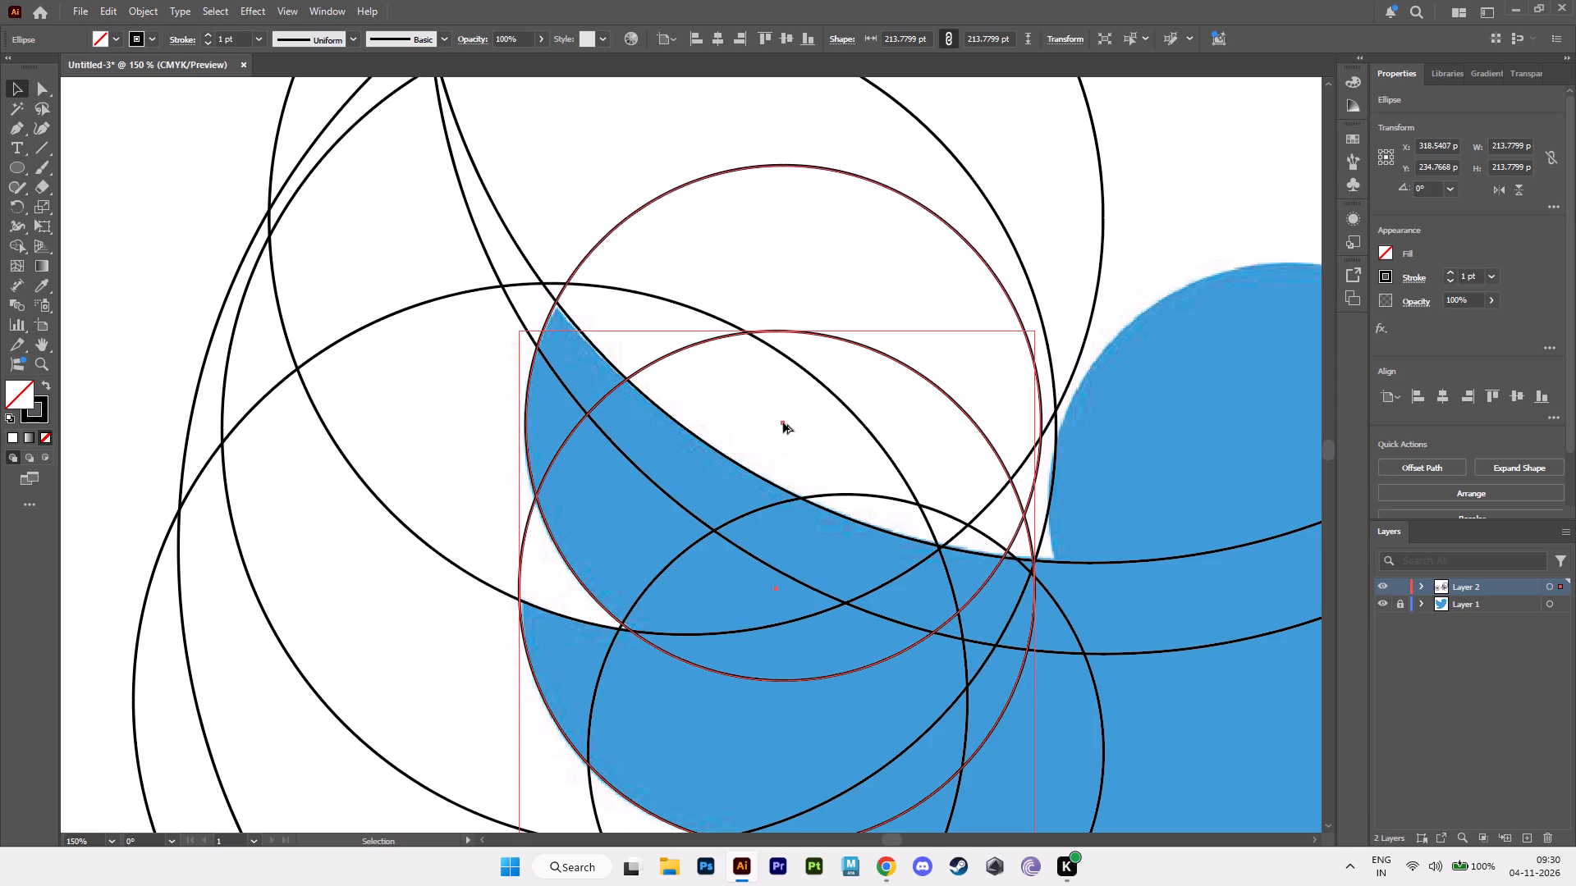
alt+scroll(767, 488, down, 2)
alt+middle_drag(770, 491, 654, 446)
click(1081, 487)
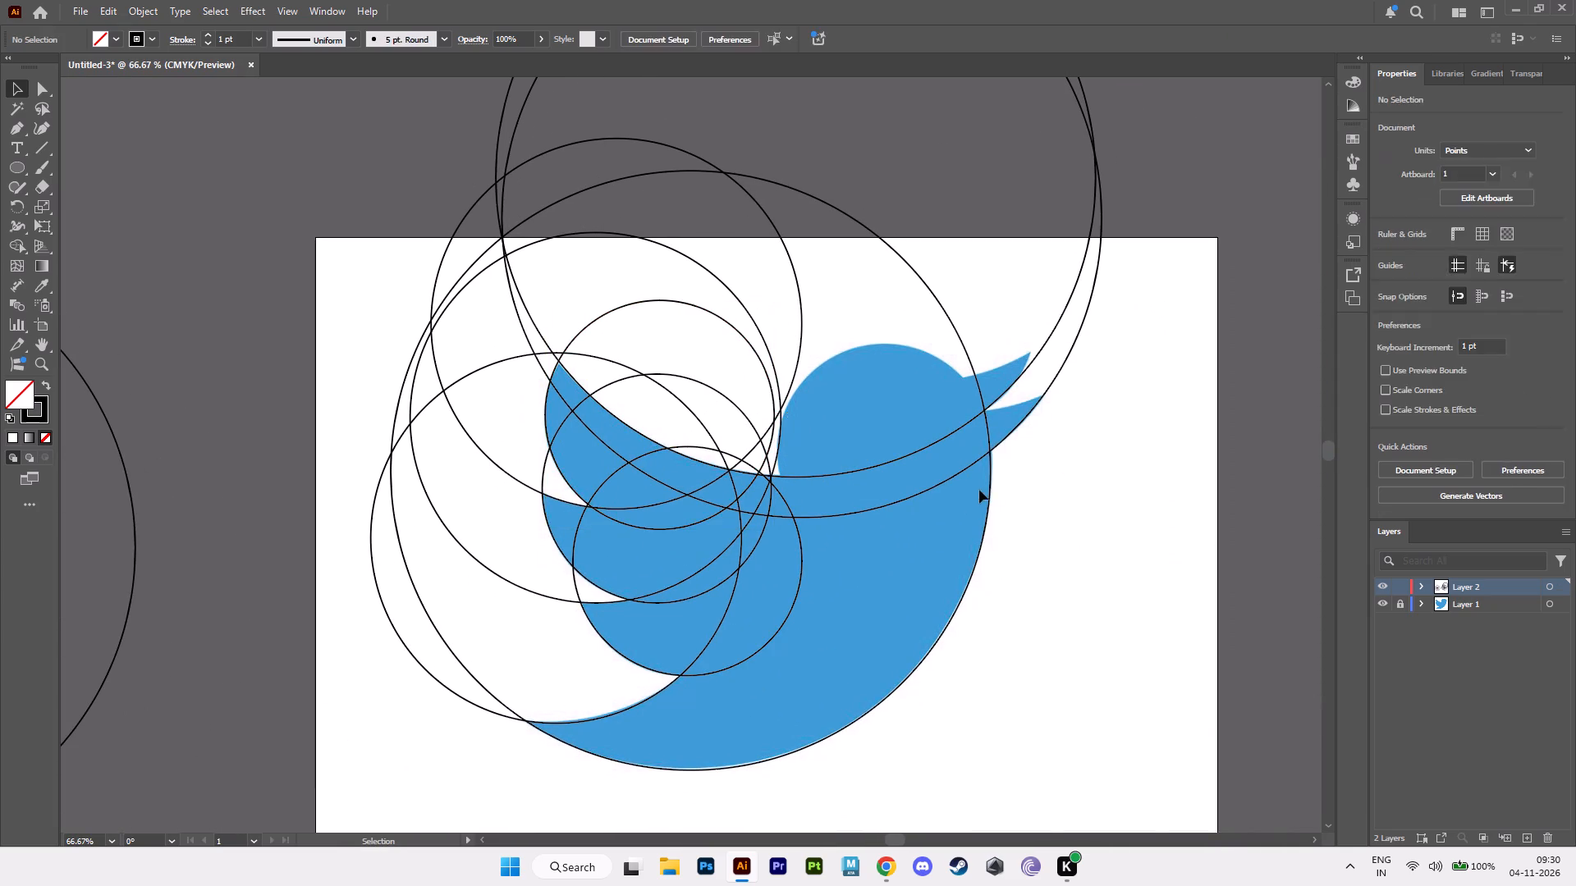
Copy the 214 pt middle-feather circle onto the bird's head, centred at about X 532, Y 209 pt.
alt+scroll(979, 490, up, 1)
click(593, 349)
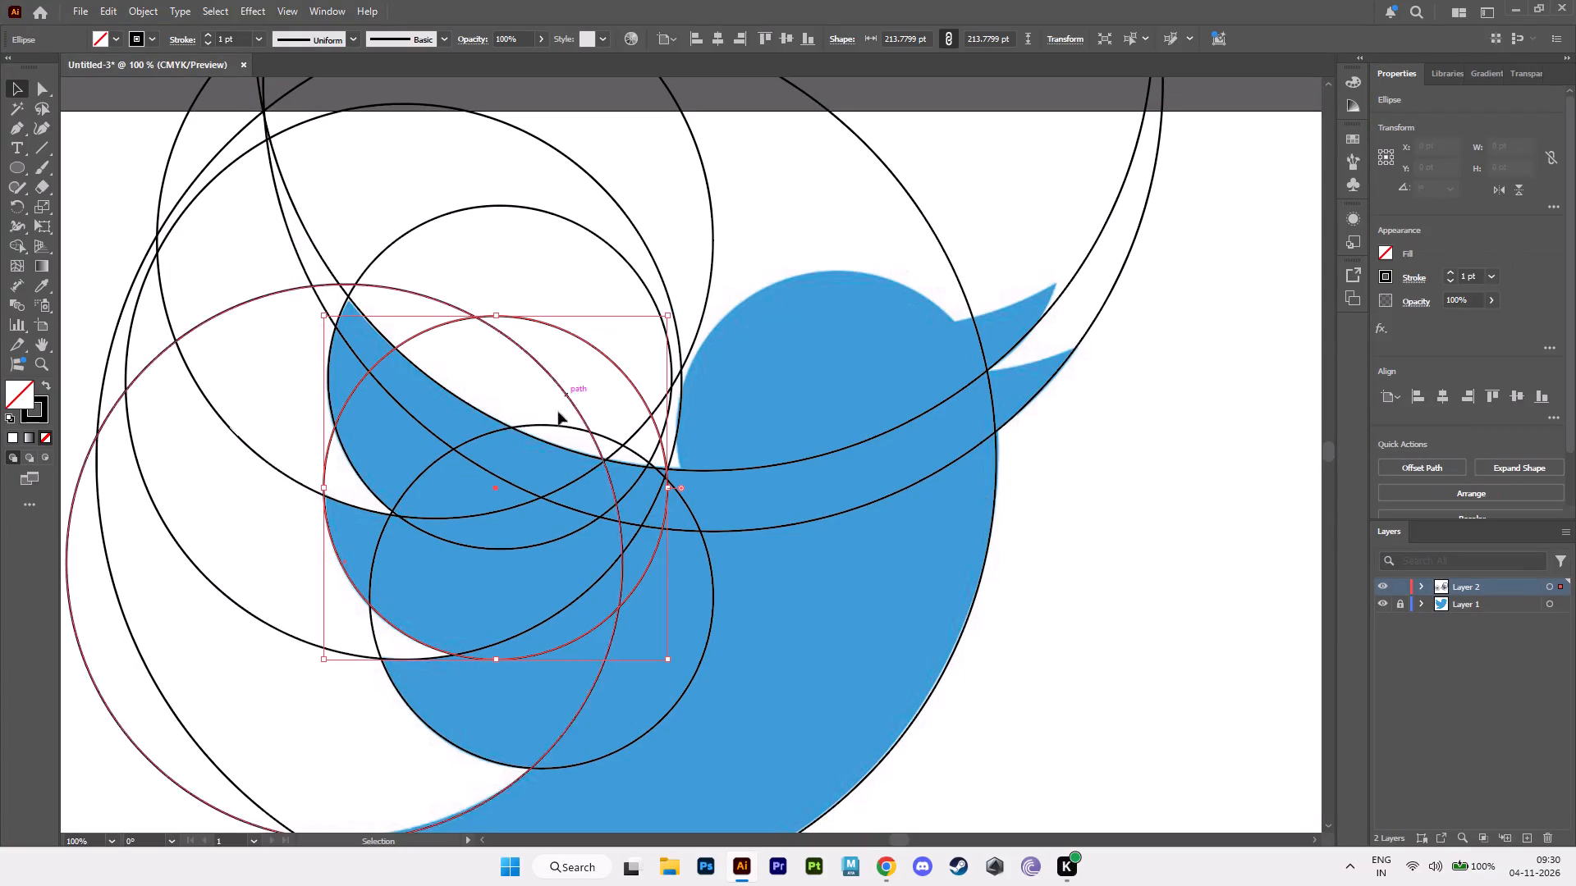
alt+drag(497, 489, 817, 432)
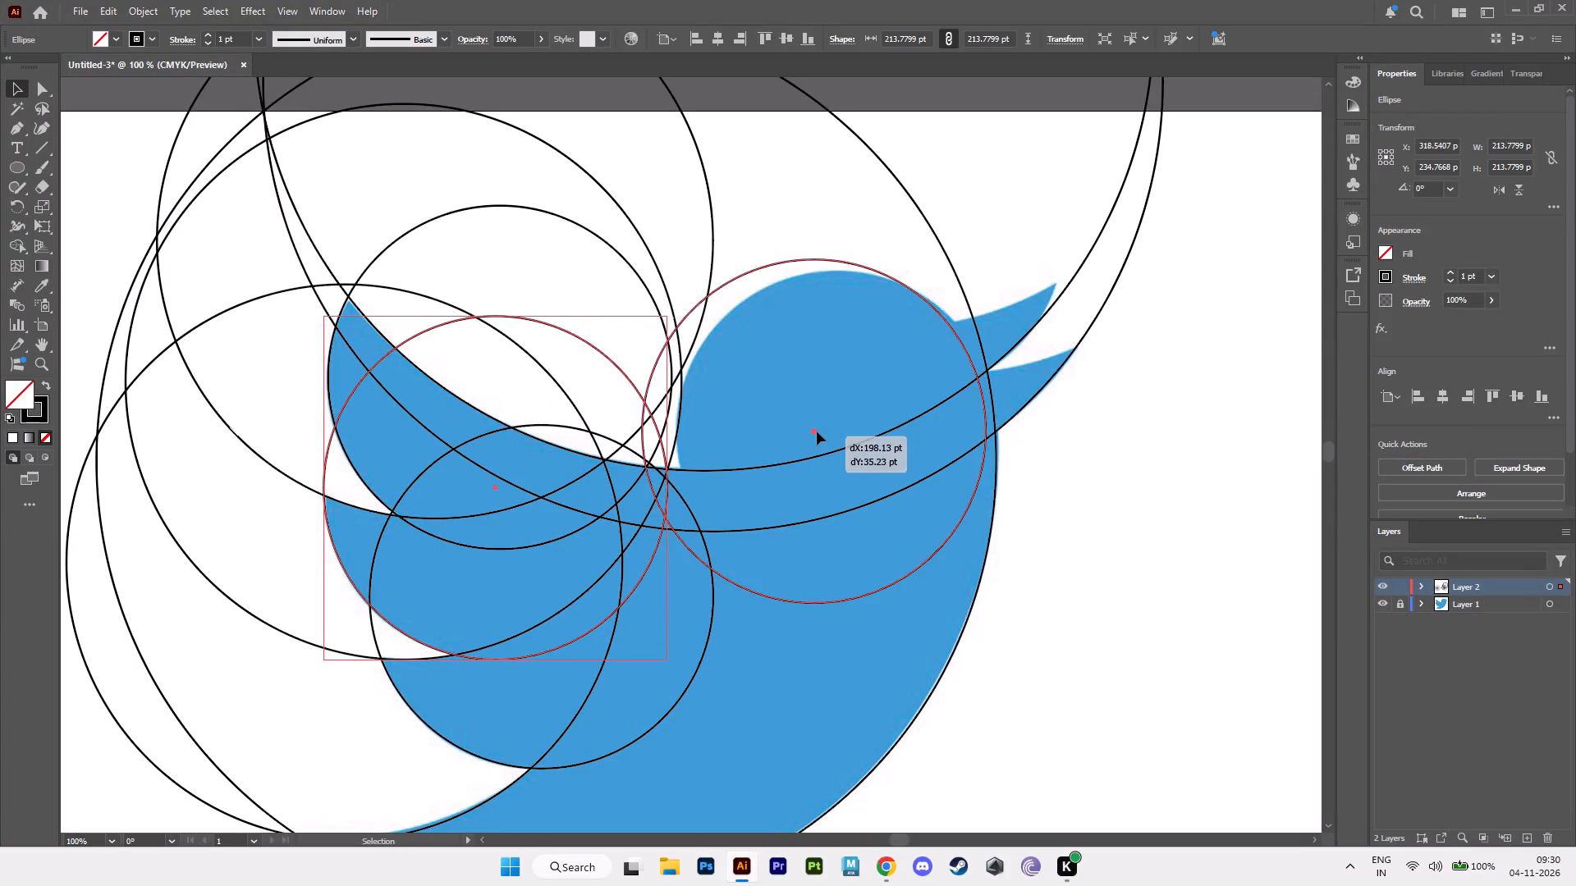
alt+drag(817, 432, 837, 447)
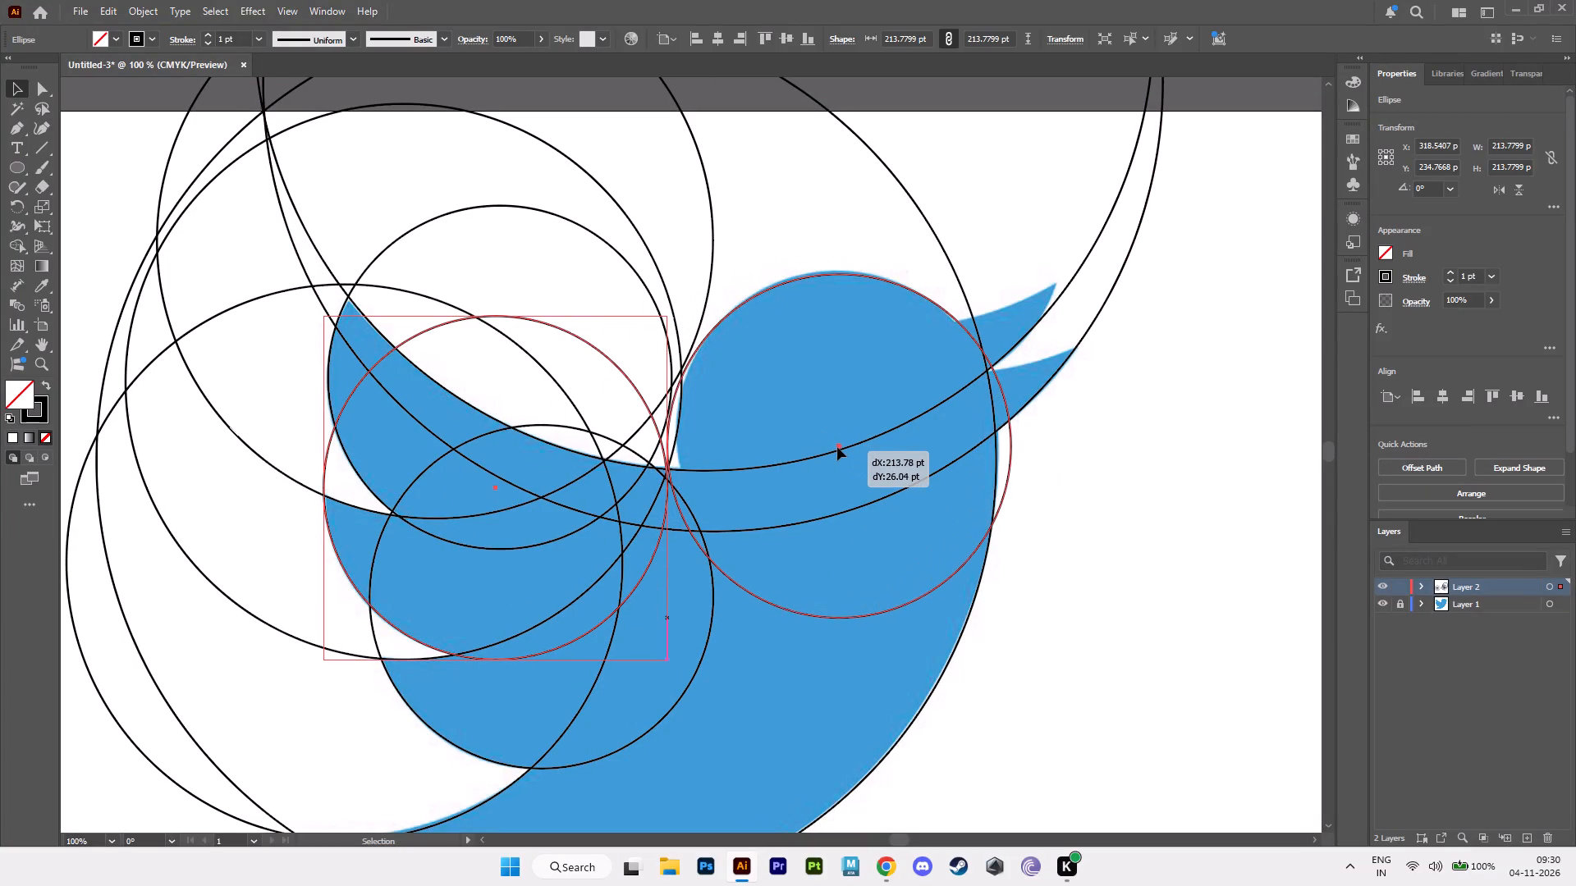
alt+drag(837, 447, 838, 448)
Copy the 214 pt head circle slightly up and across, centred at about X 537, Y 204 pt, so its arc follows the back of the head.
alt+scroll(808, 471, up, 2)
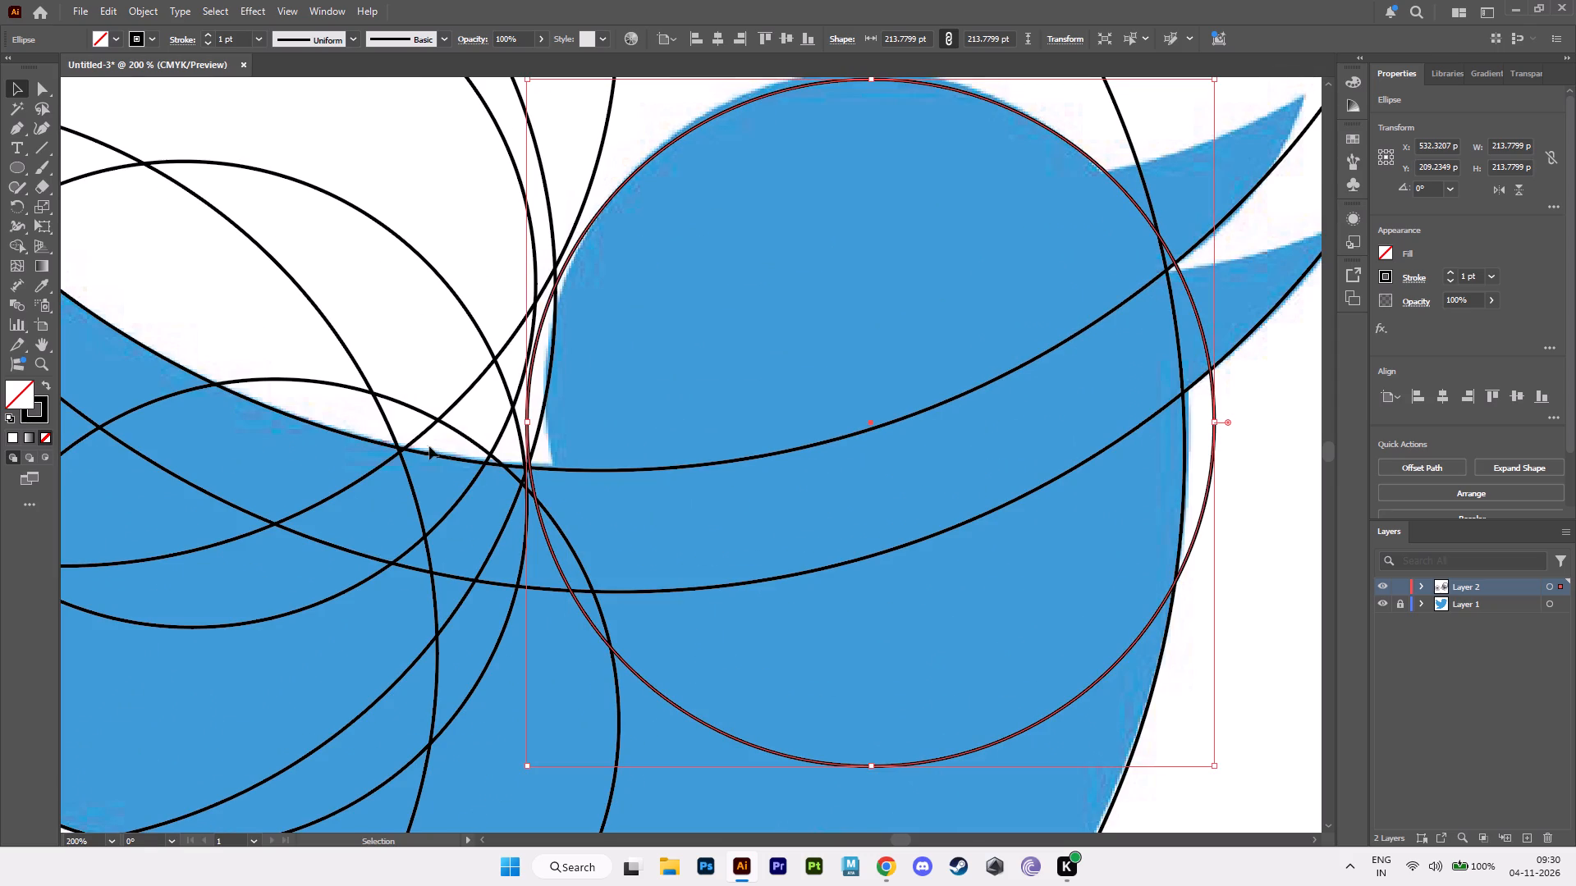
alt+drag(873, 425, 894, 404)
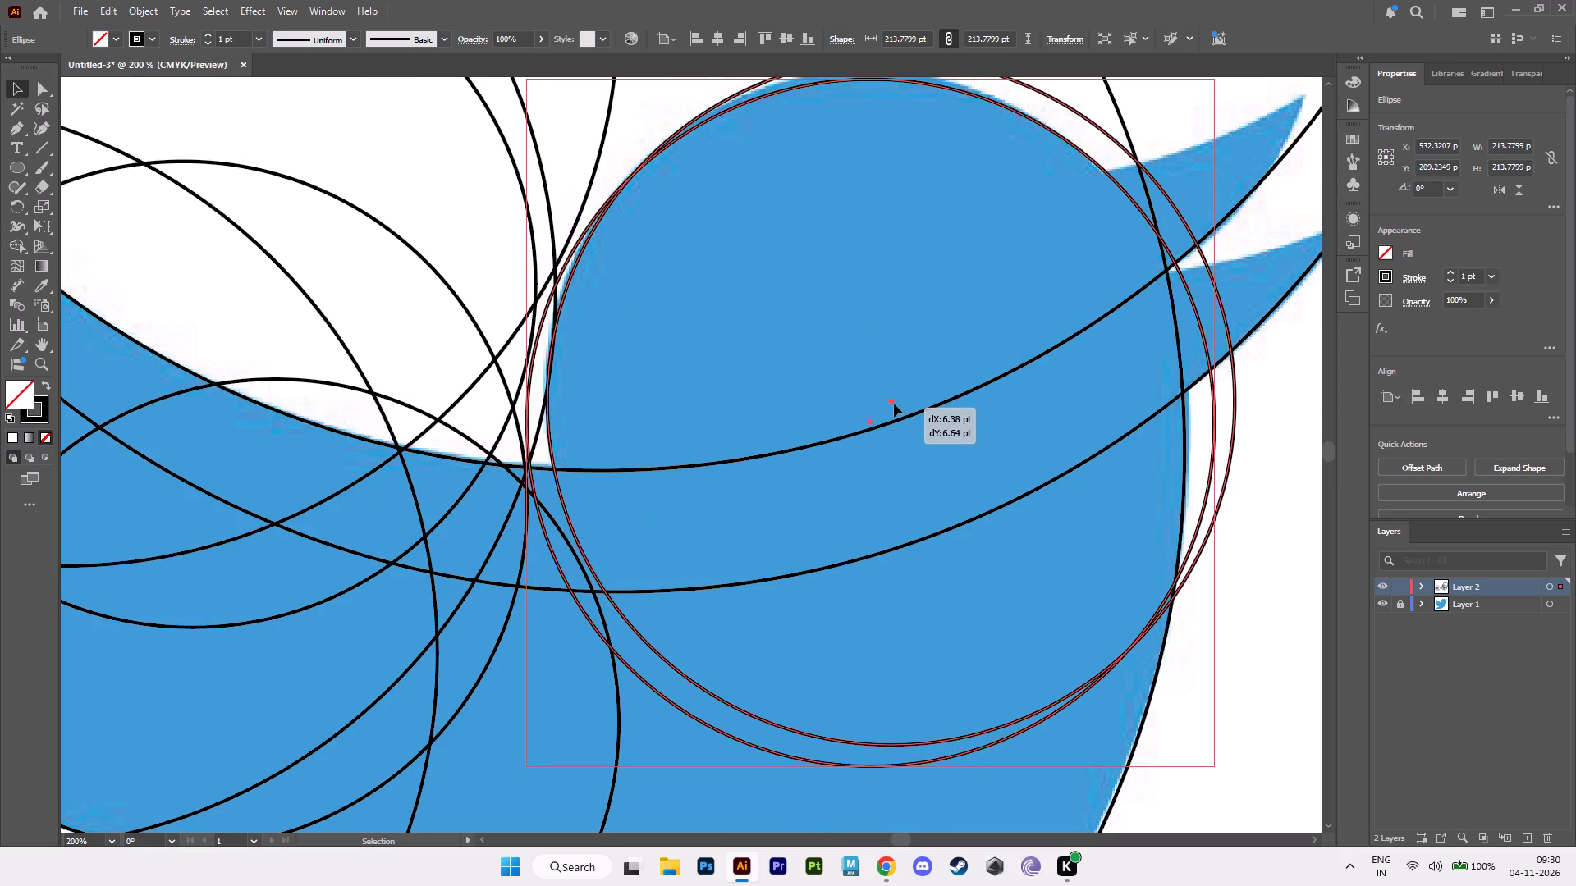
alt+drag(894, 404, 891, 404)
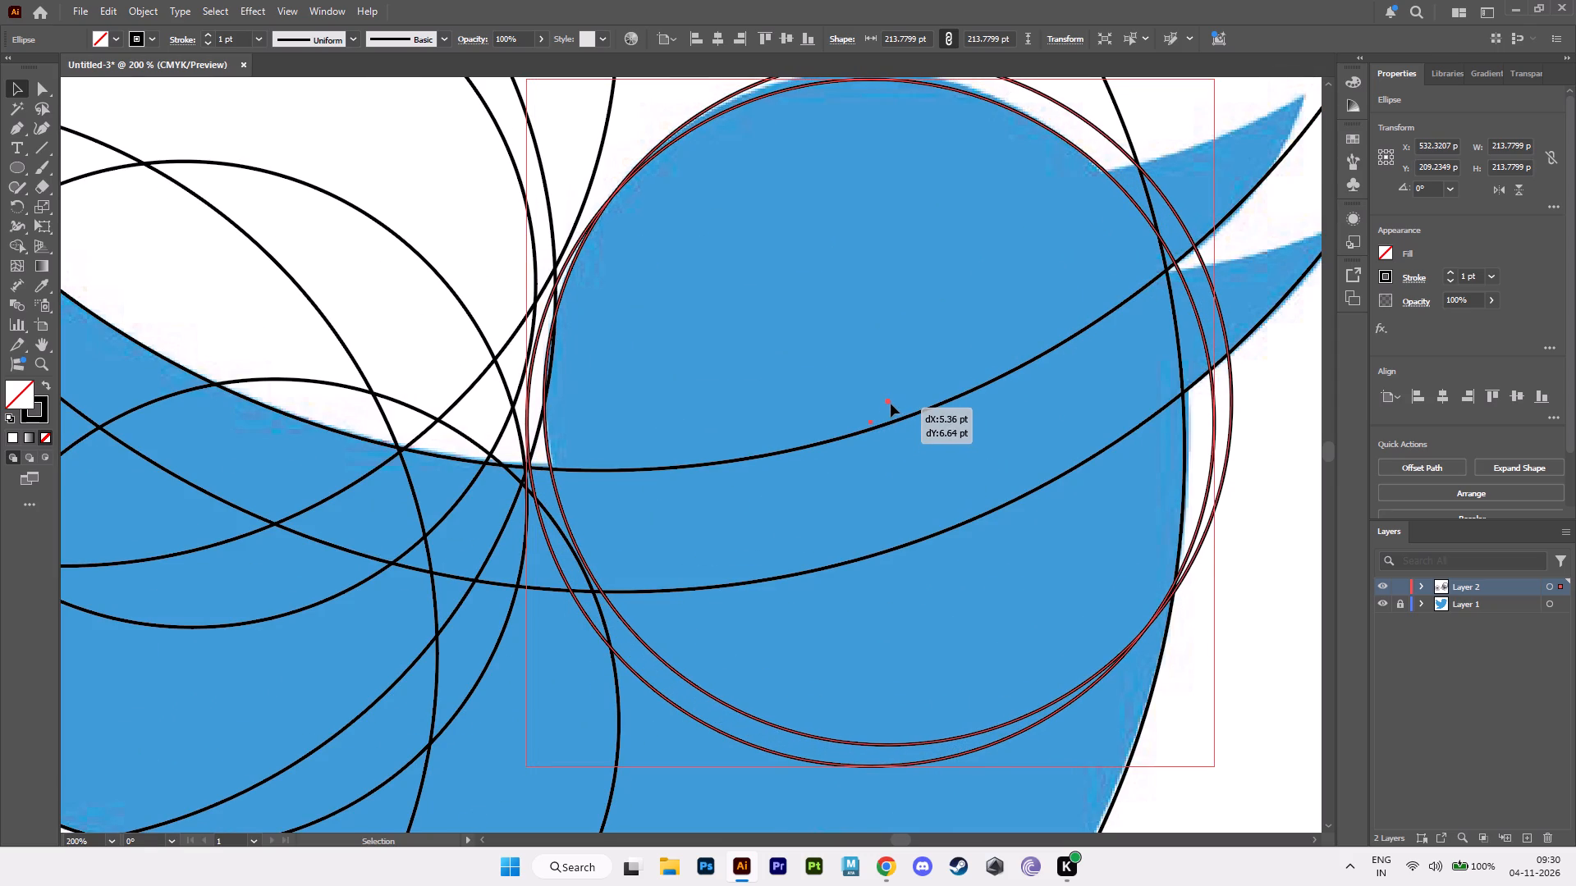
alt+drag(891, 404, 889, 406)
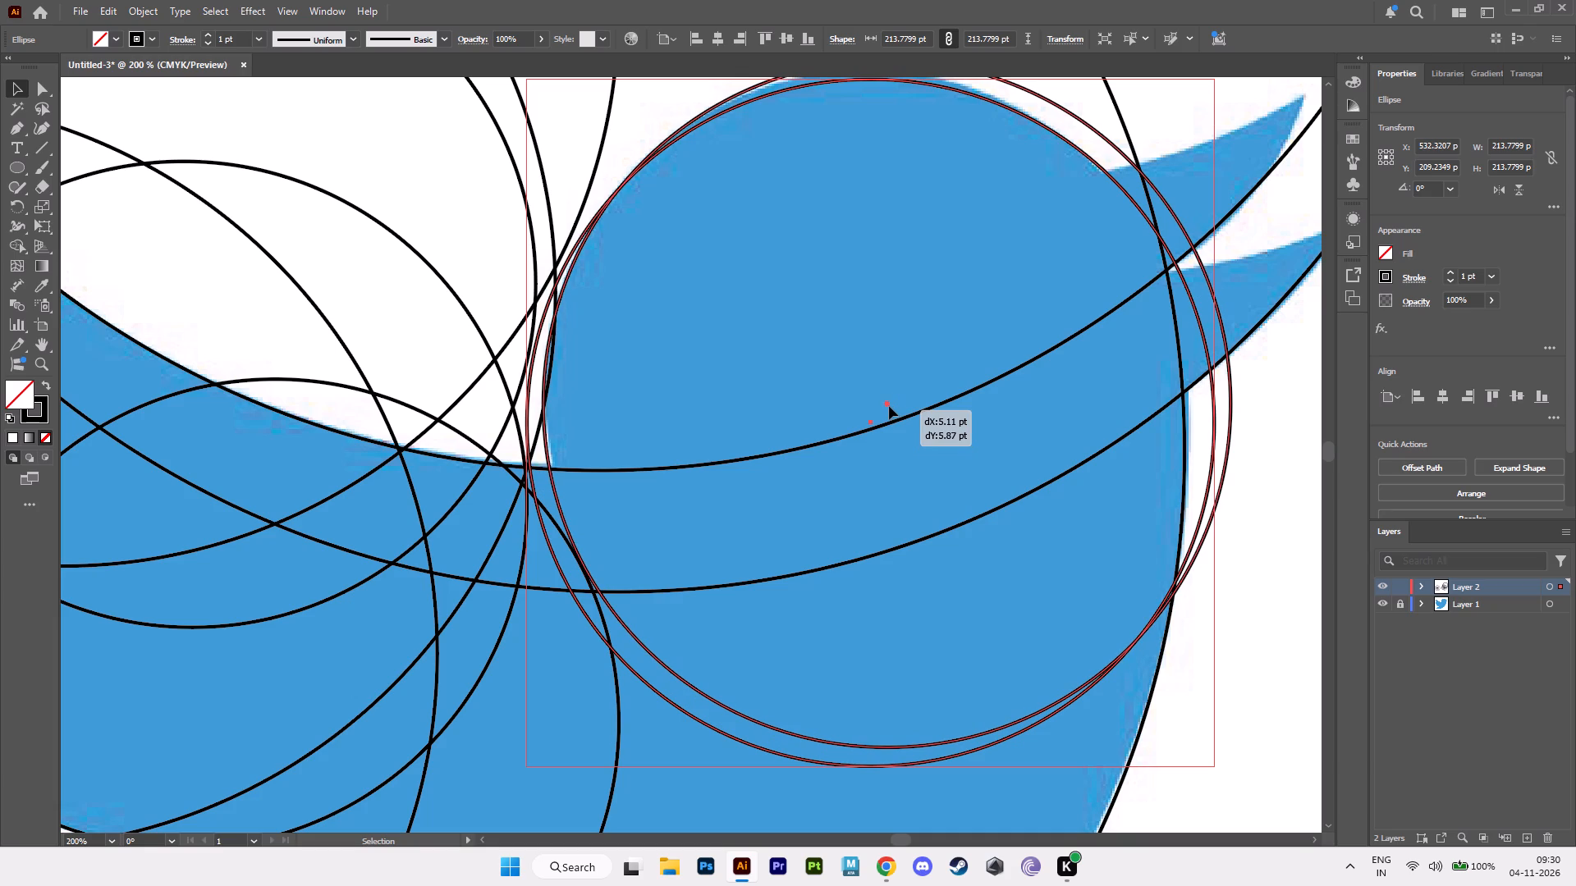
alt+drag(889, 406, 887, 406)
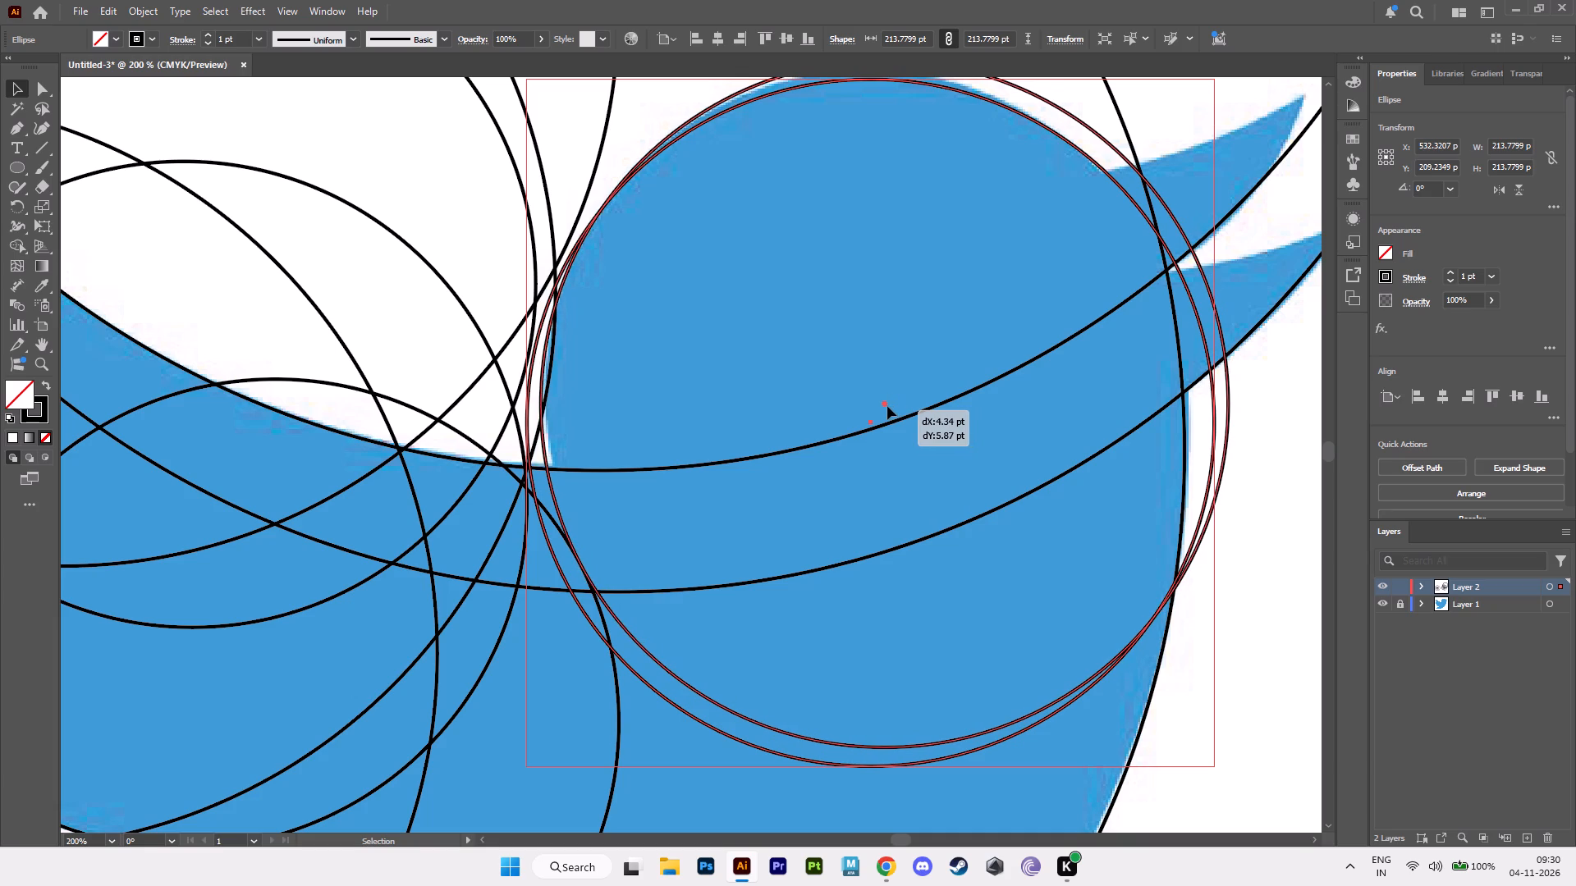
alt+drag(887, 406, 888, 407)
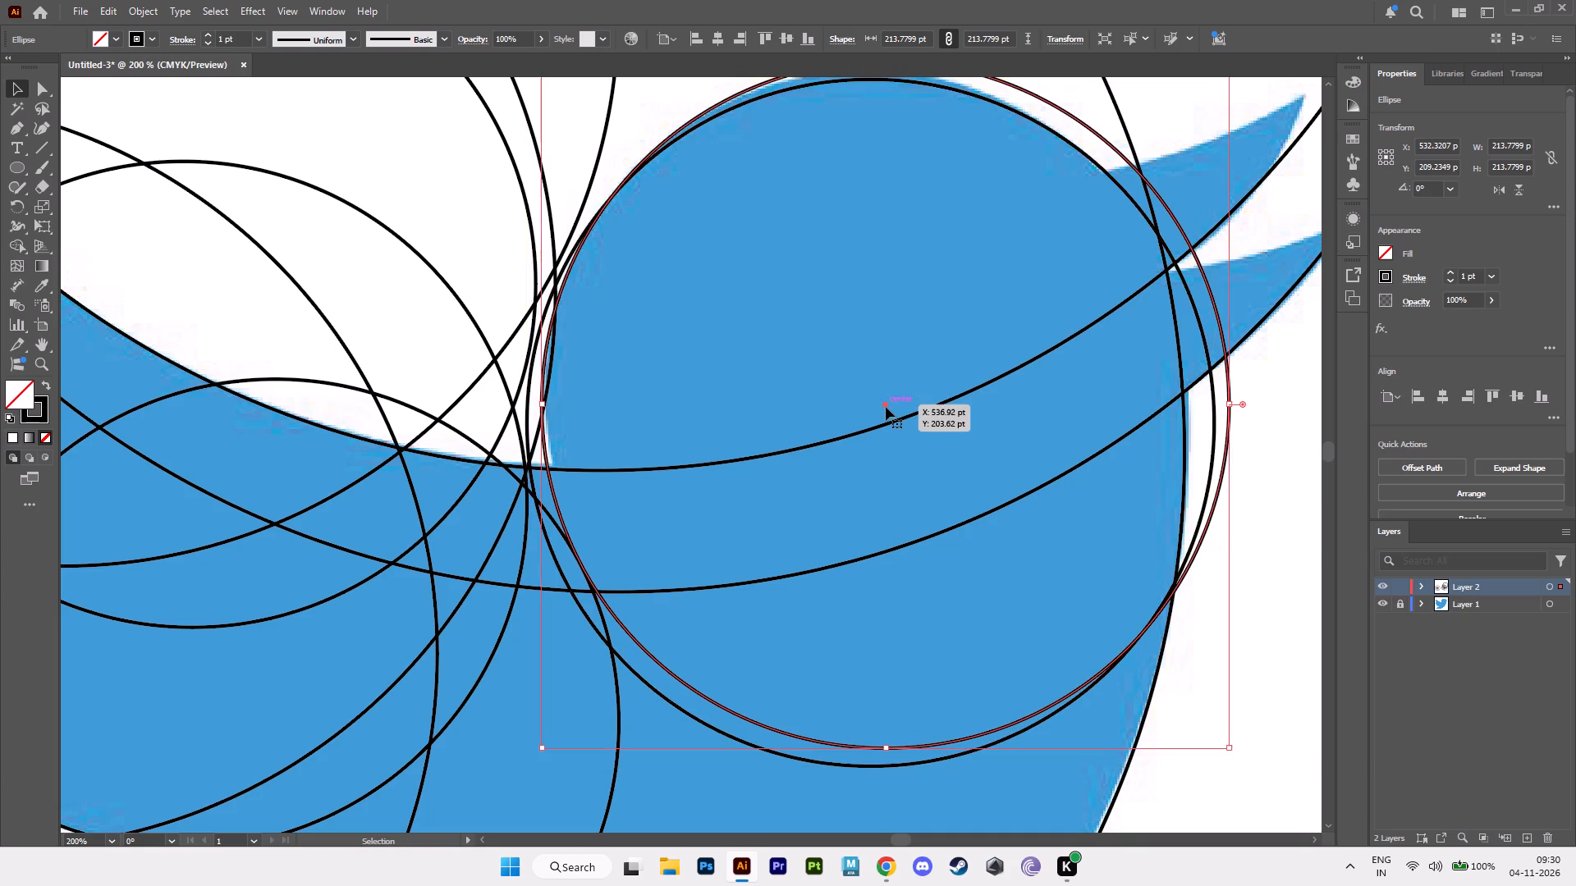
alt+scroll(886, 407, down, 2)
click(1182, 409)
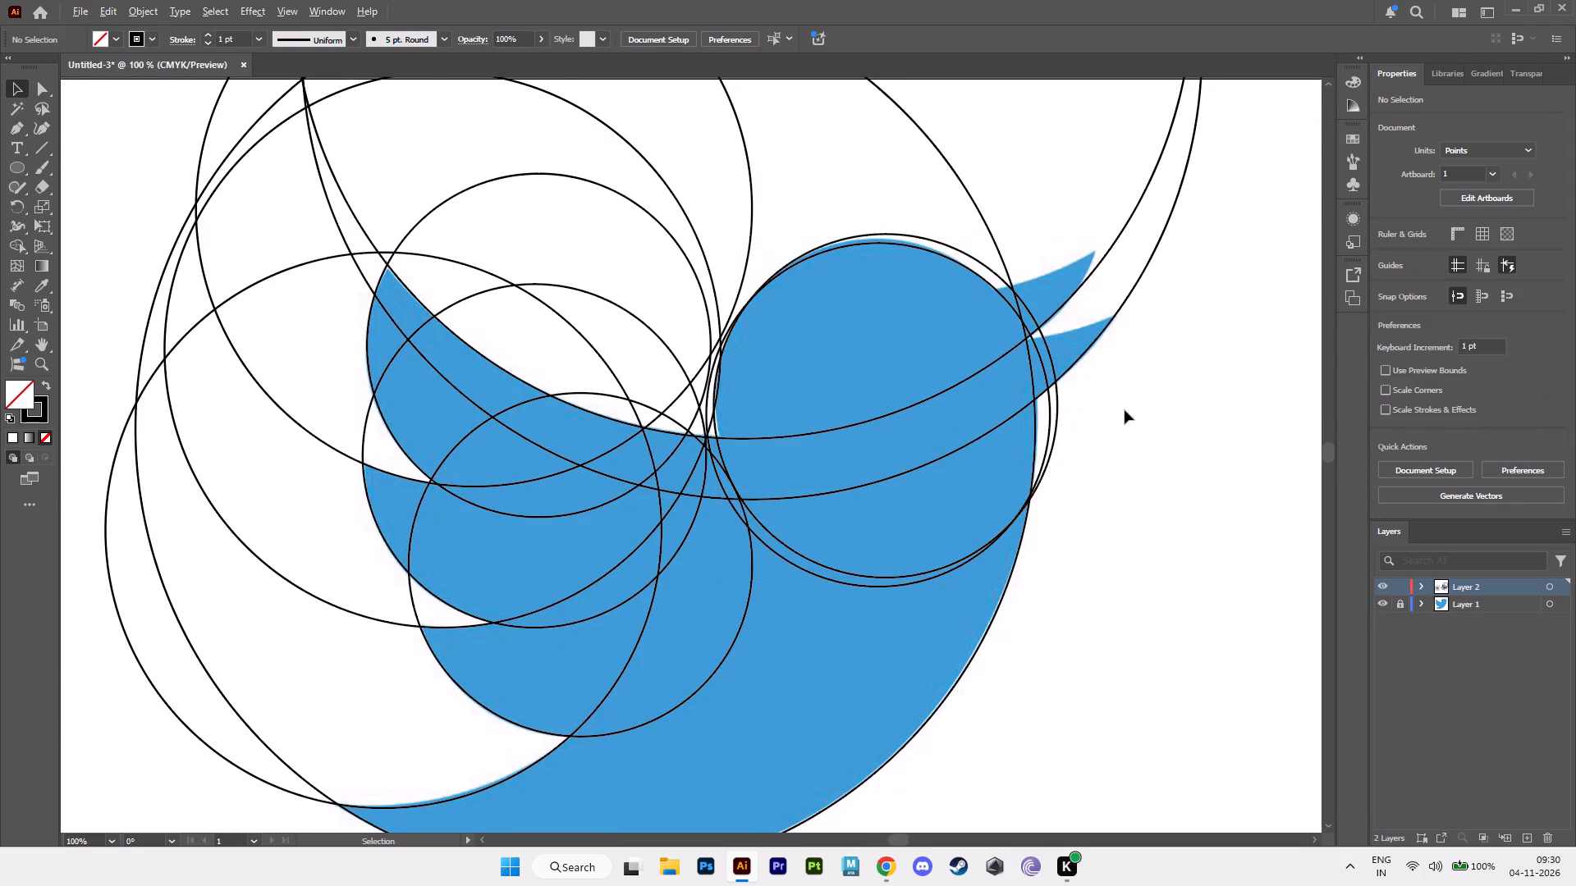
Nudge the 560 pt belly circle 1 pt toward the breast, to about X 351, Y 218 pt, and deselect it.
alt+scroll(1125, 410, up, 1)
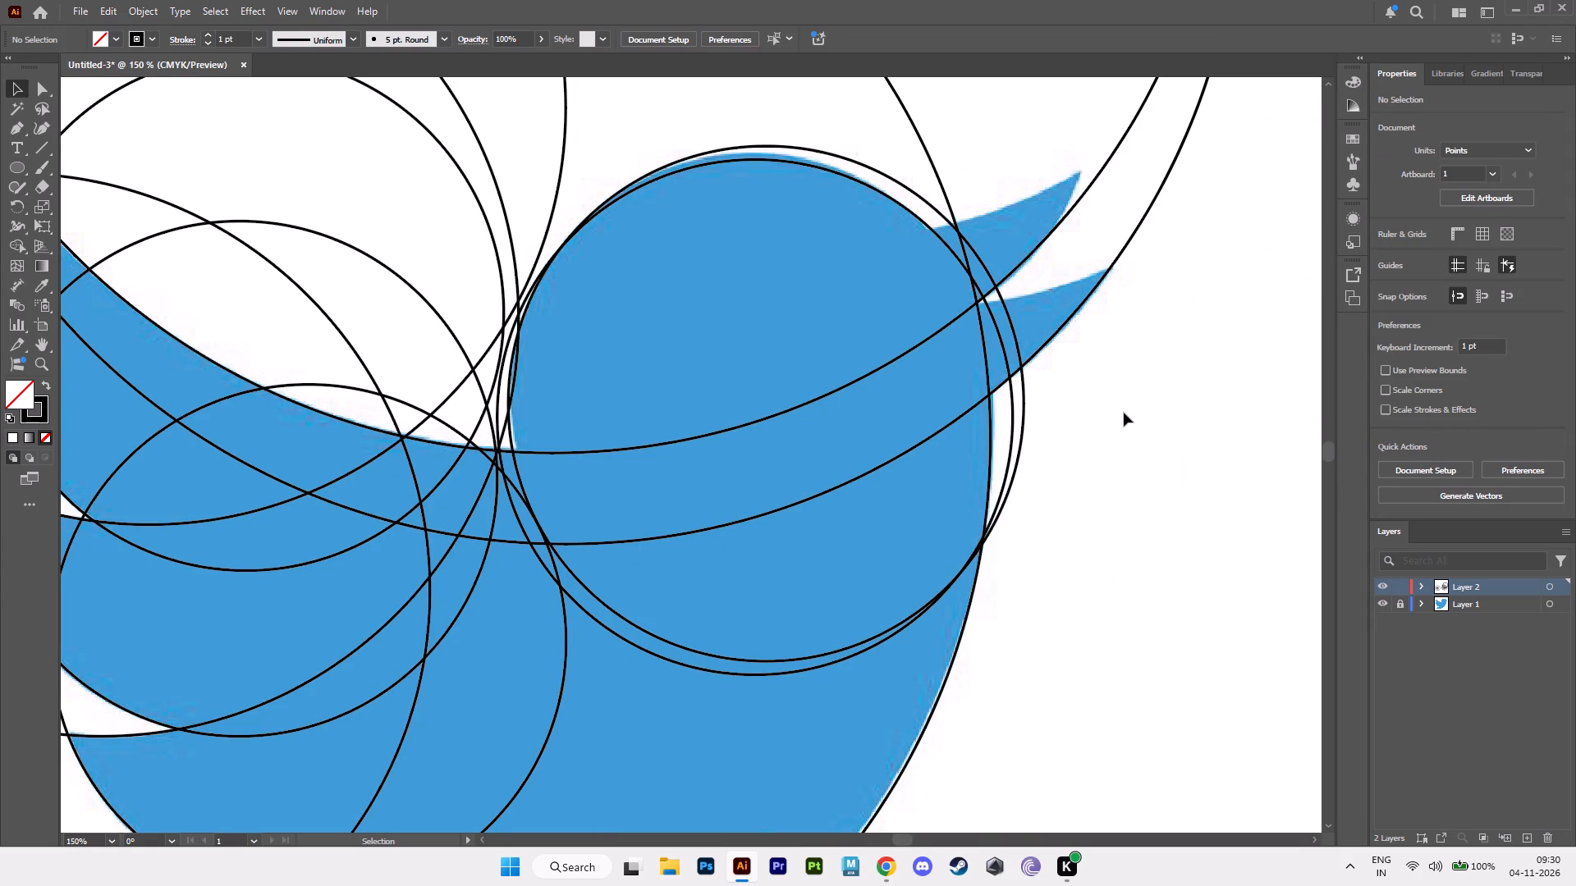
alt+scroll(1059, 423, up, 1)
click(969, 421)
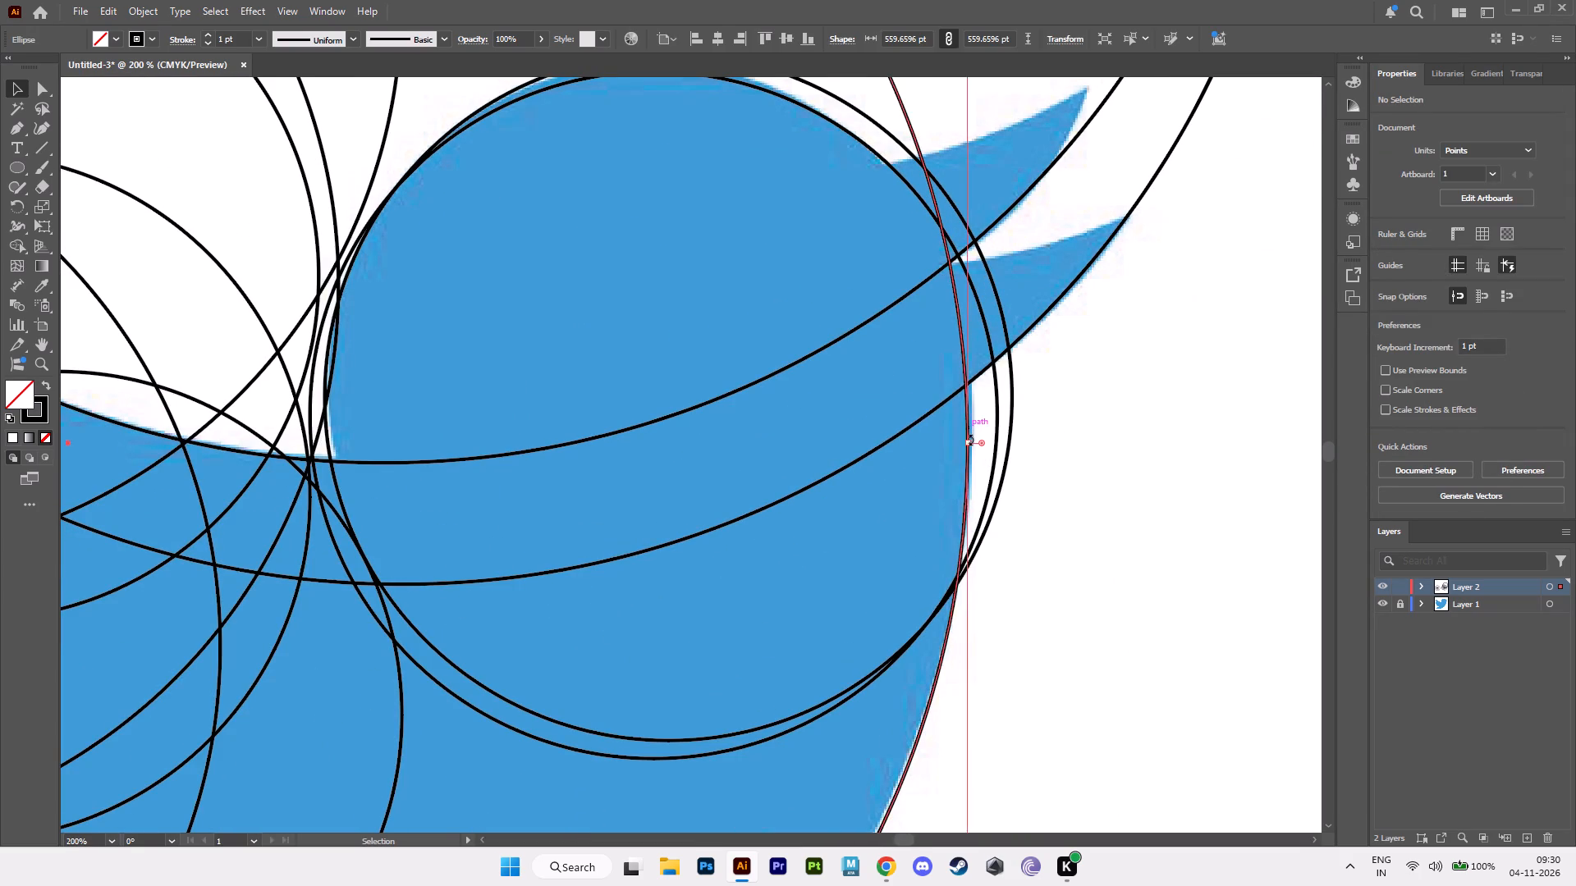
alt+scroll(1024, 489, down, 2)
alt+middle_drag(1063, 540, 1016, 363)
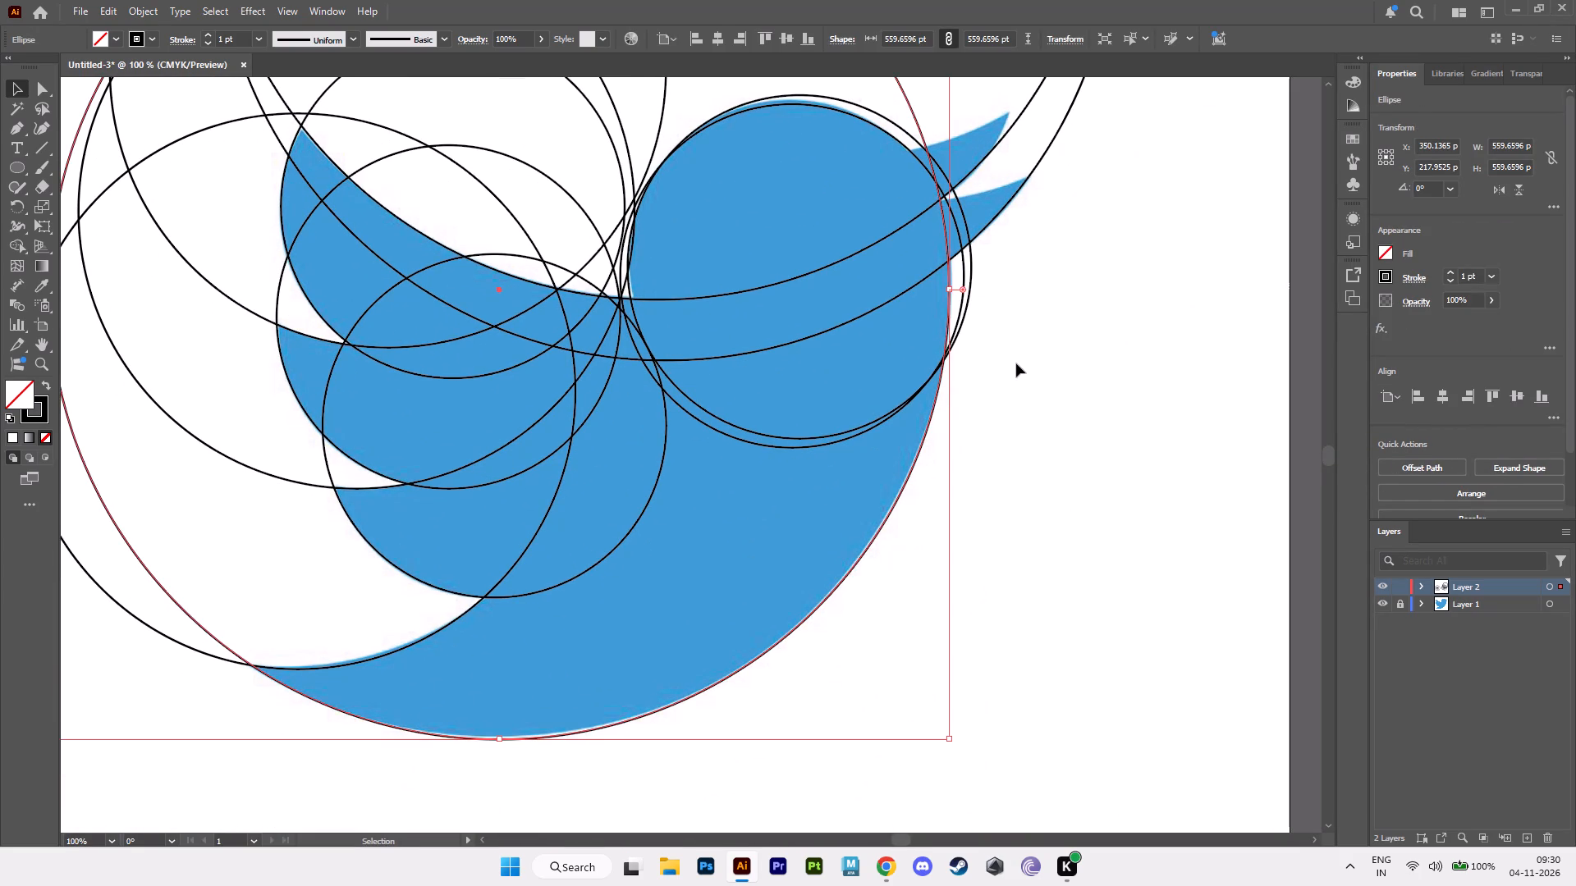
key(Right)
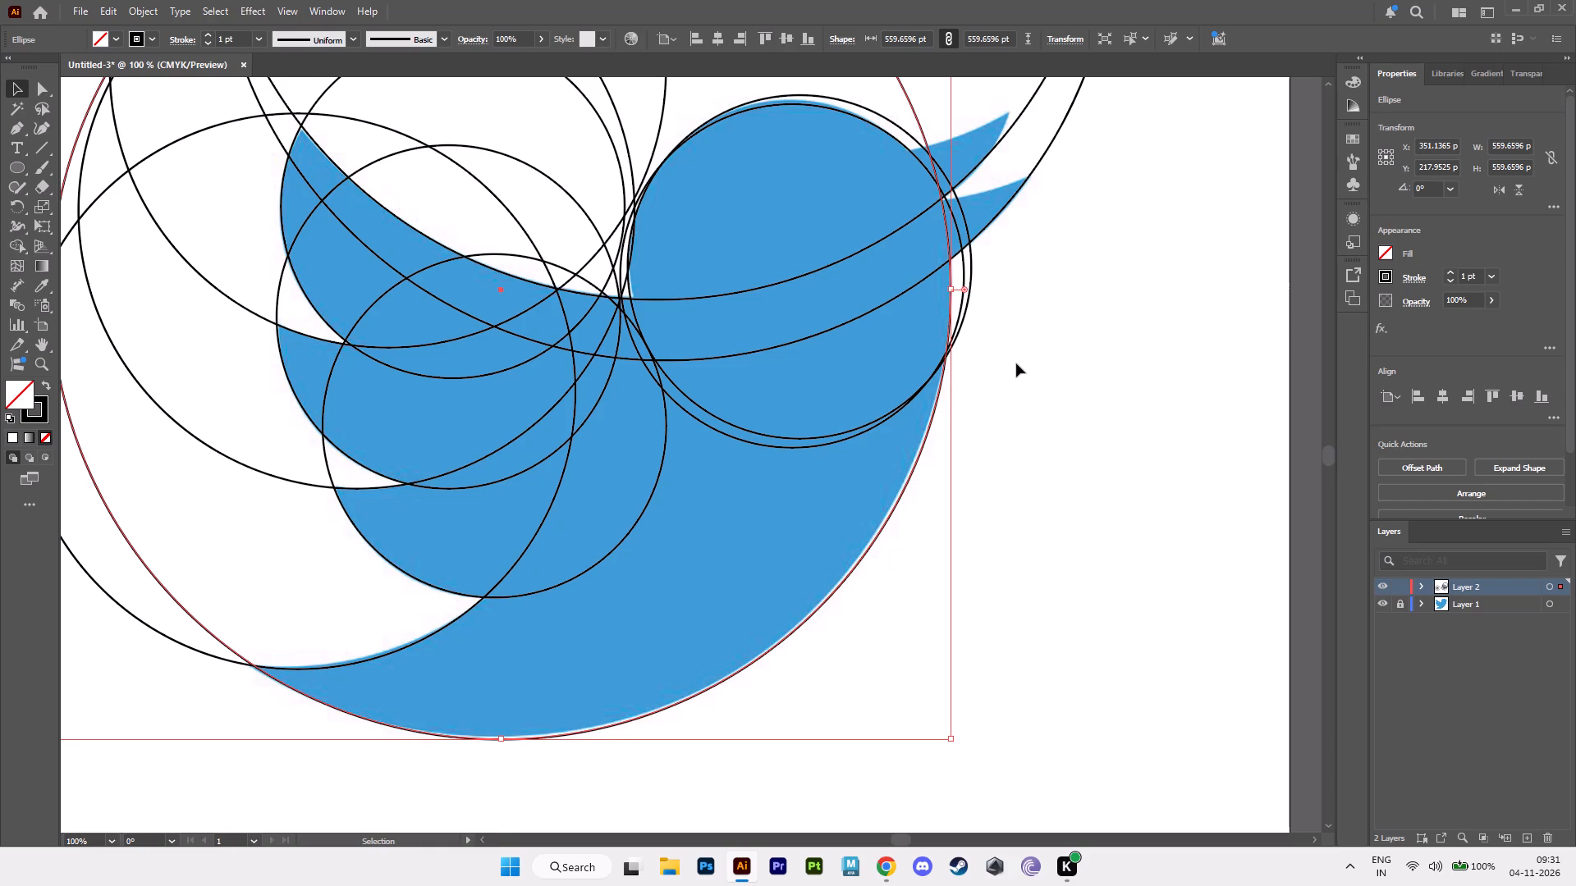
key(Right)
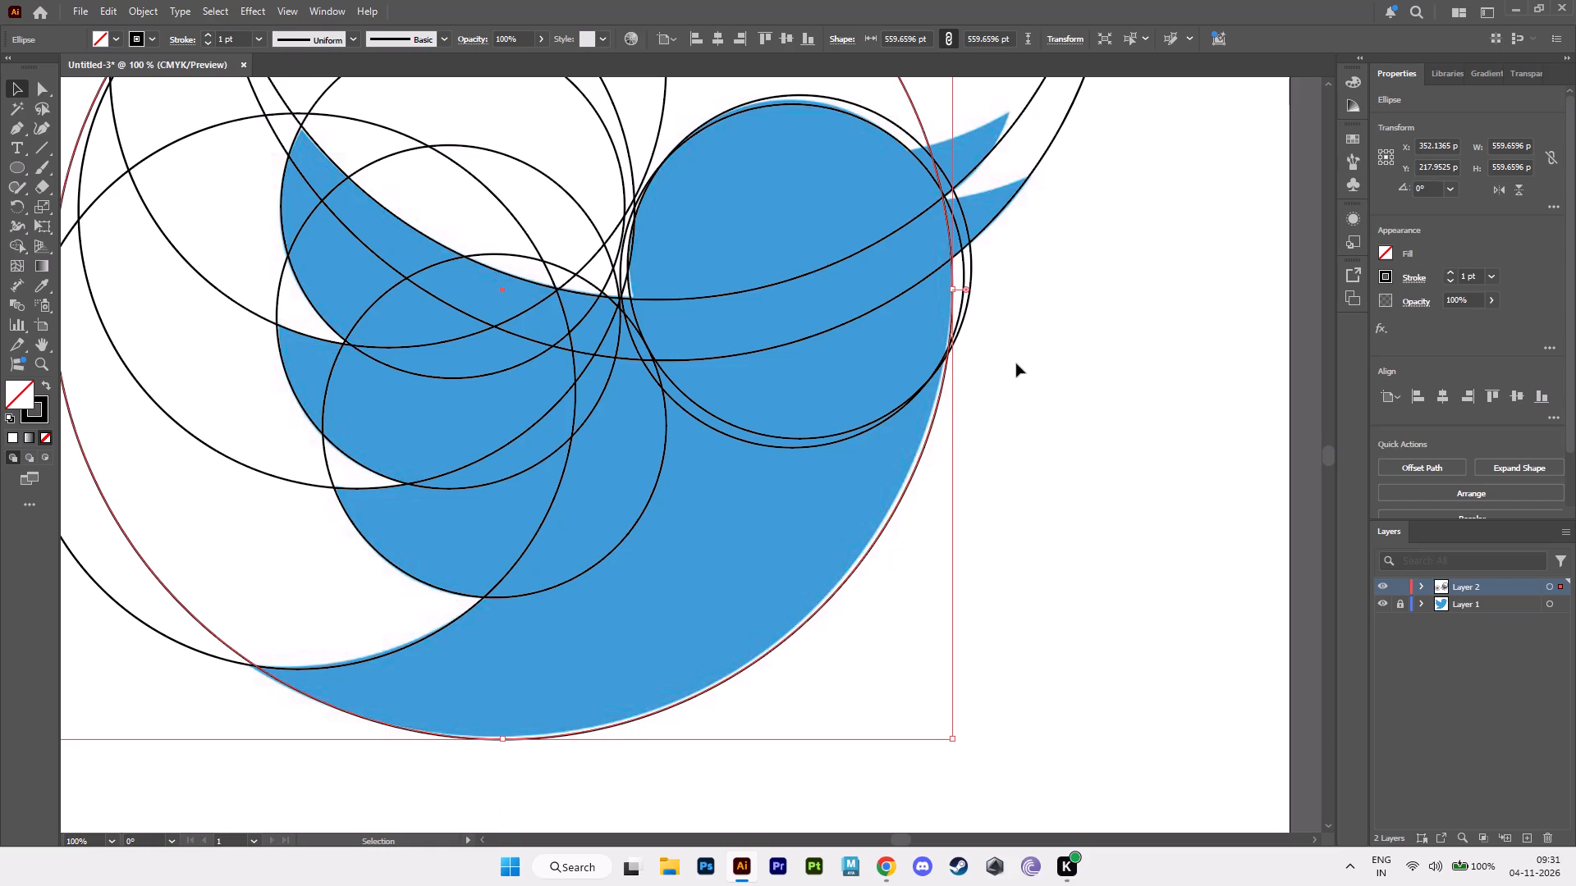
key(Left)
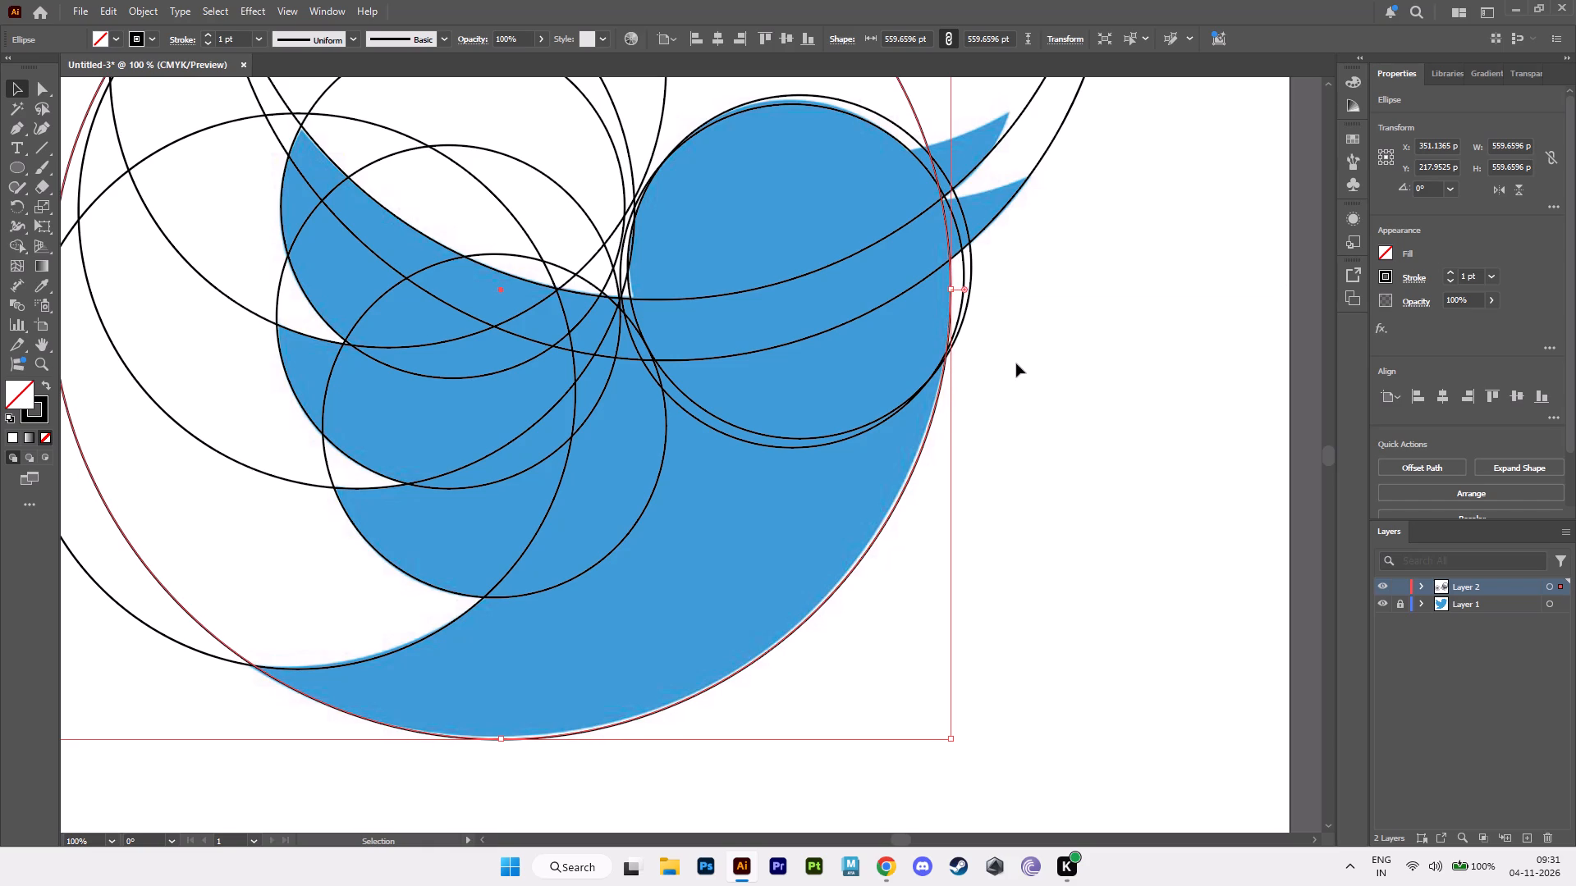
click(1016, 363)
Copy the 214 pt head circle above the upper beak, centred at about X 597, Y 23 pt, so its arc follows the beak's top edge.
alt+scroll(1042, 358, down, 1)
alt+middle_drag(1038, 351, 896, 565)
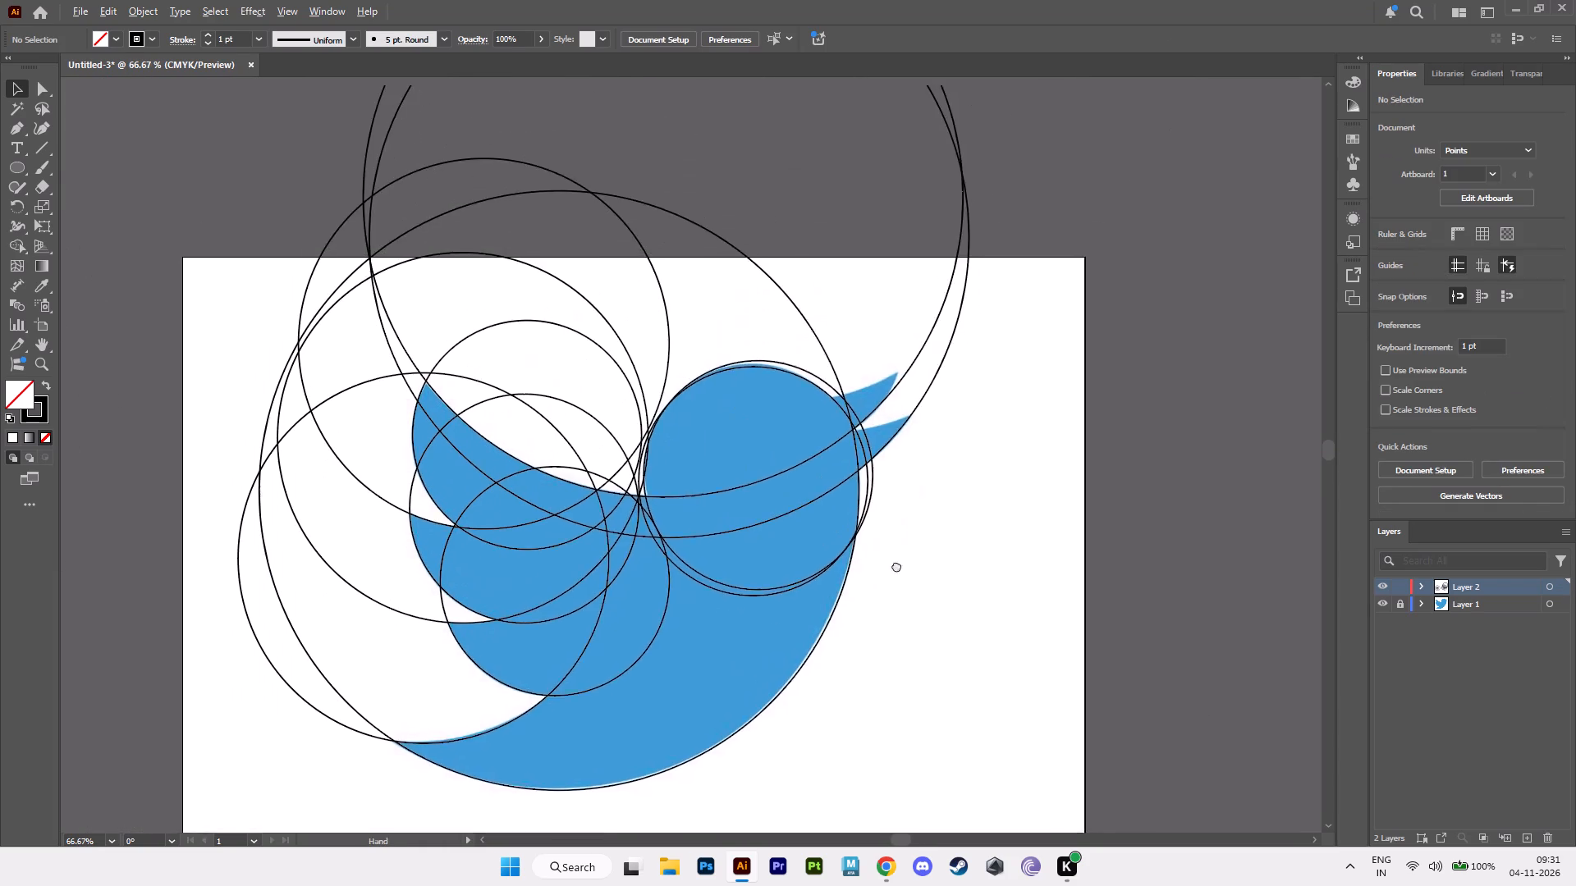
alt+middle_drag(896, 565, 888, 581)
alt+scroll(886, 582, up, 2)
alt+middle_drag(896, 430, 793, 633)
alt+scroll(762, 556, down, 1)
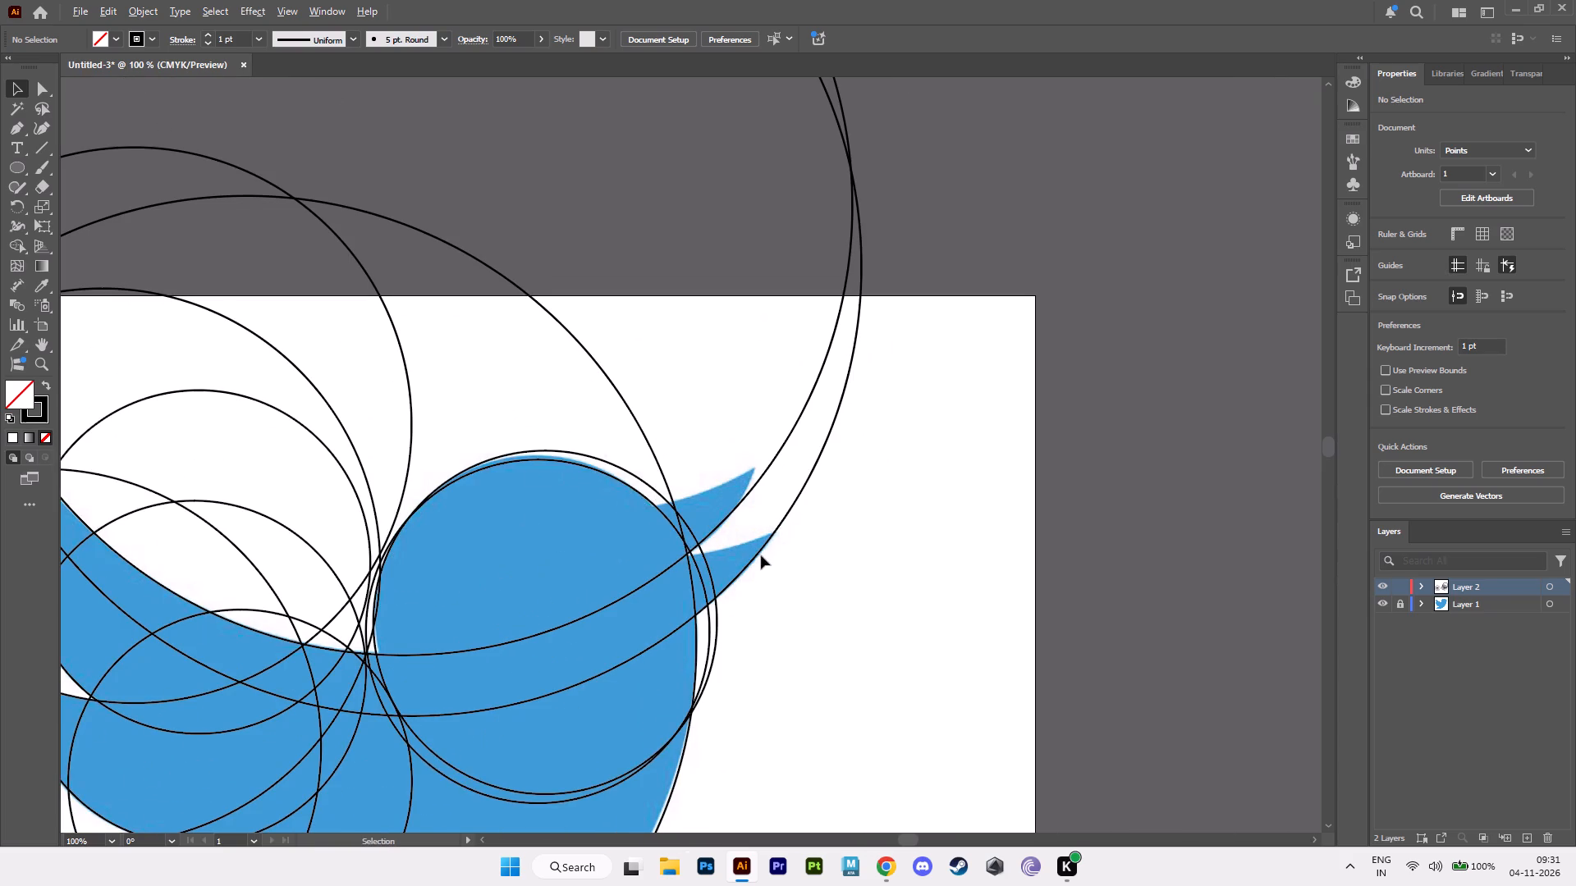
click(625, 471)
alt+drag(627, 473, 688, 365)
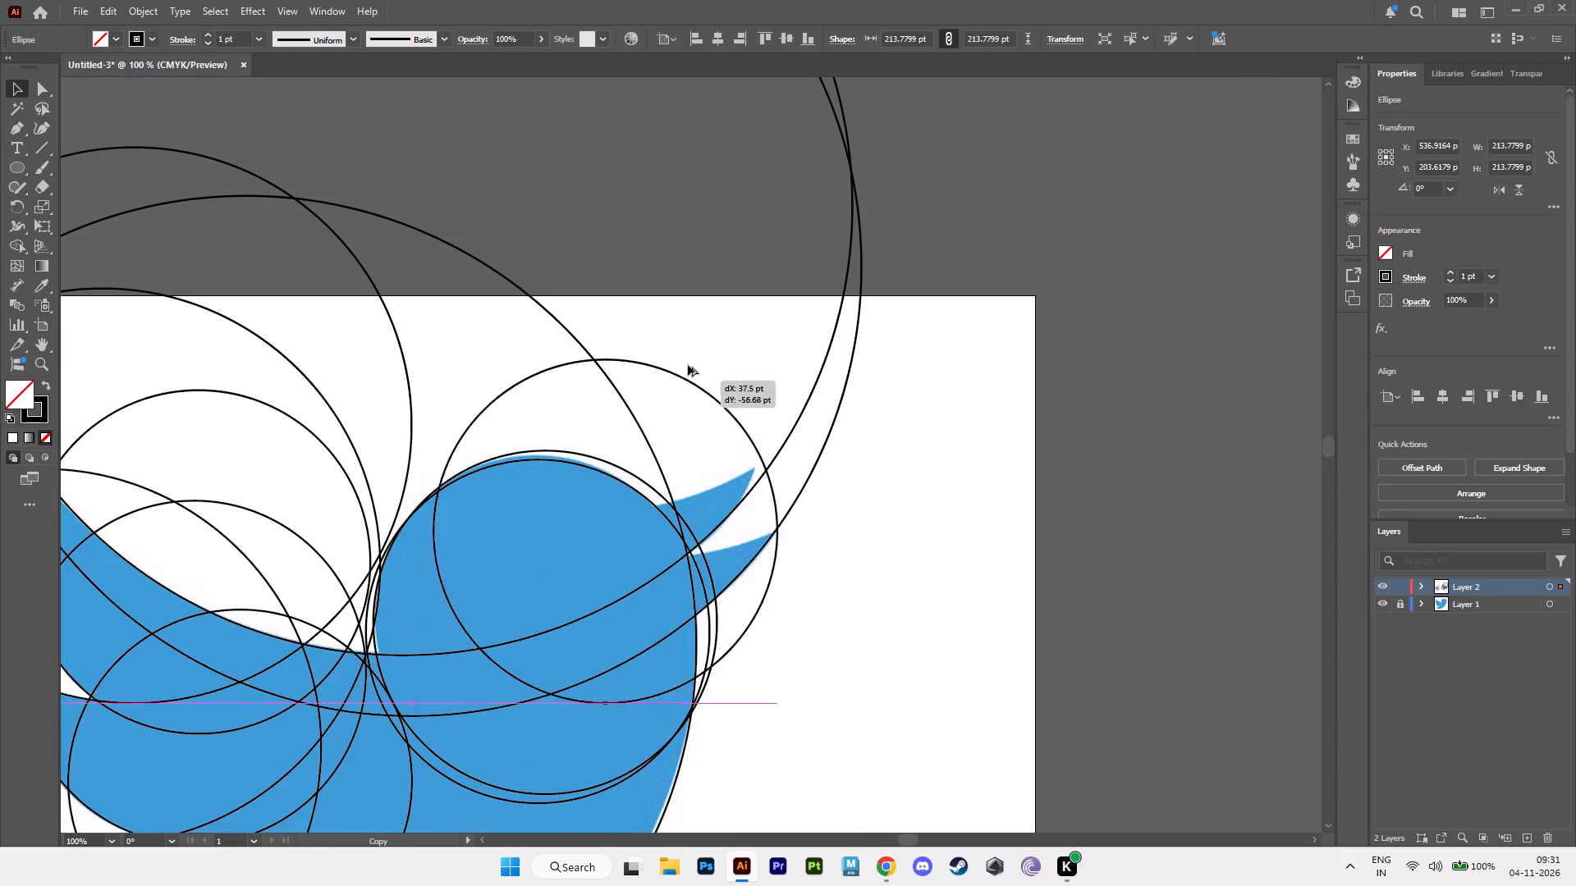
alt+drag(688, 365, 736, 180)
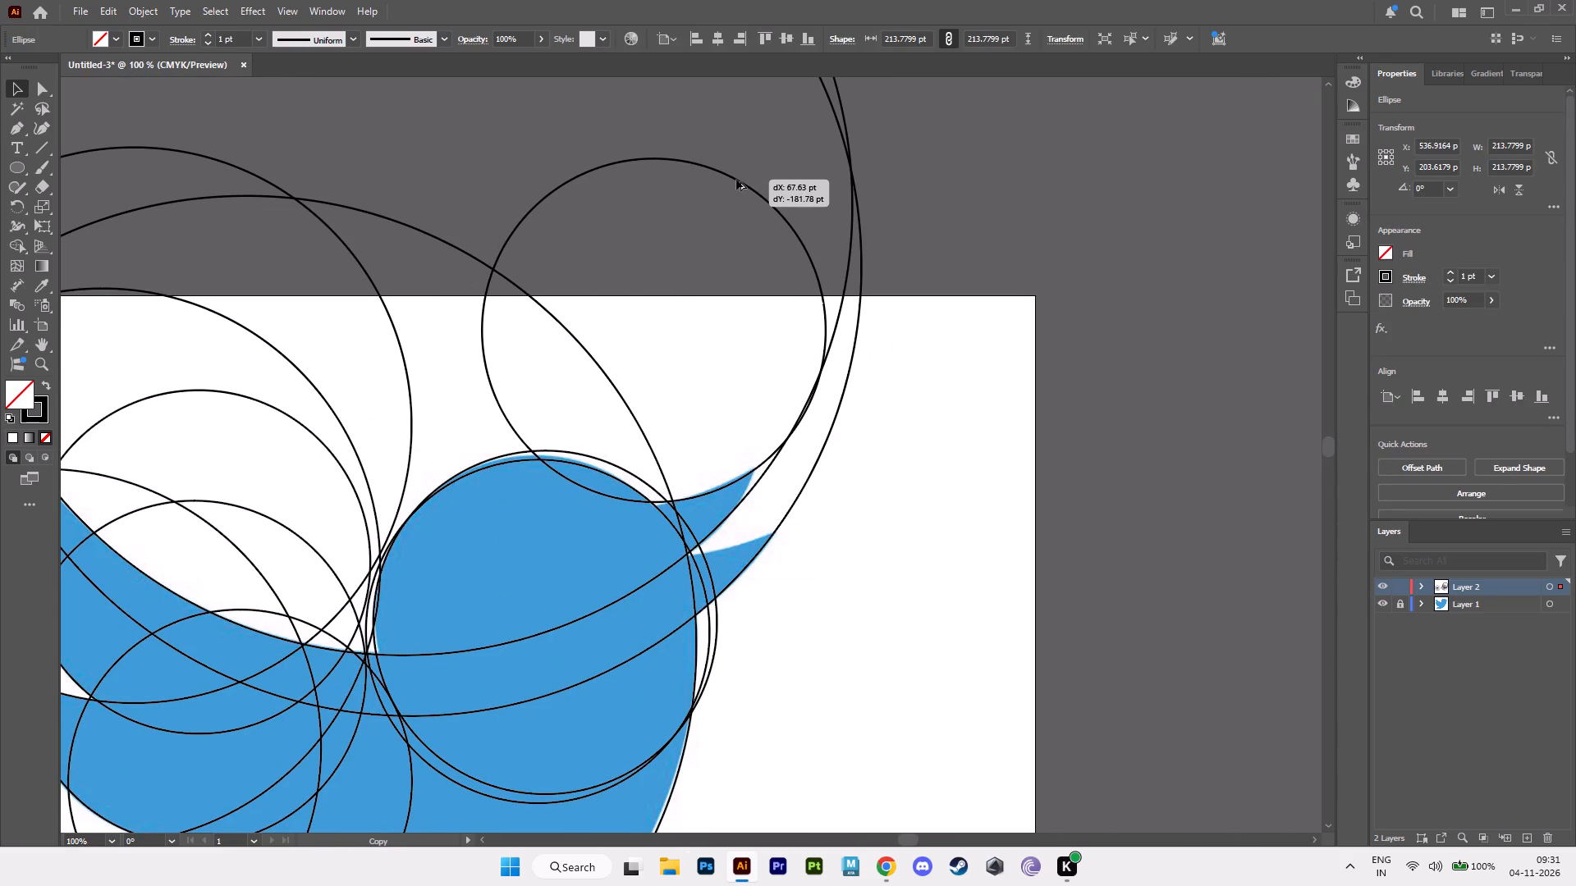
alt+drag(736, 180, 725, 183)
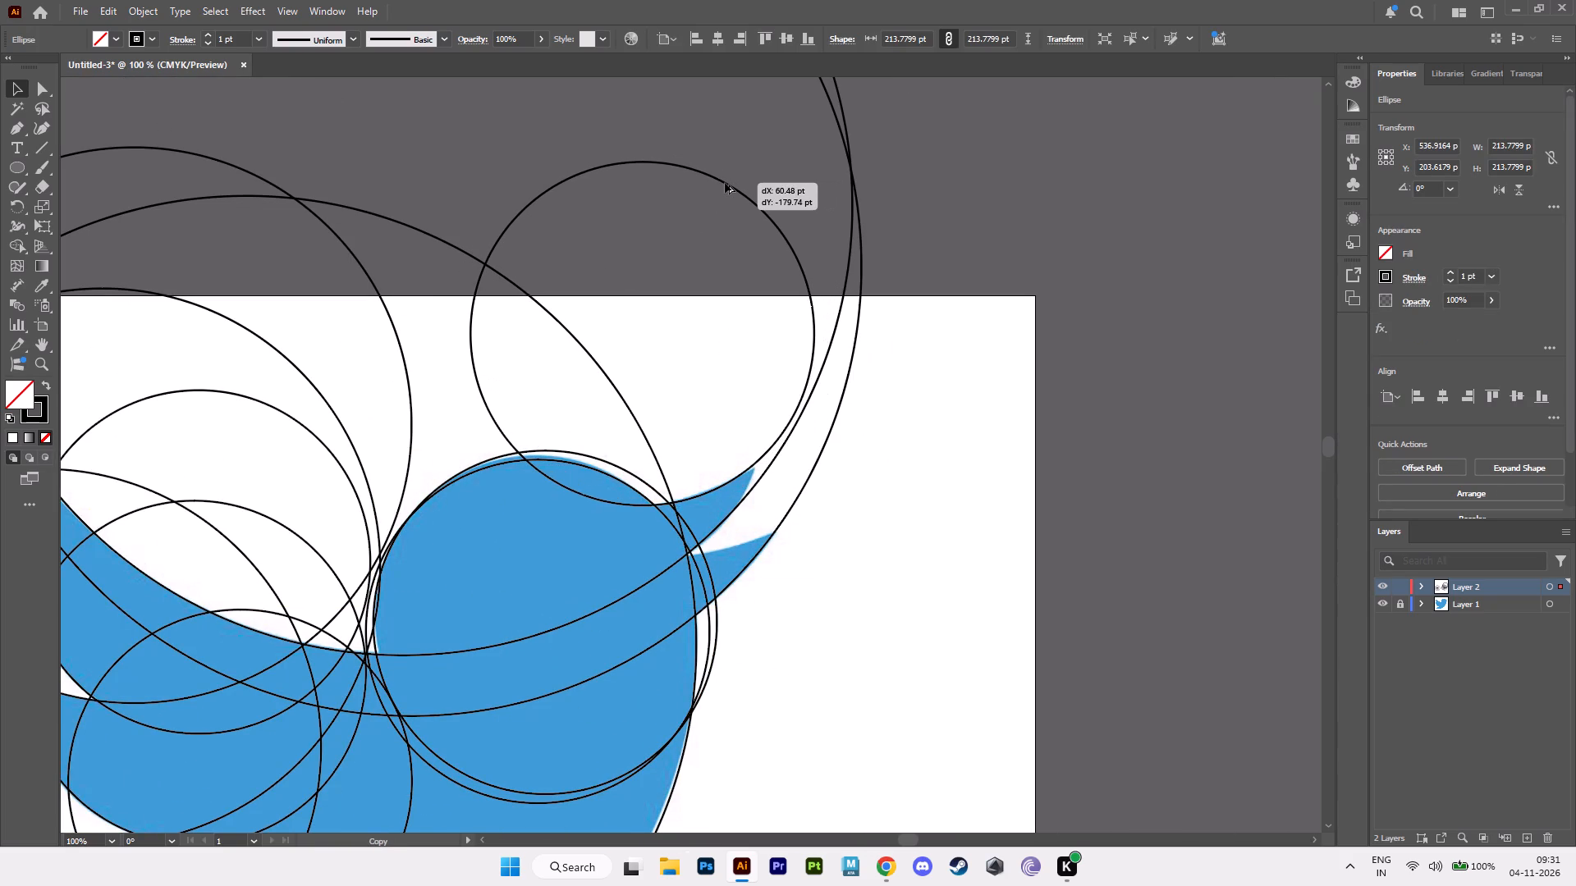
alt+drag(725, 183, 724, 180)
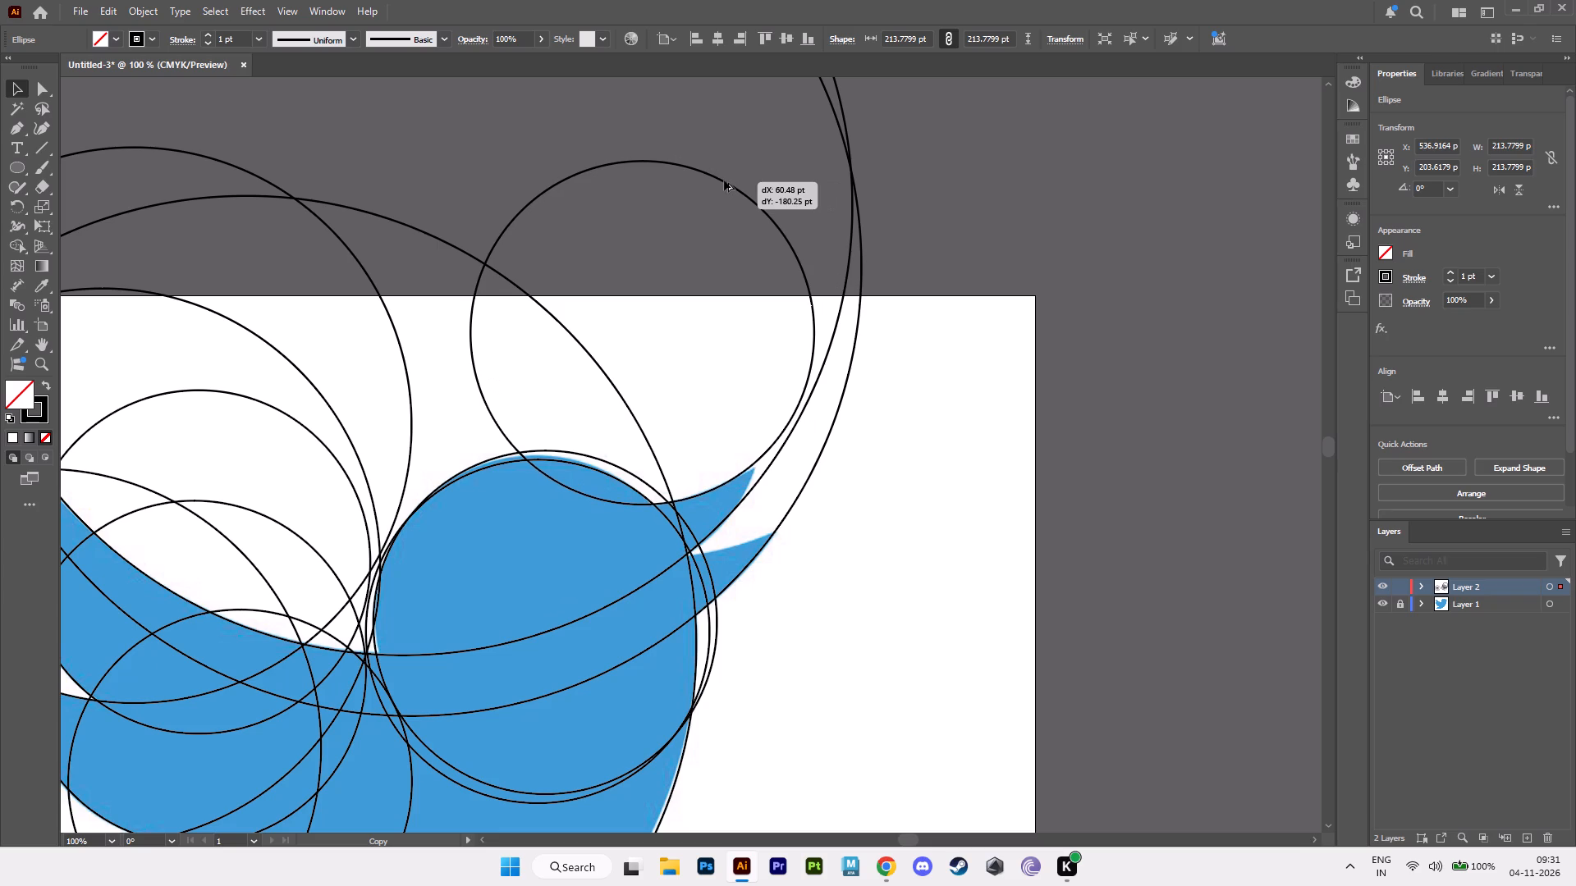
alt+drag(724, 180, 729, 180)
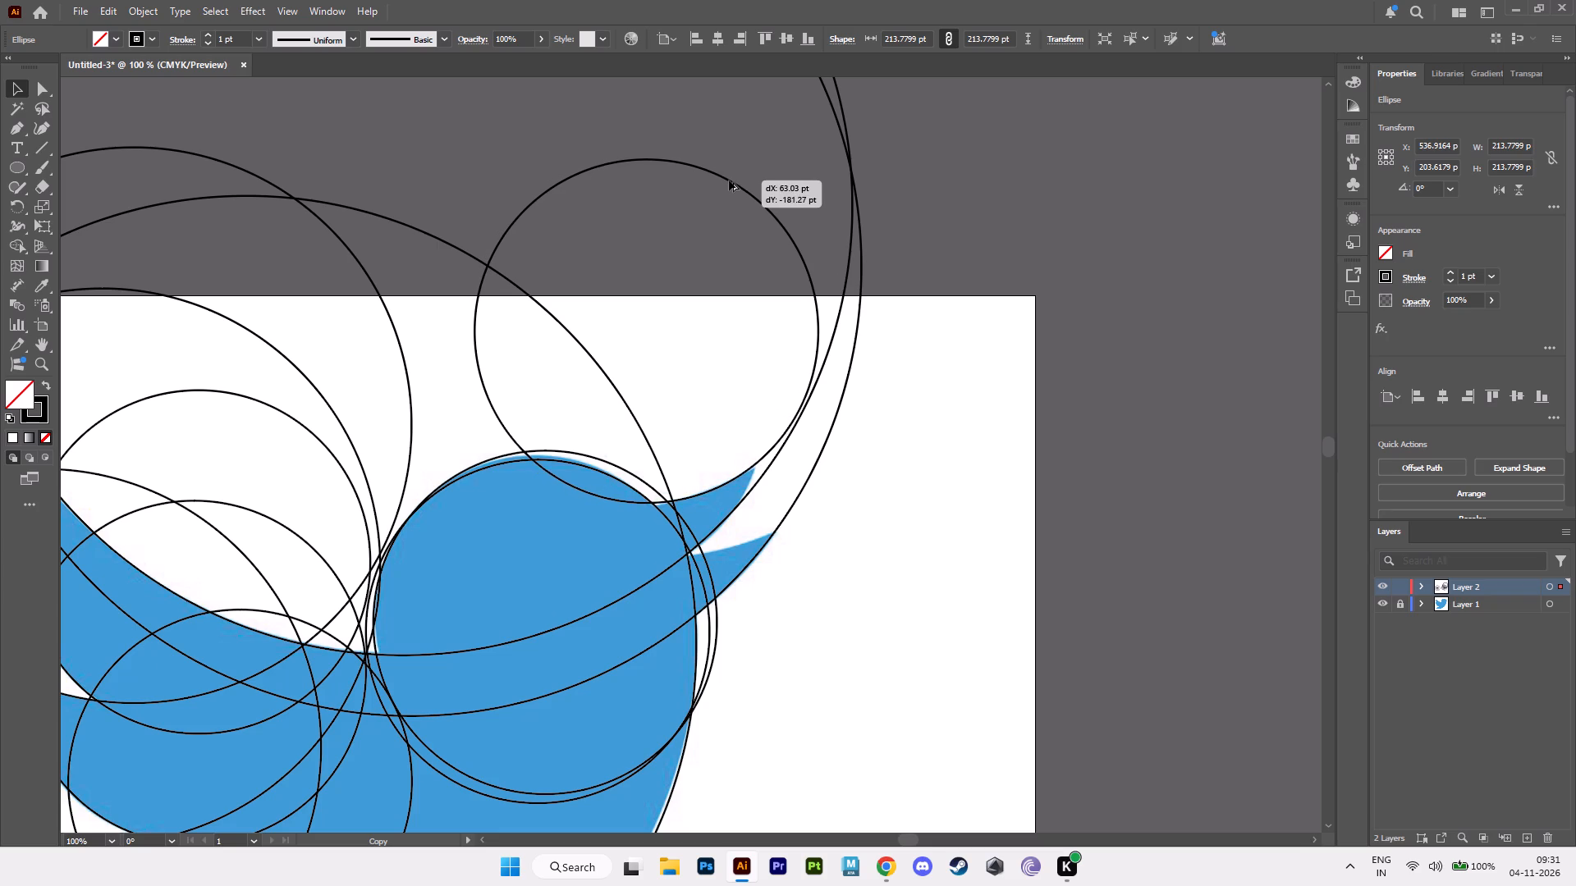
alt+drag(729, 180, 724, 181)
Copy the 214 pt upper-beak circle about 26 pt across and 32 pt down onto the lower beak's top edge, and deselect everything.
alt+scroll(791, 422, up, 2)
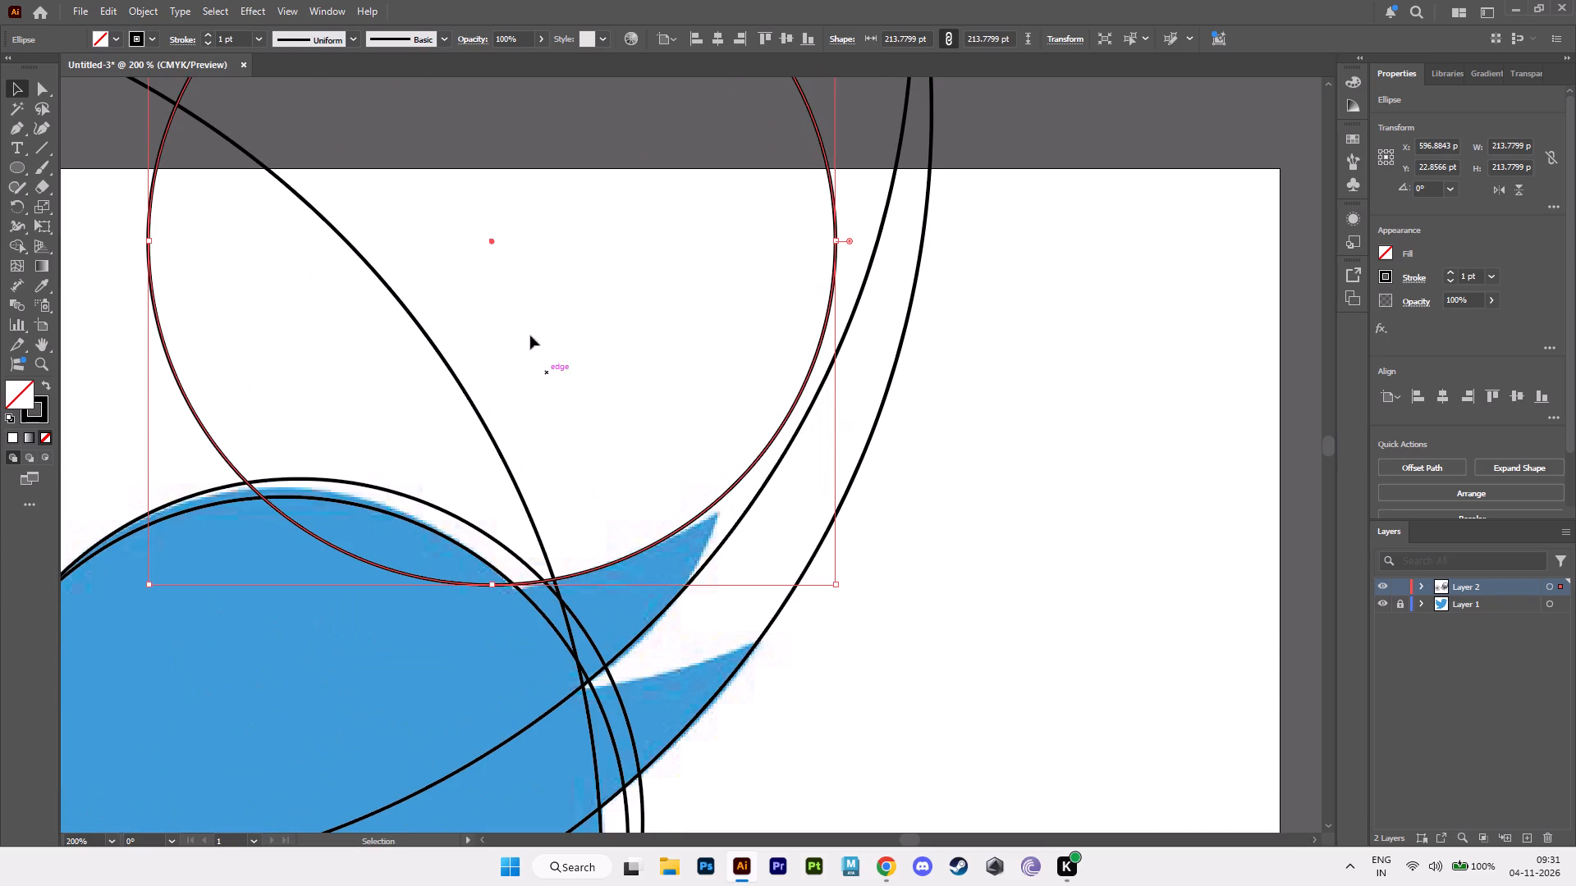
alt+drag(492, 238, 609, 344)
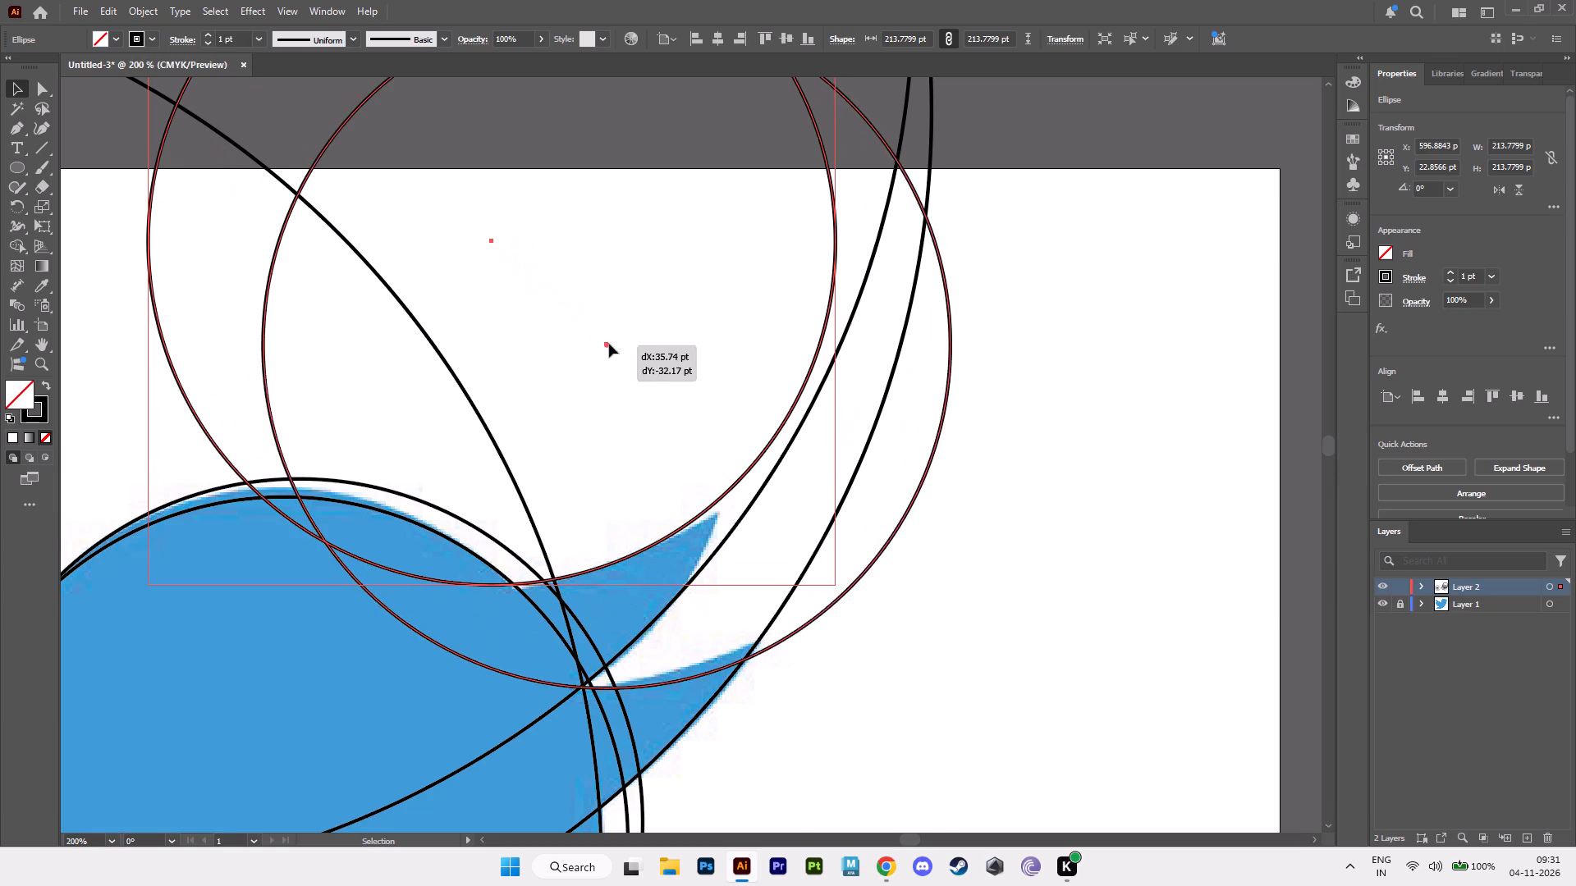
alt+drag(609, 344, 581, 340)
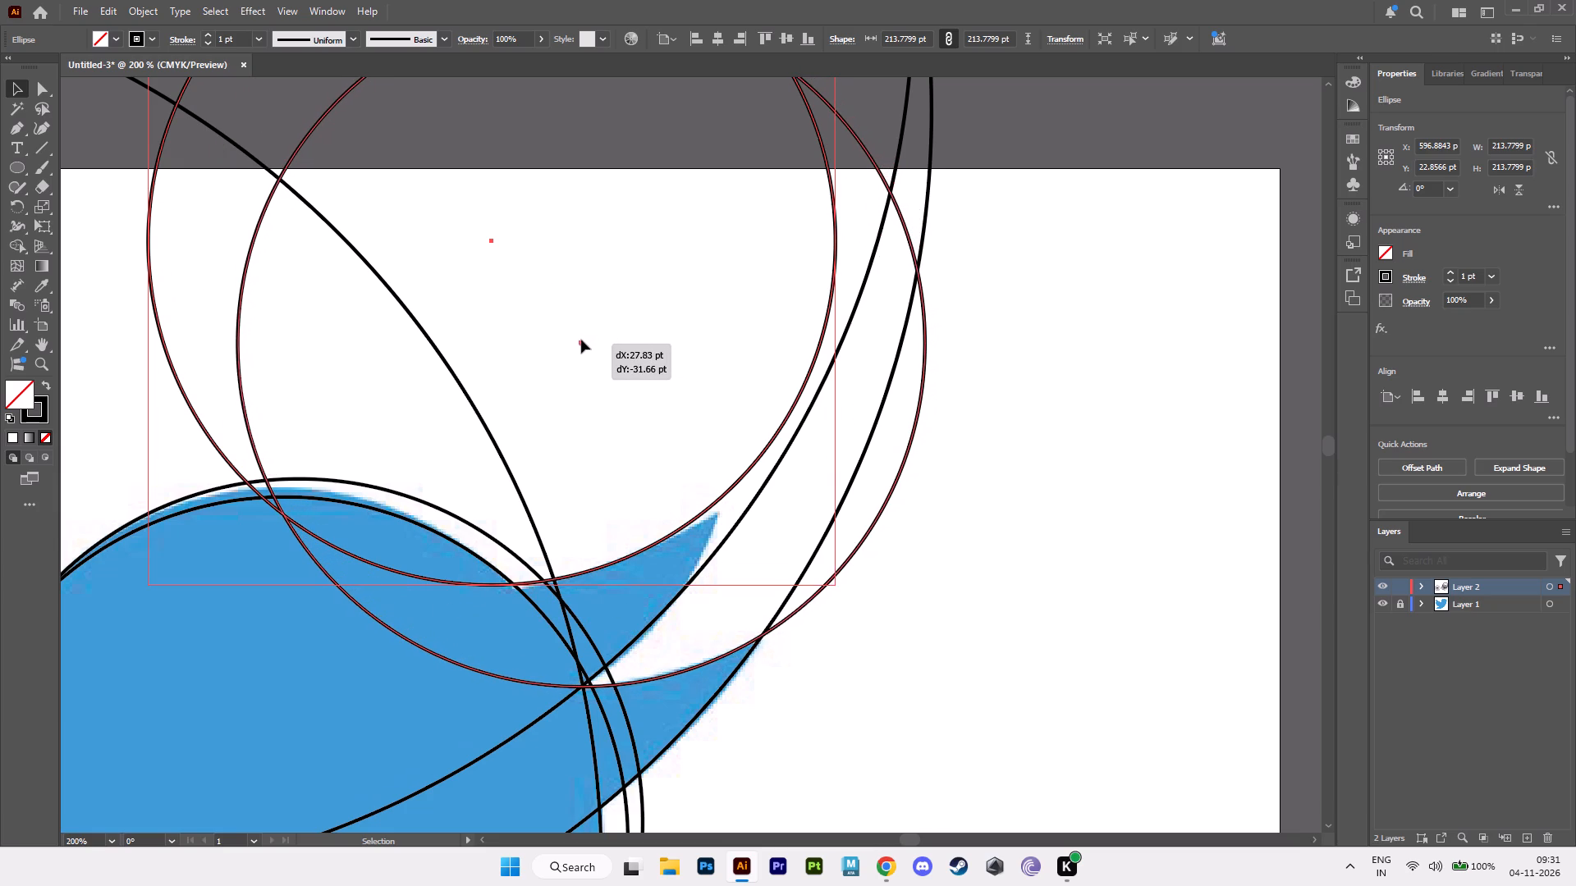
alt+drag(581, 340, 577, 341)
click(774, 474)
alt+scroll(795, 495, down, 2)
alt+middle_drag(799, 505, 816, 500)
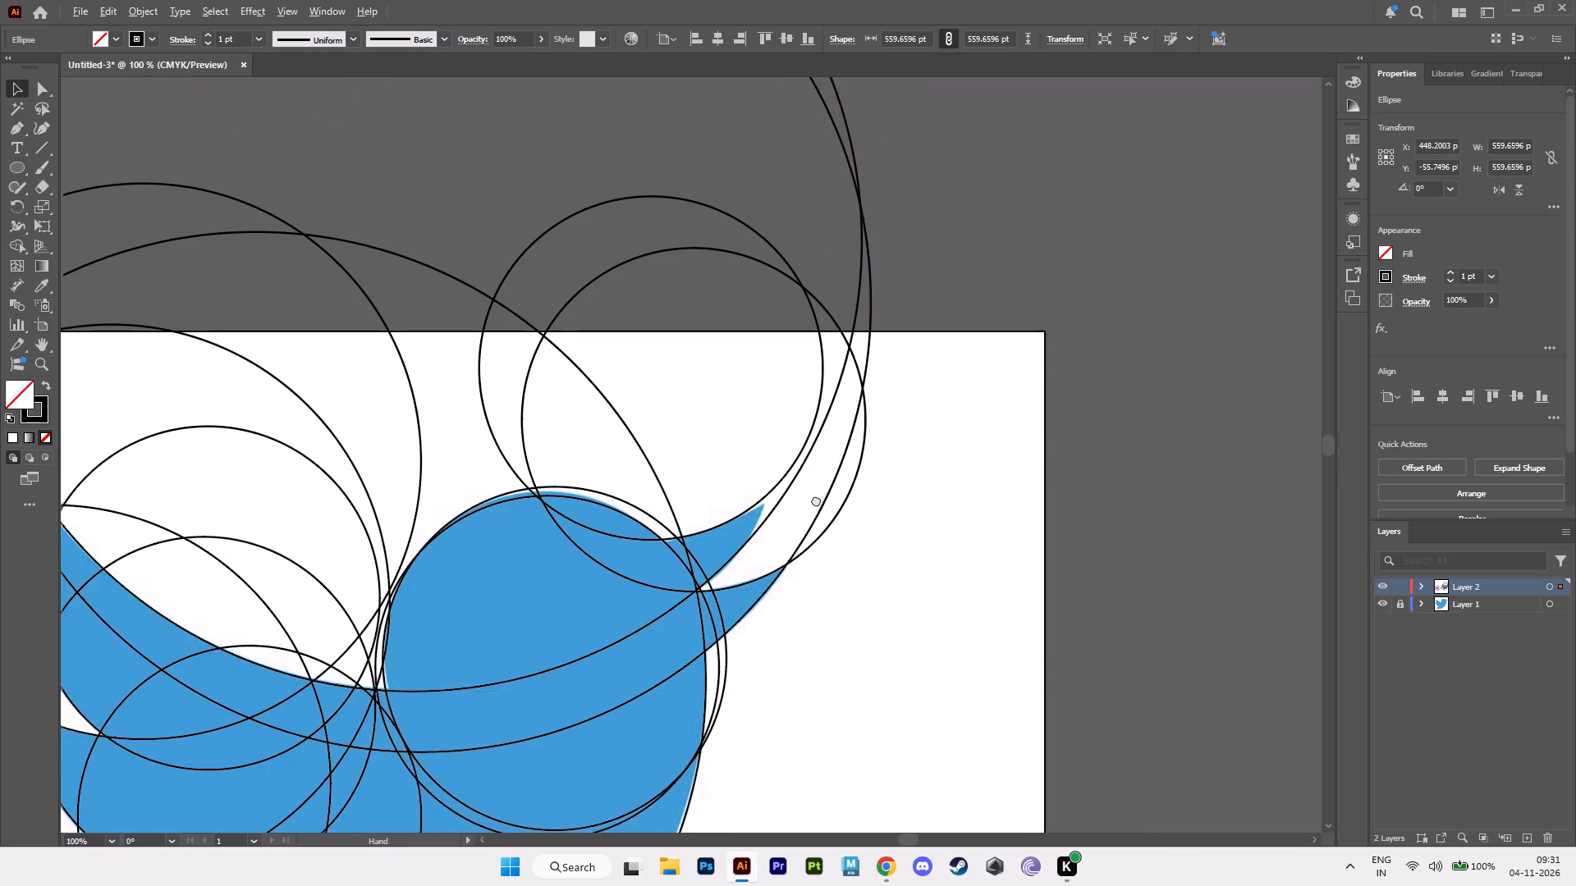
alt+middle_drag(816, 500, 854, 457)
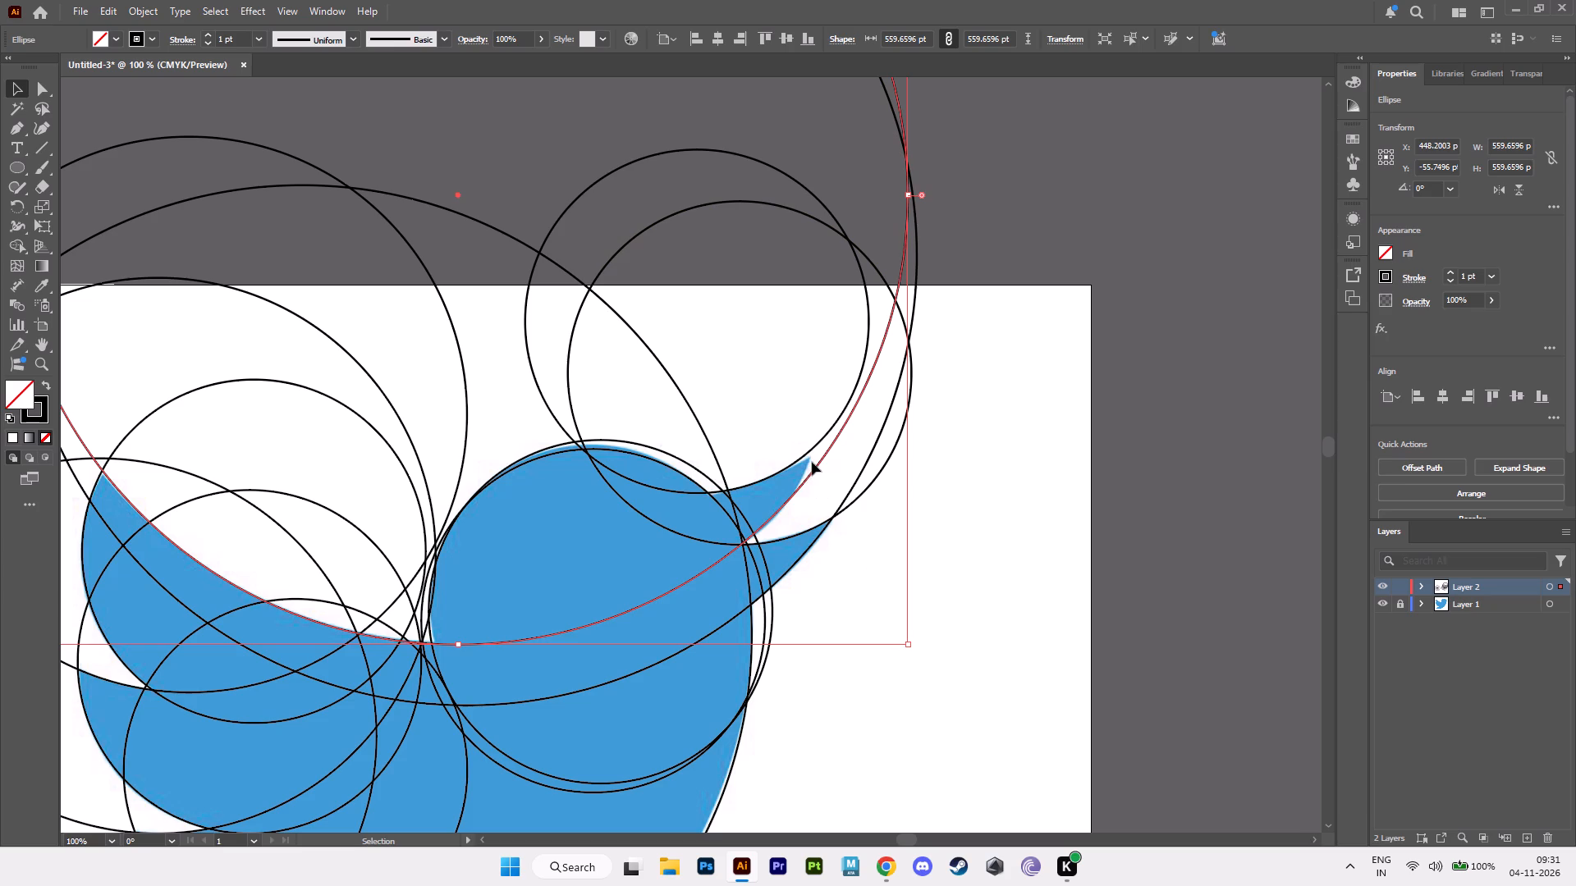
click(1014, 314)
Copy the 82 pt circle from the concentric golden-ratio set onto the upper beak, with its arc near the outer curve of the tip.
alt+scroll(927, 415, up, 2)
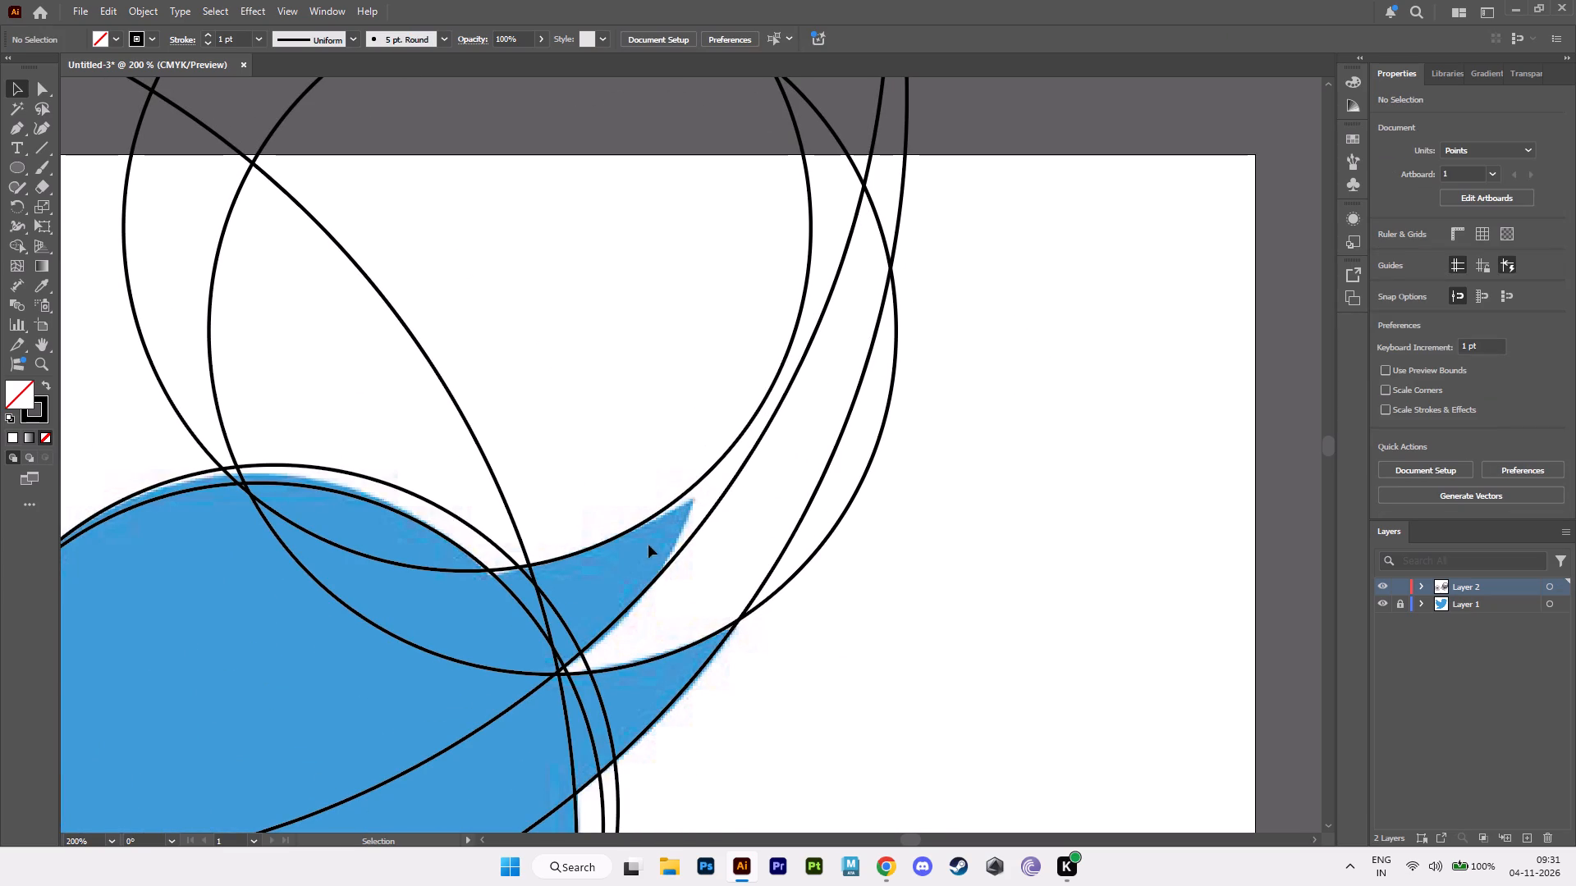
alt+scroll(565, 508, down, 3)
alt+middle_drag(557, 508, 946, 397)
alt+scroll(862, 423, down, 1)
alt+middle_drag(781, 440, 821, 445)
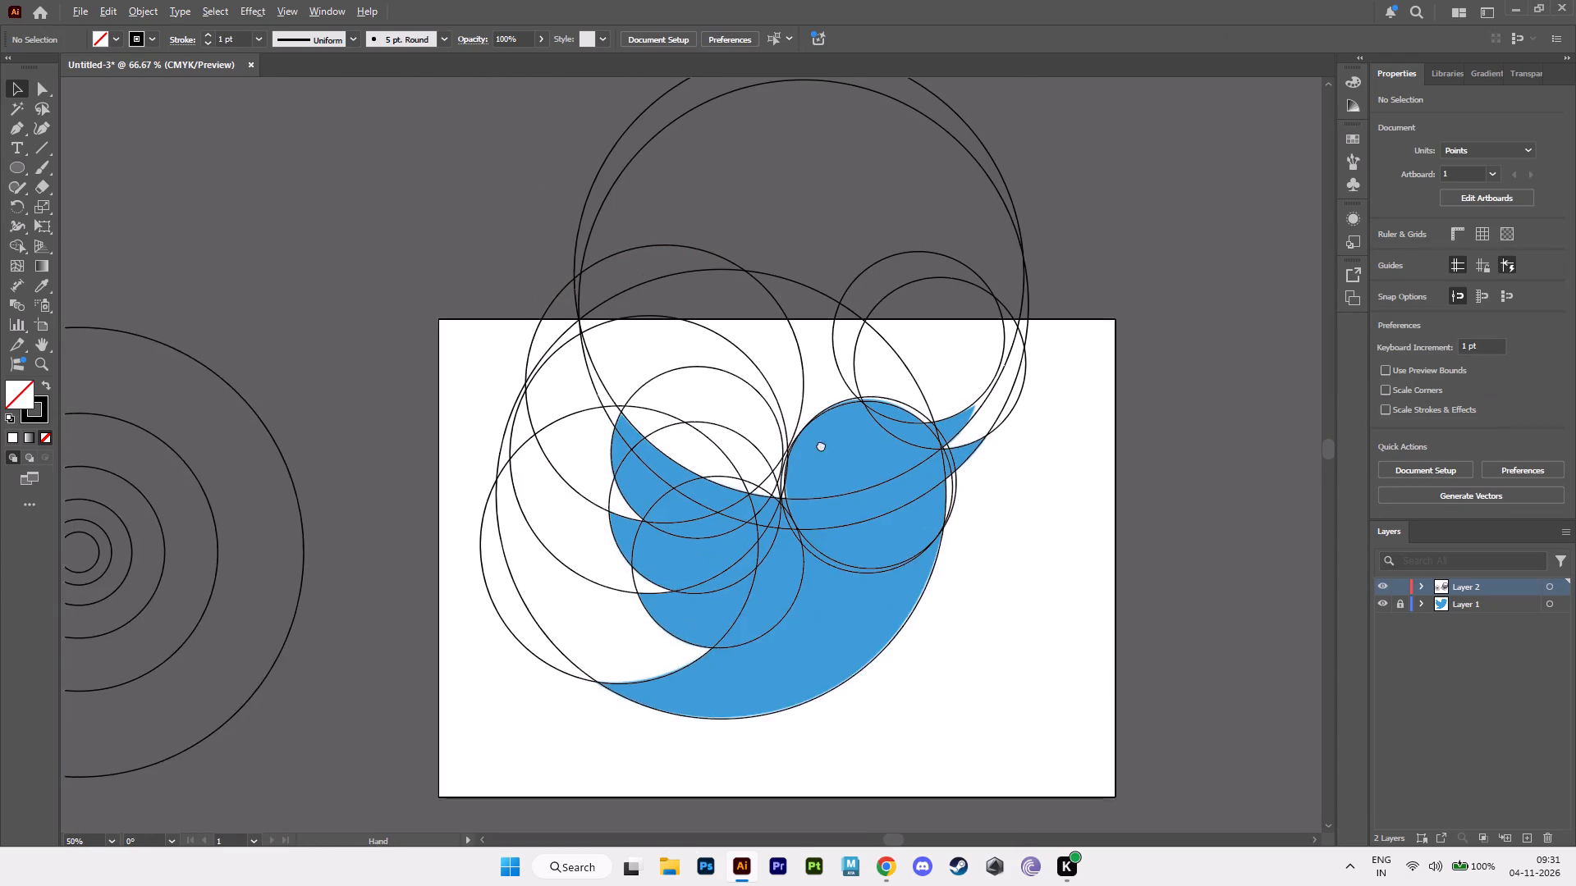
alt+middle_drag(821, 445, 869, 444)
click(180, 534)
alt+drag(180, 534, 248, 537)
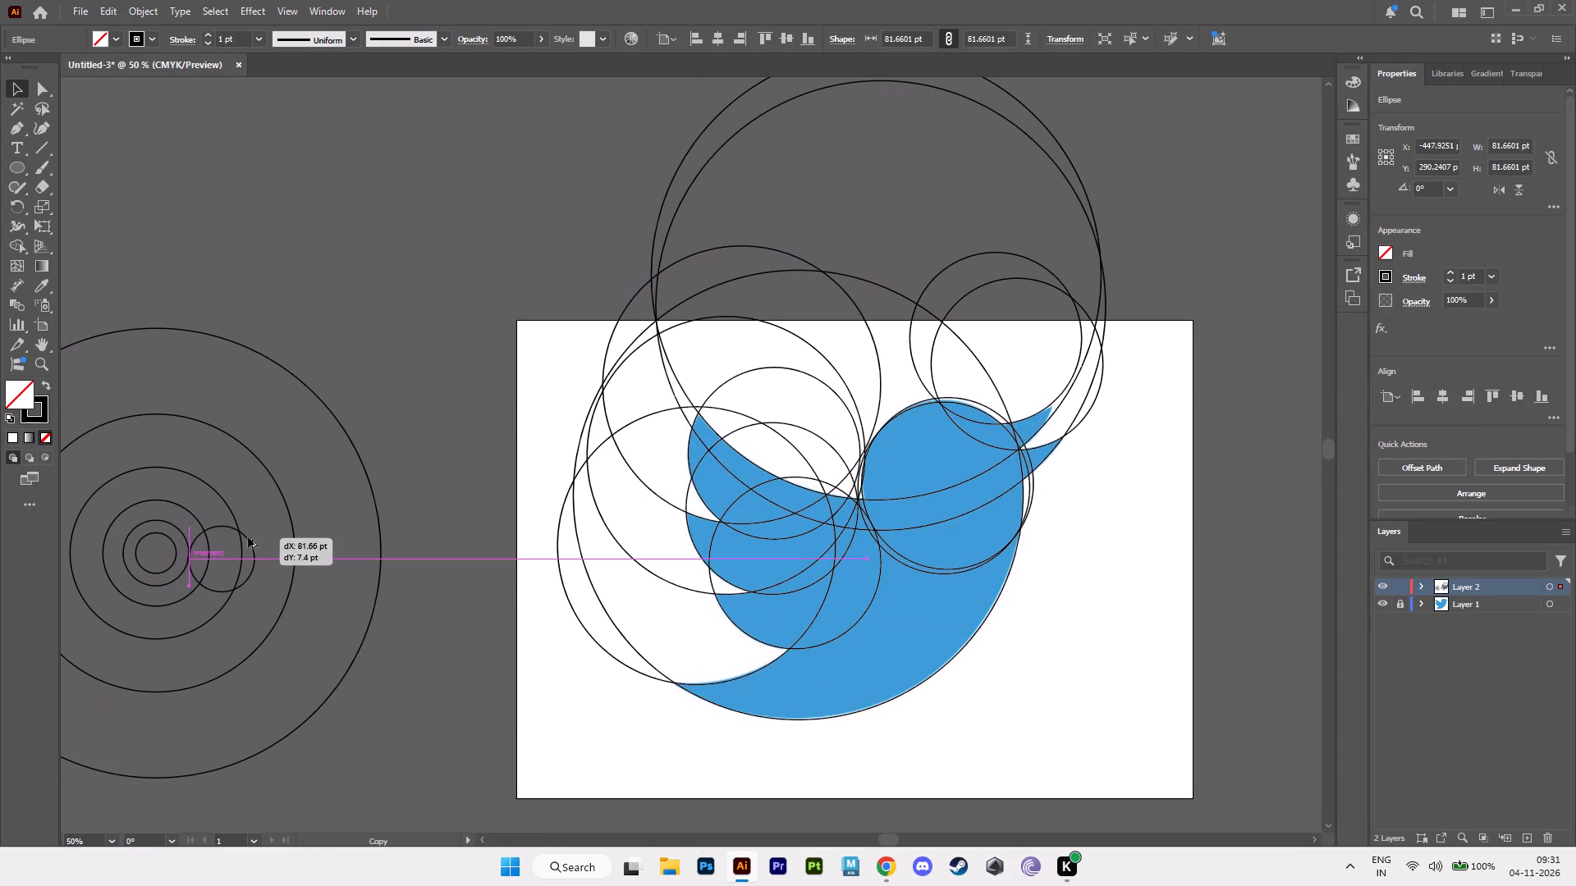
alt+drag(248, 537, 1042, 383)
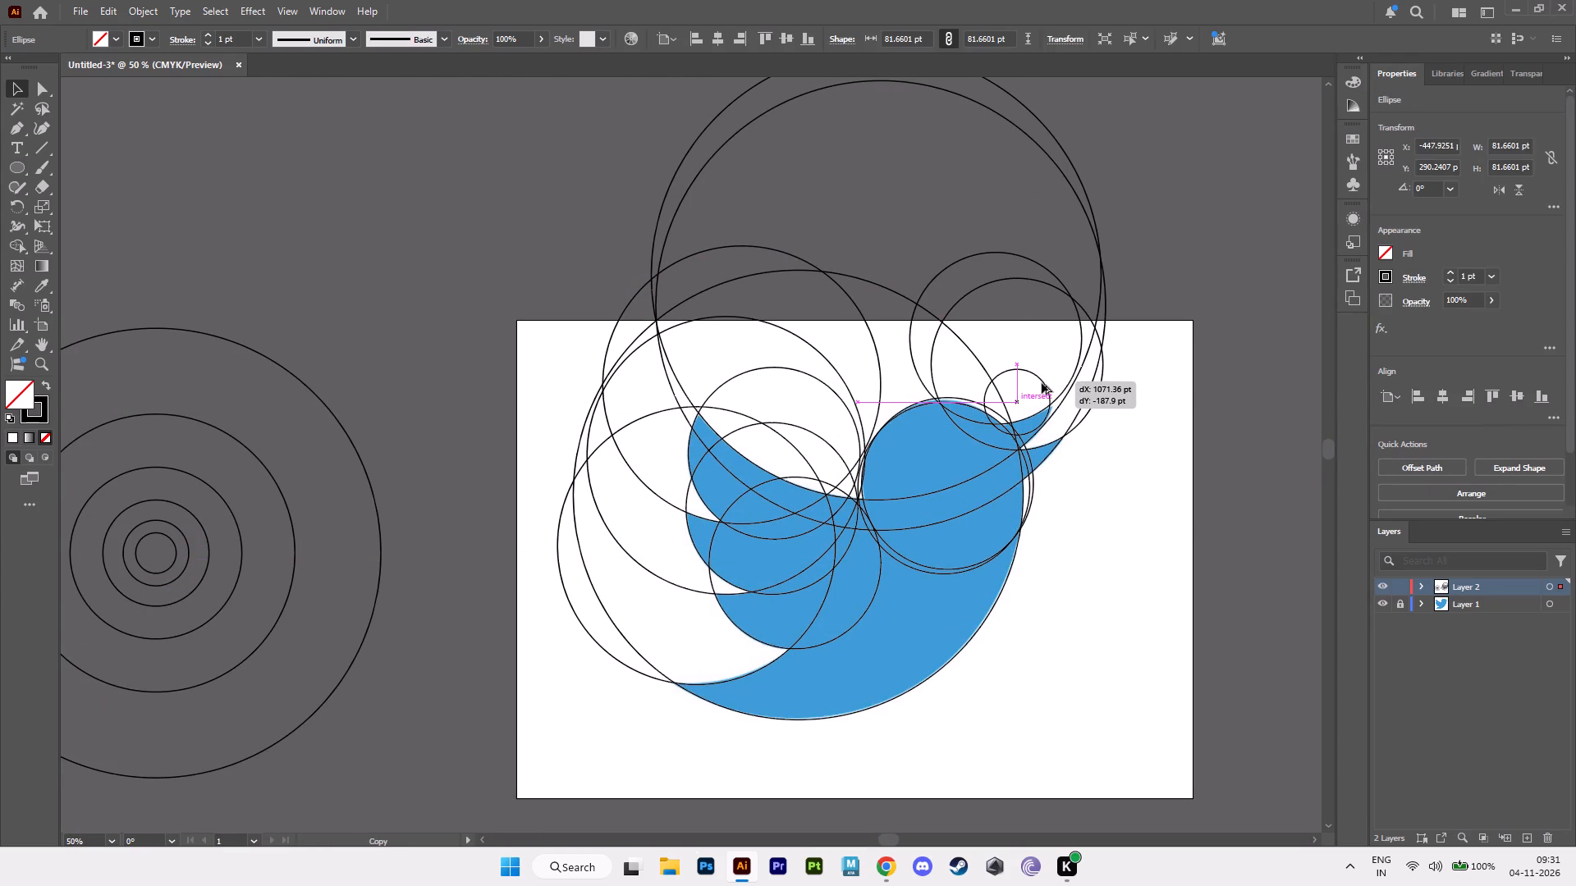
alt+drag(1042, 383, 1043, 388)
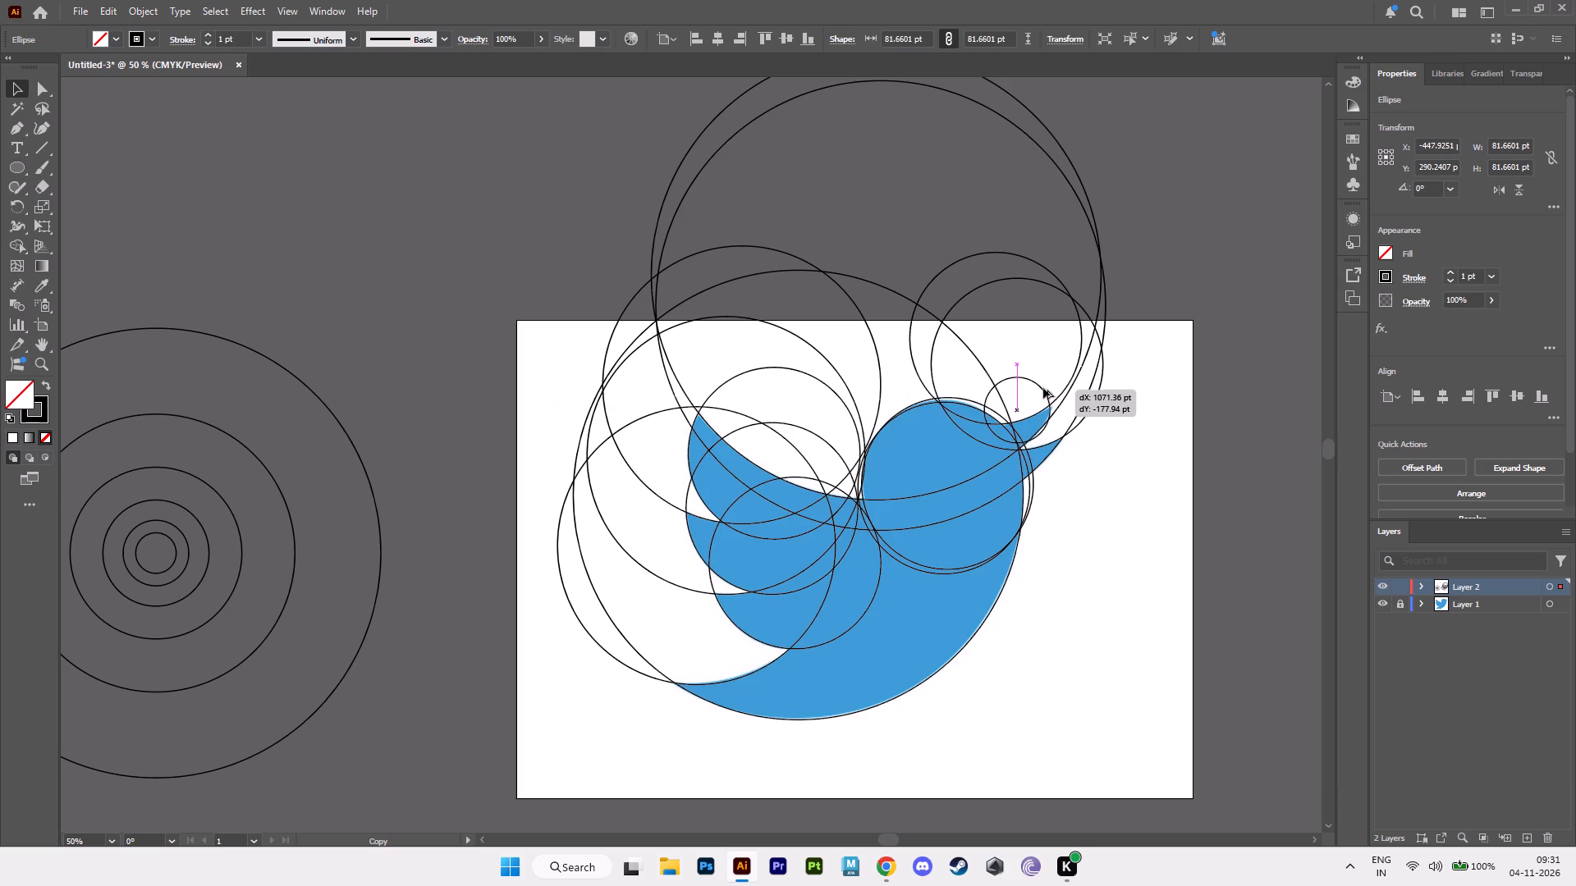
alt+drag(1043, 388, 1045, 385)
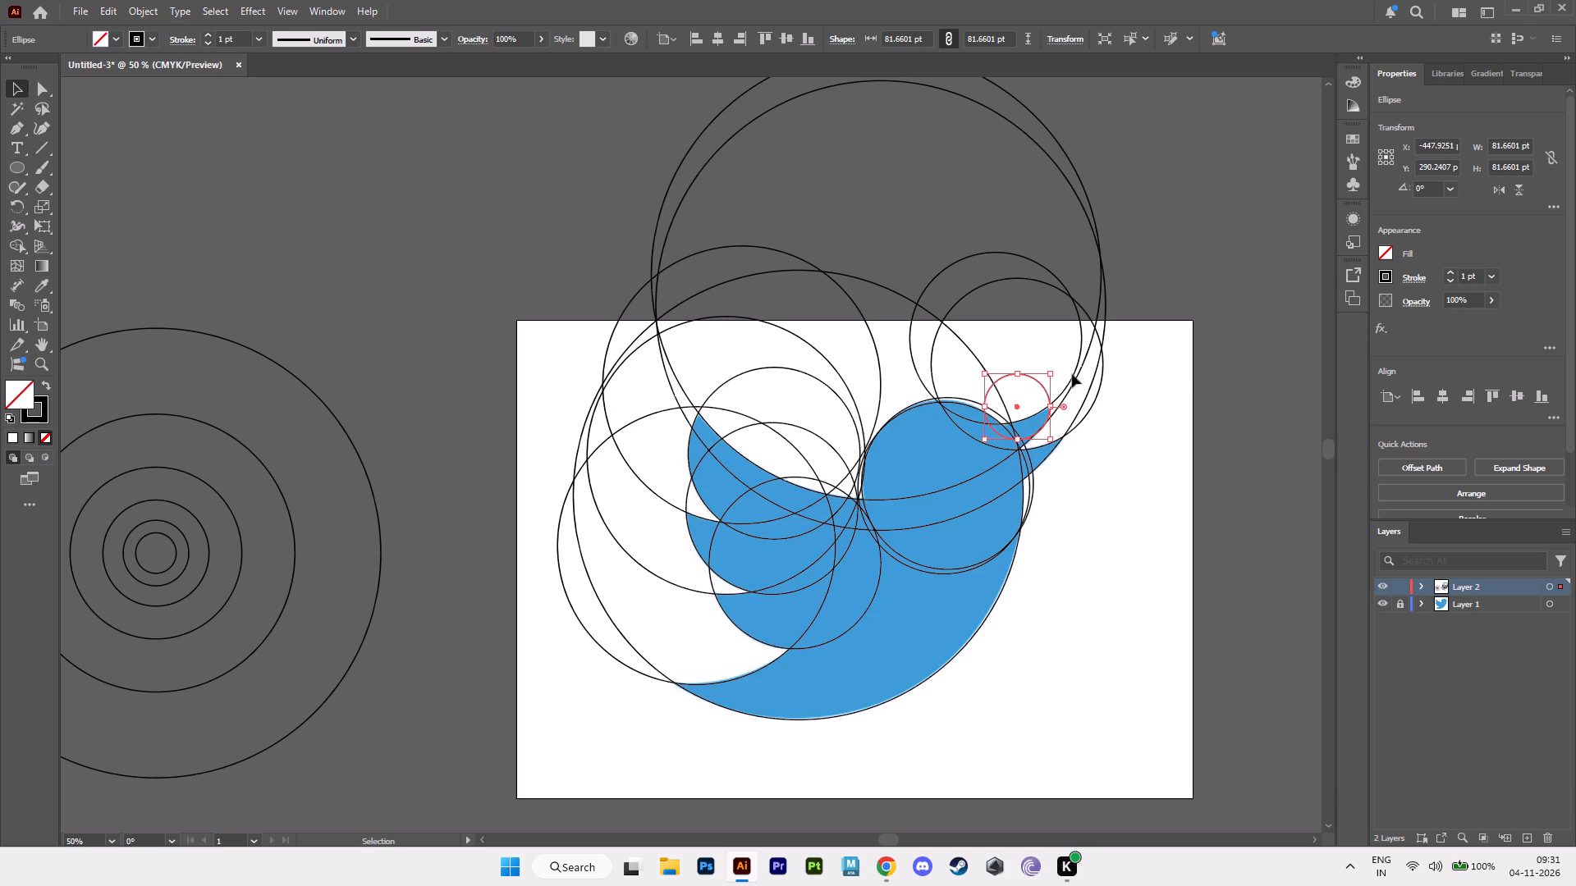
click(1149, 242)
Reposition the 82 pt beak circle to about X 627, Y 104 pt so its arc follows the outer curve of the upper beak's tip.
alt+scroll(1073, 555, up, 2)
alt+middle_drag(1067, 398, 865, 717)
alt+scroll(865, 717, up, 2)
alt+scroll(863, 651, up, 1)
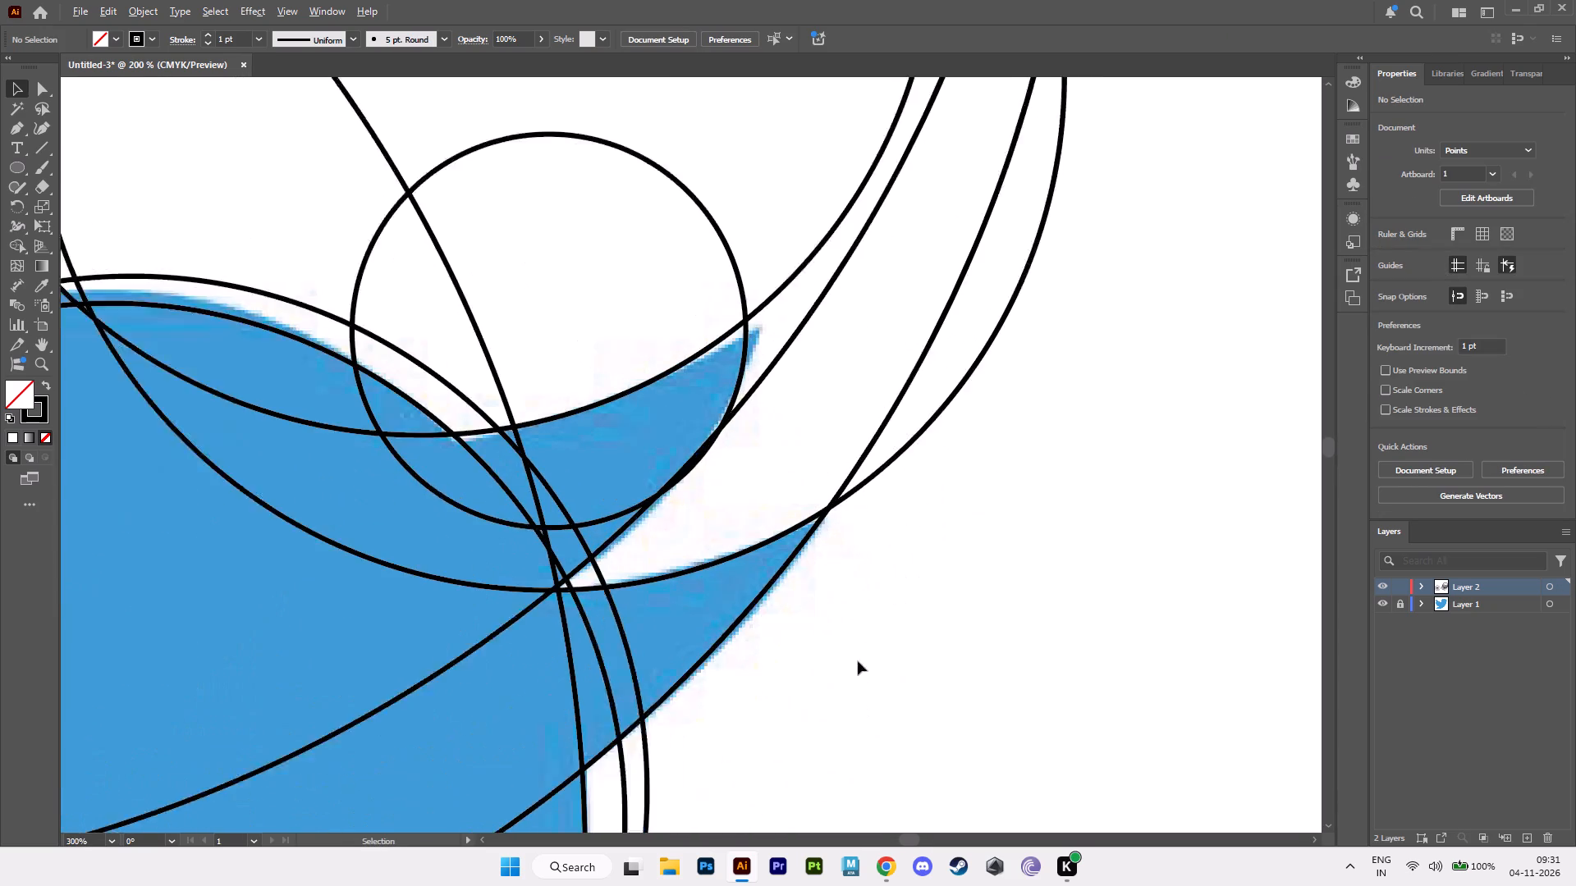
alt+scroll(858, 661, up, 1)
alt+middle_drag(680, 402, 607, 643)
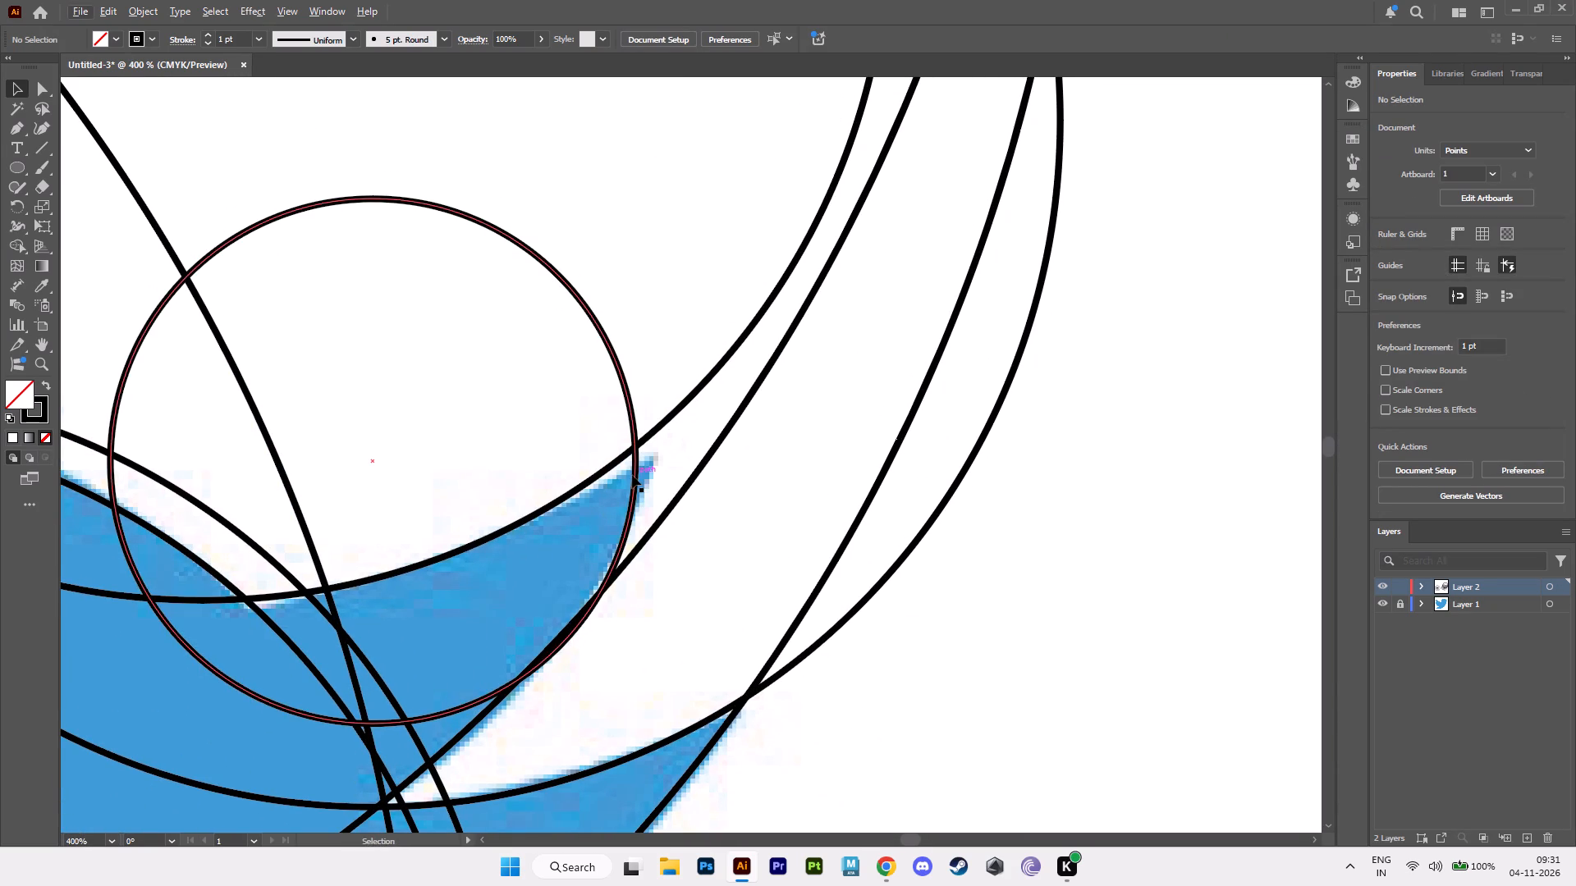
drag(633, 475, 650, 447)
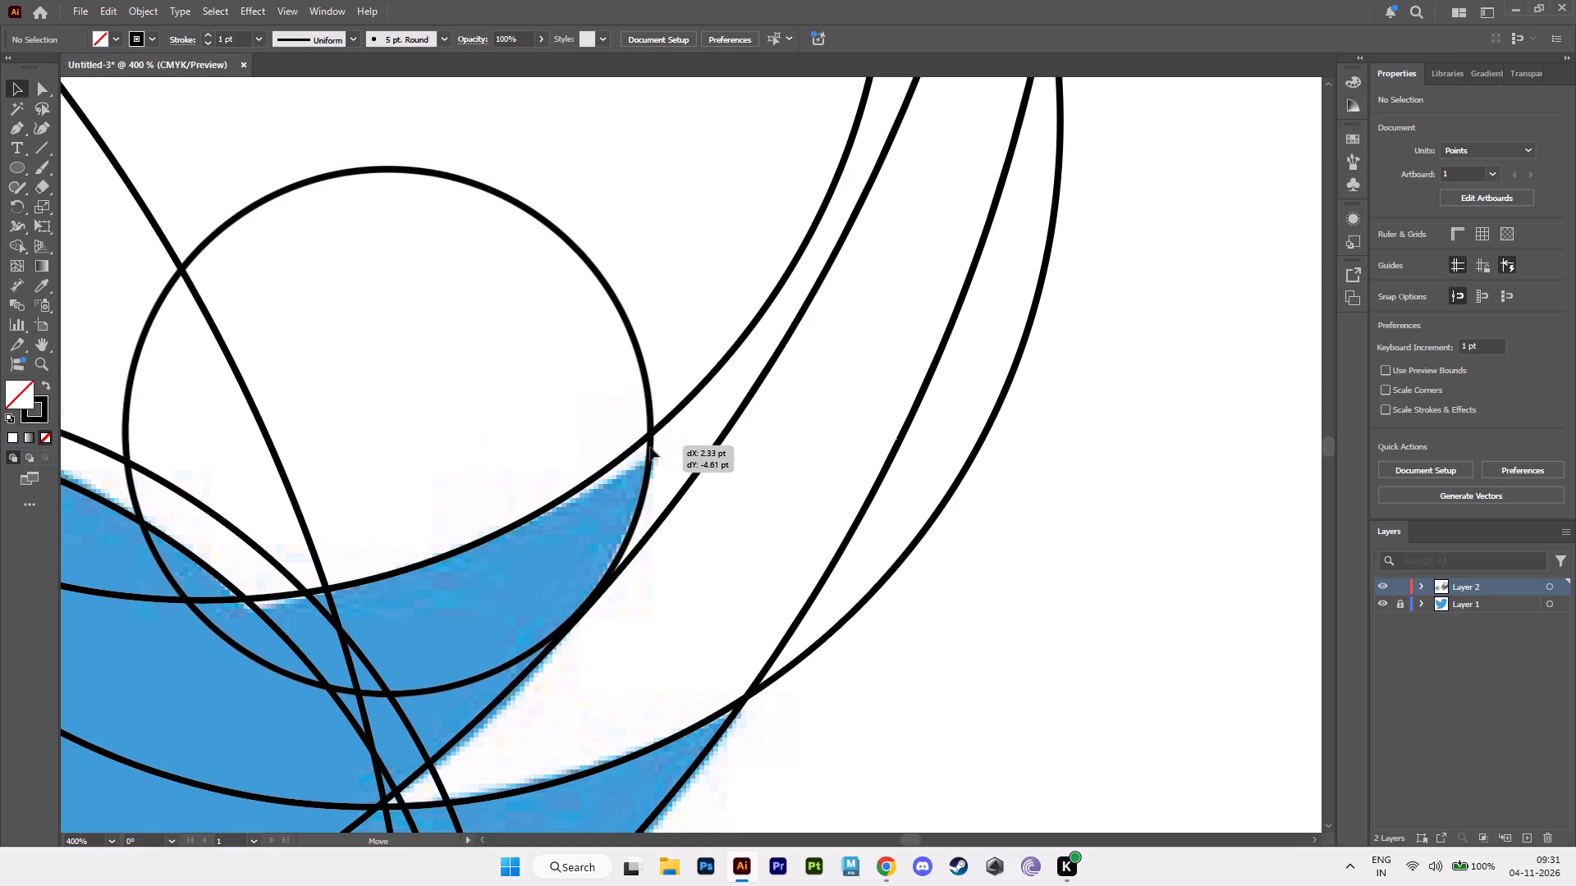
drag(650, 447, 758, 640)
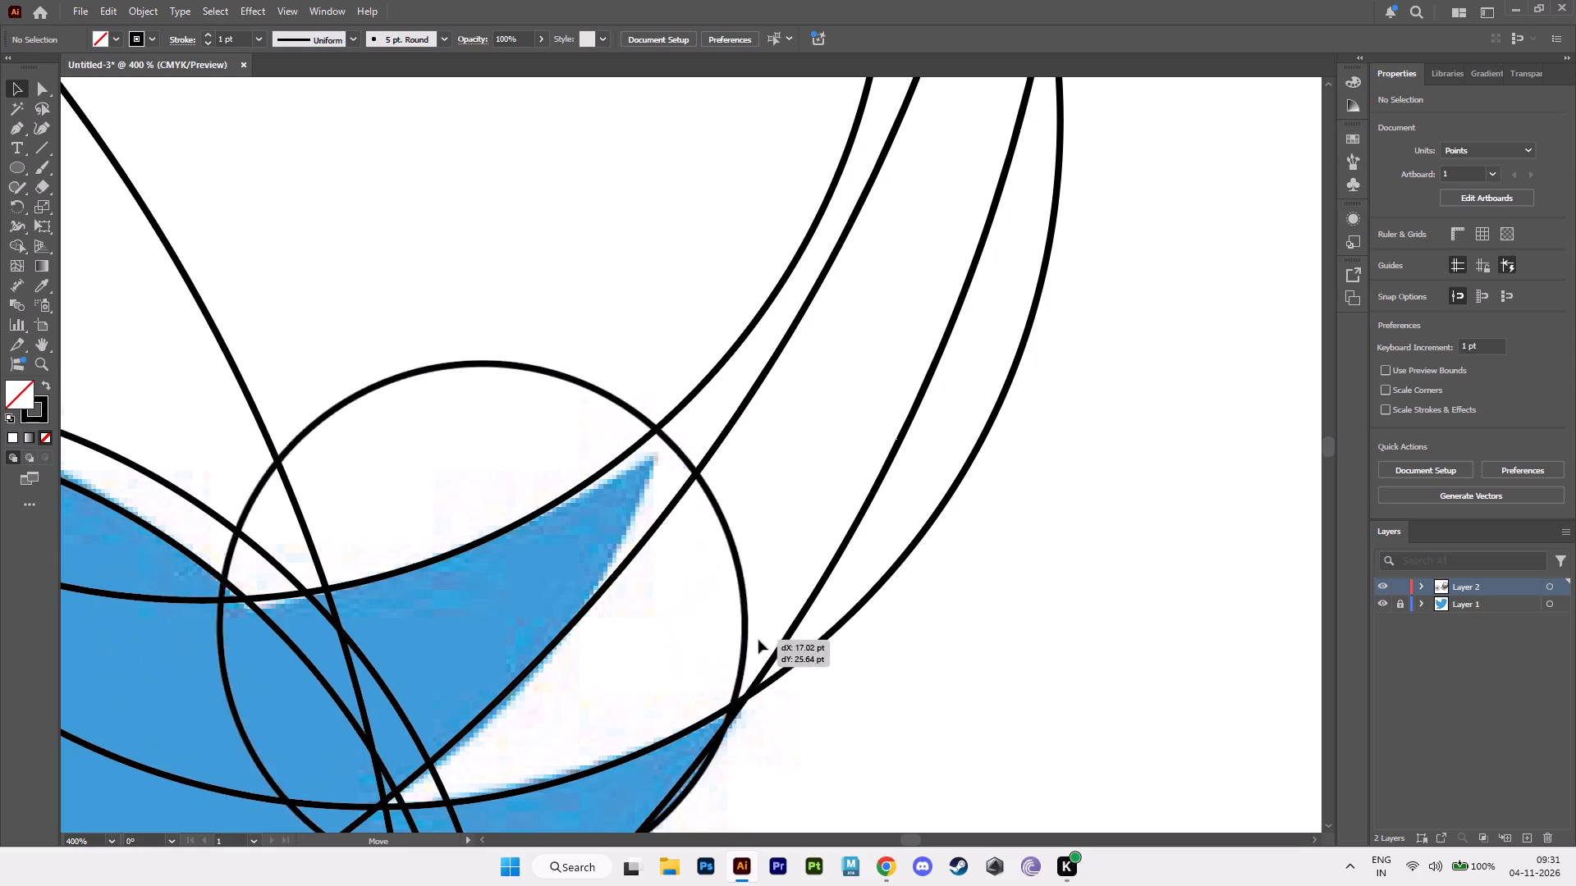
drag(758, 640, 660, 444)
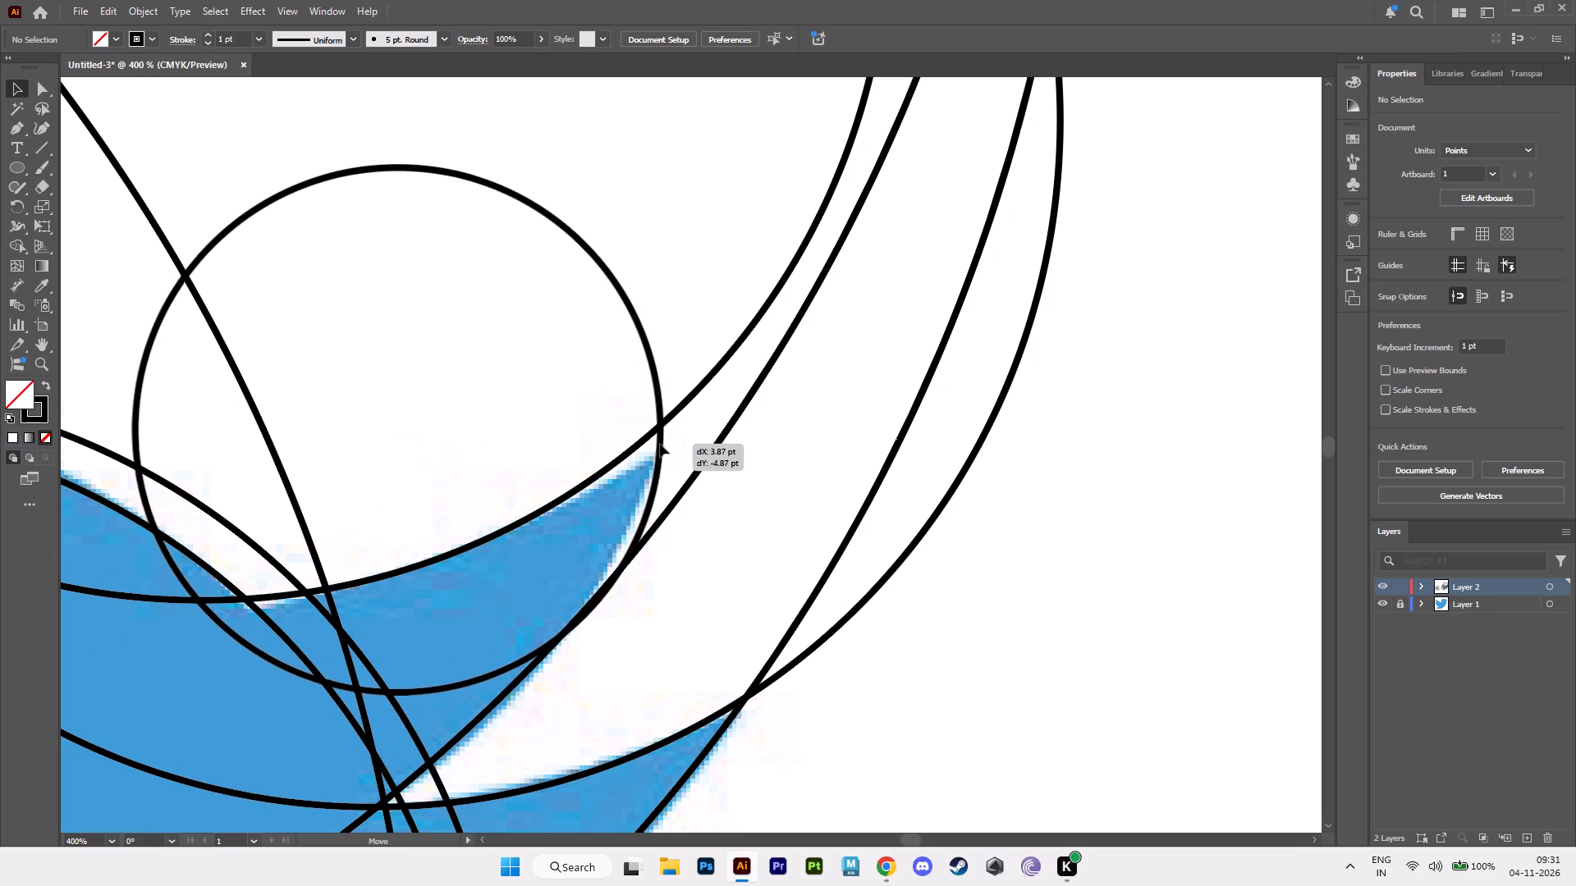
drag(660, 444, 661, 441)
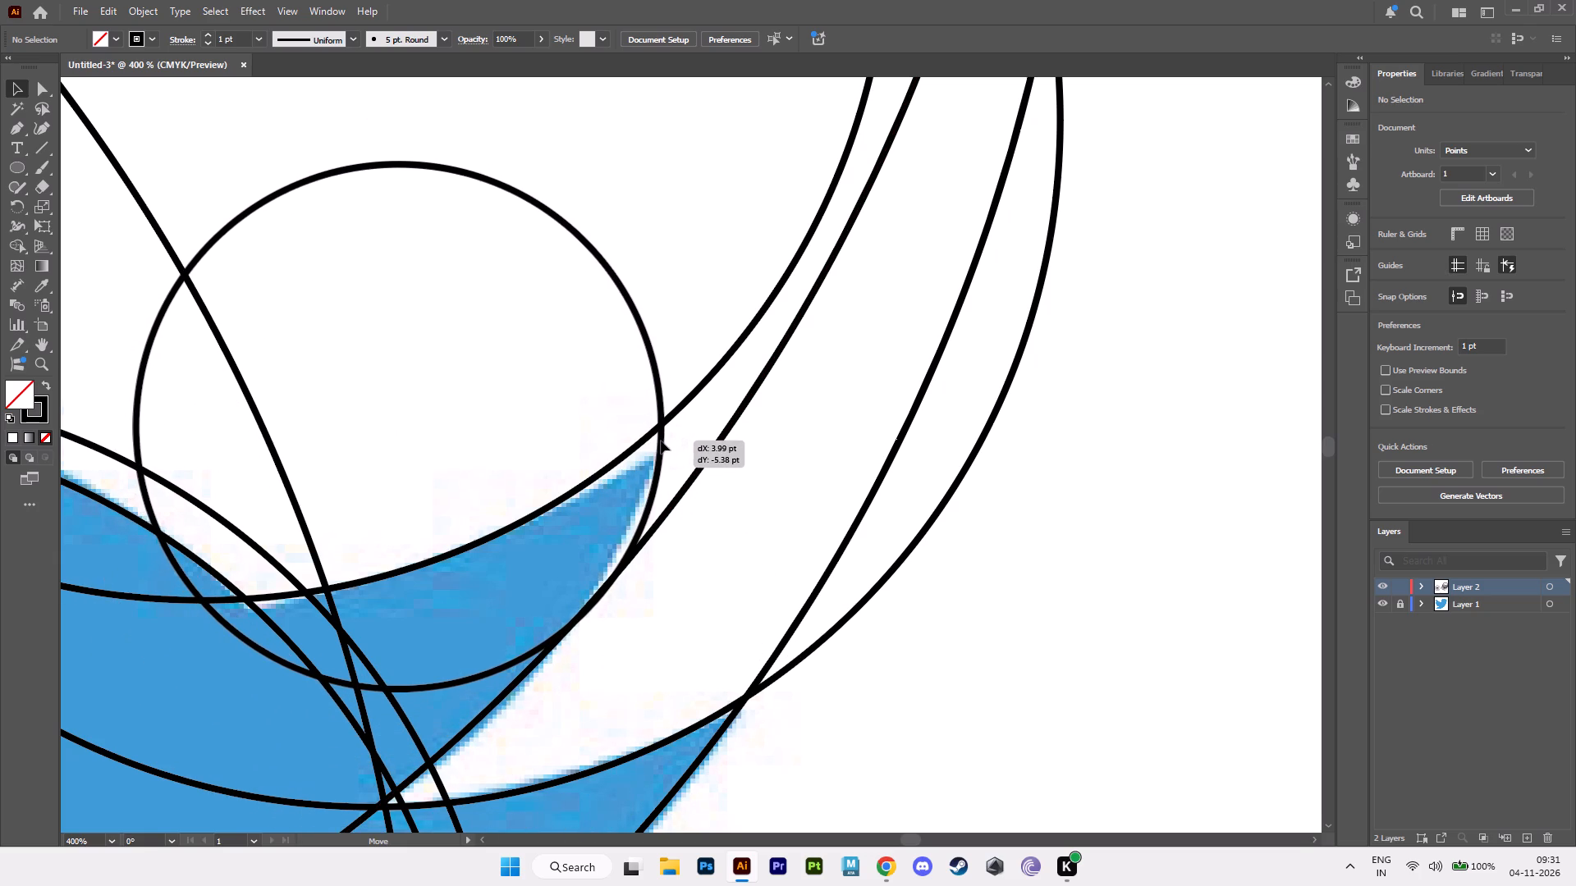
drag(661, 441, 656, 463)
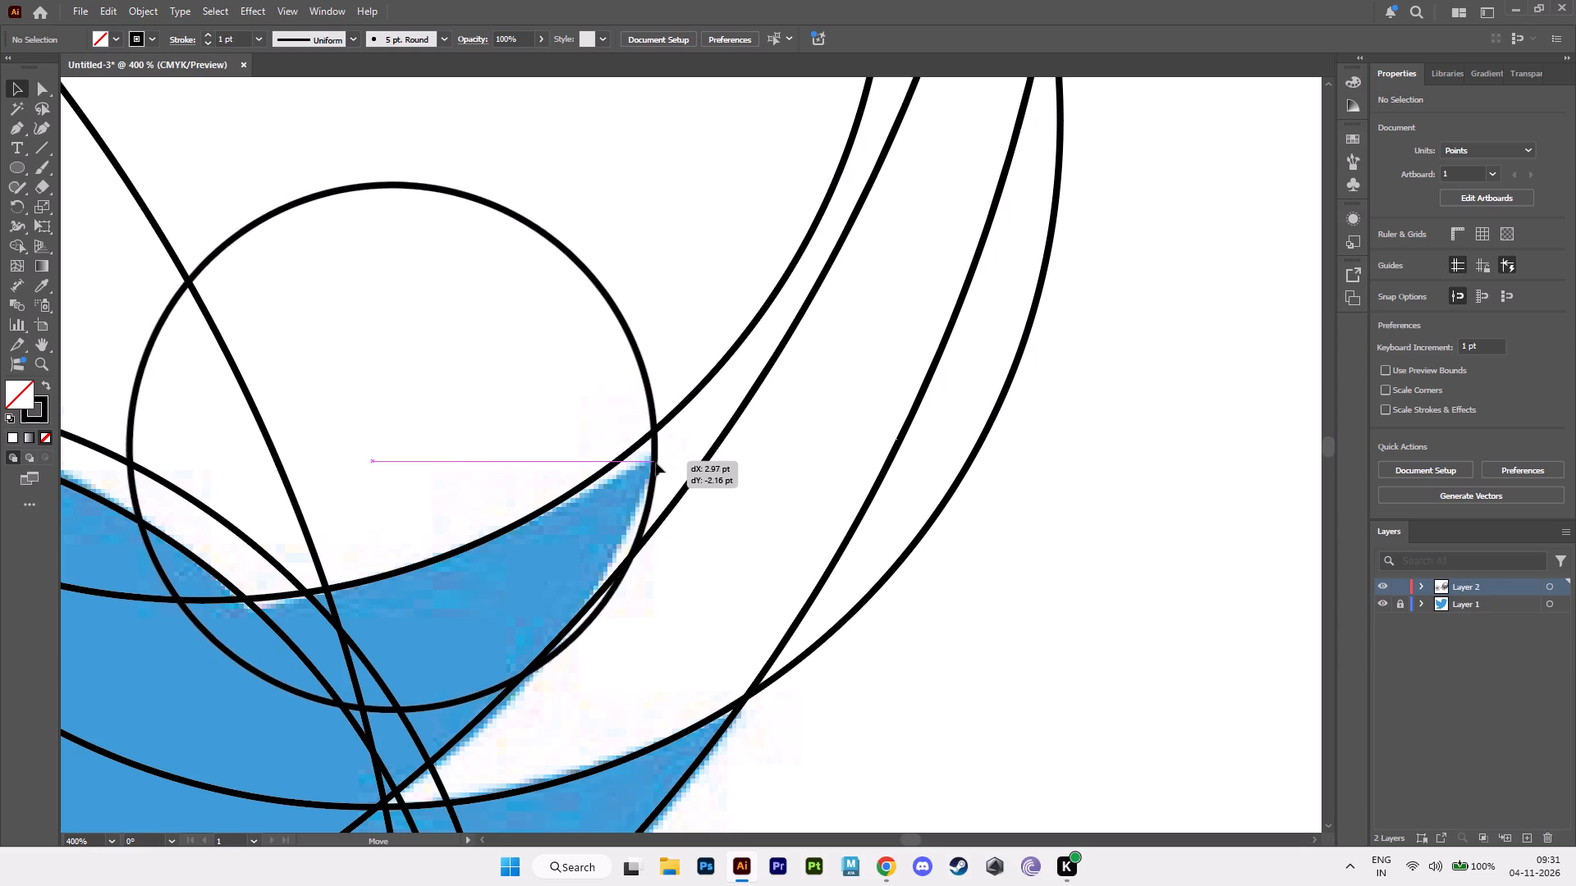
drag(656, 463, 656, 452)
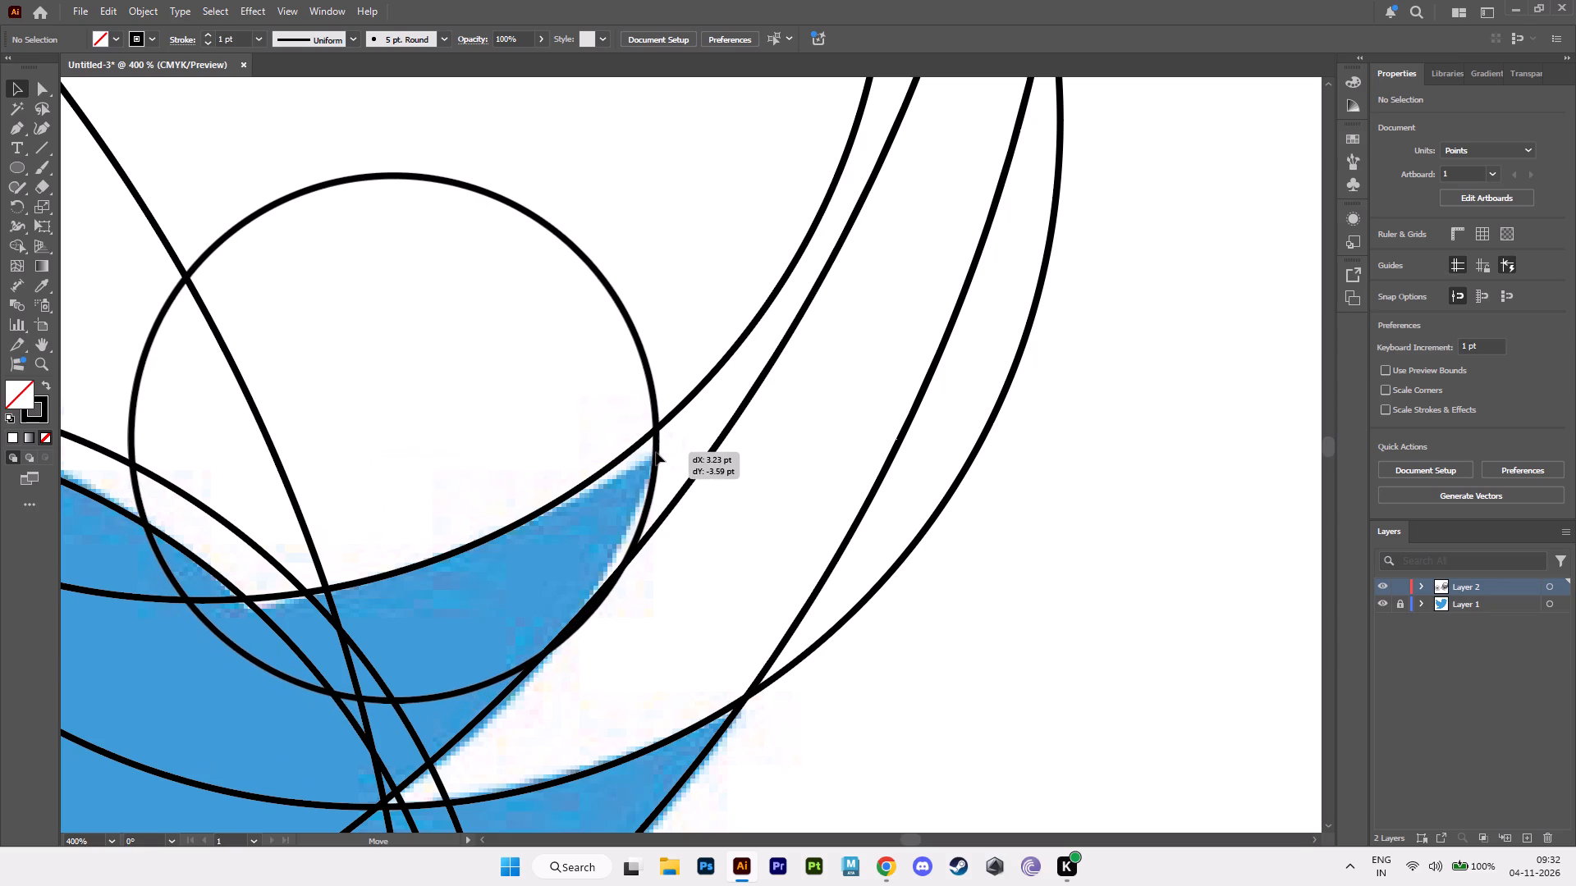
drag(656, 452, 652, 448)
Select all circles over the bird and use Shape Builder to delete the circle arcs crossing the interior of the head and body.
alt+scroll(715, 554, down, 2)
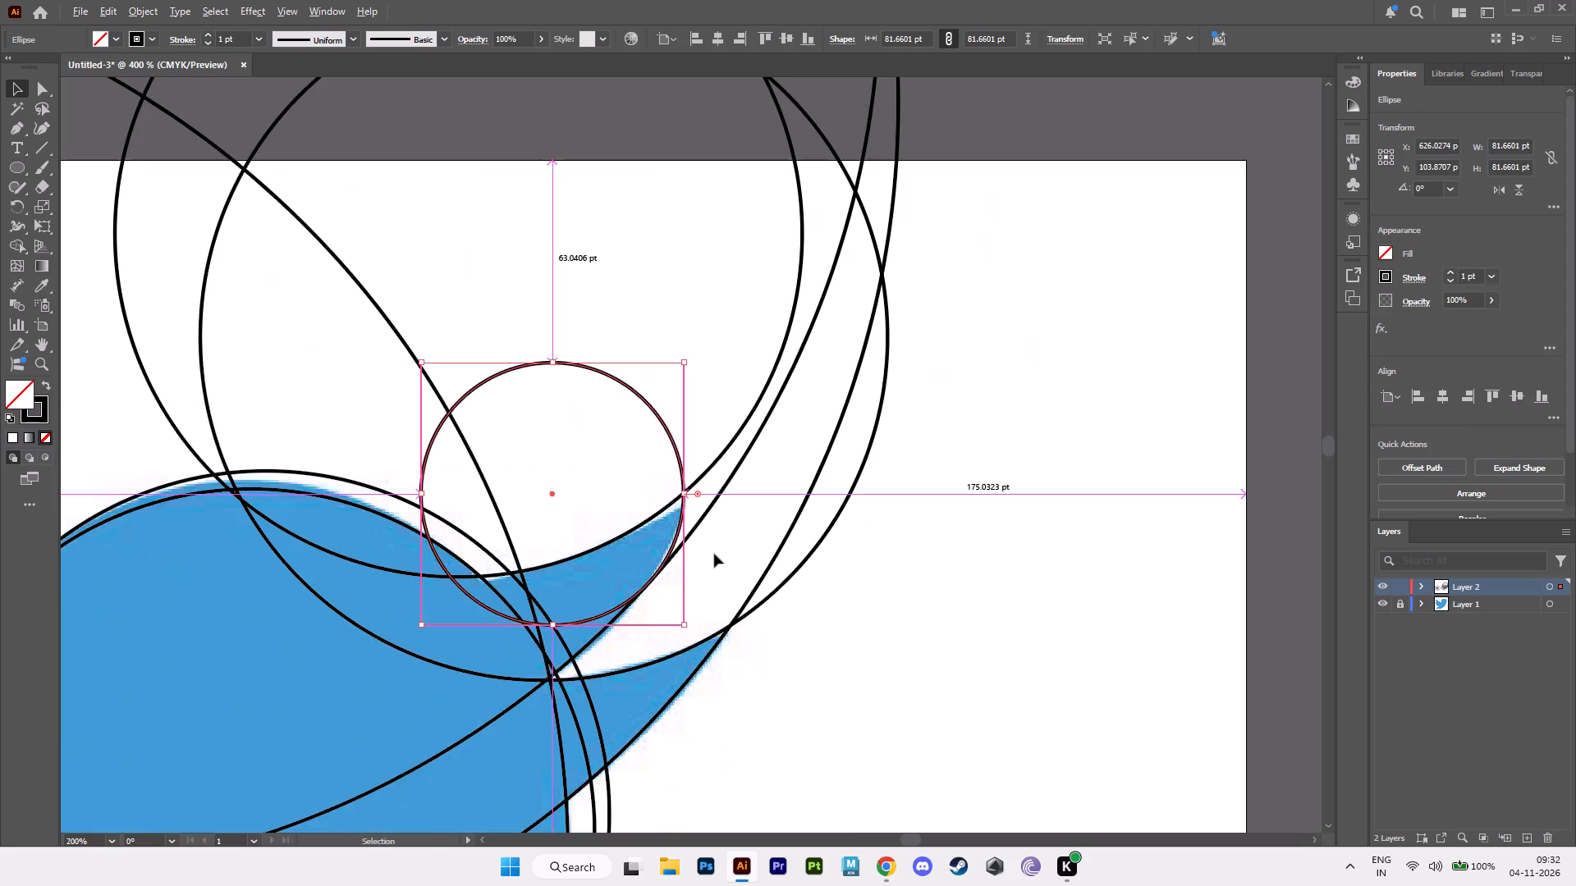
alt+middle_drag(745, 586, 668, 430)
alt+scroll(677, 494, up, 1)
alt+scroll(678, 495, down, 2)
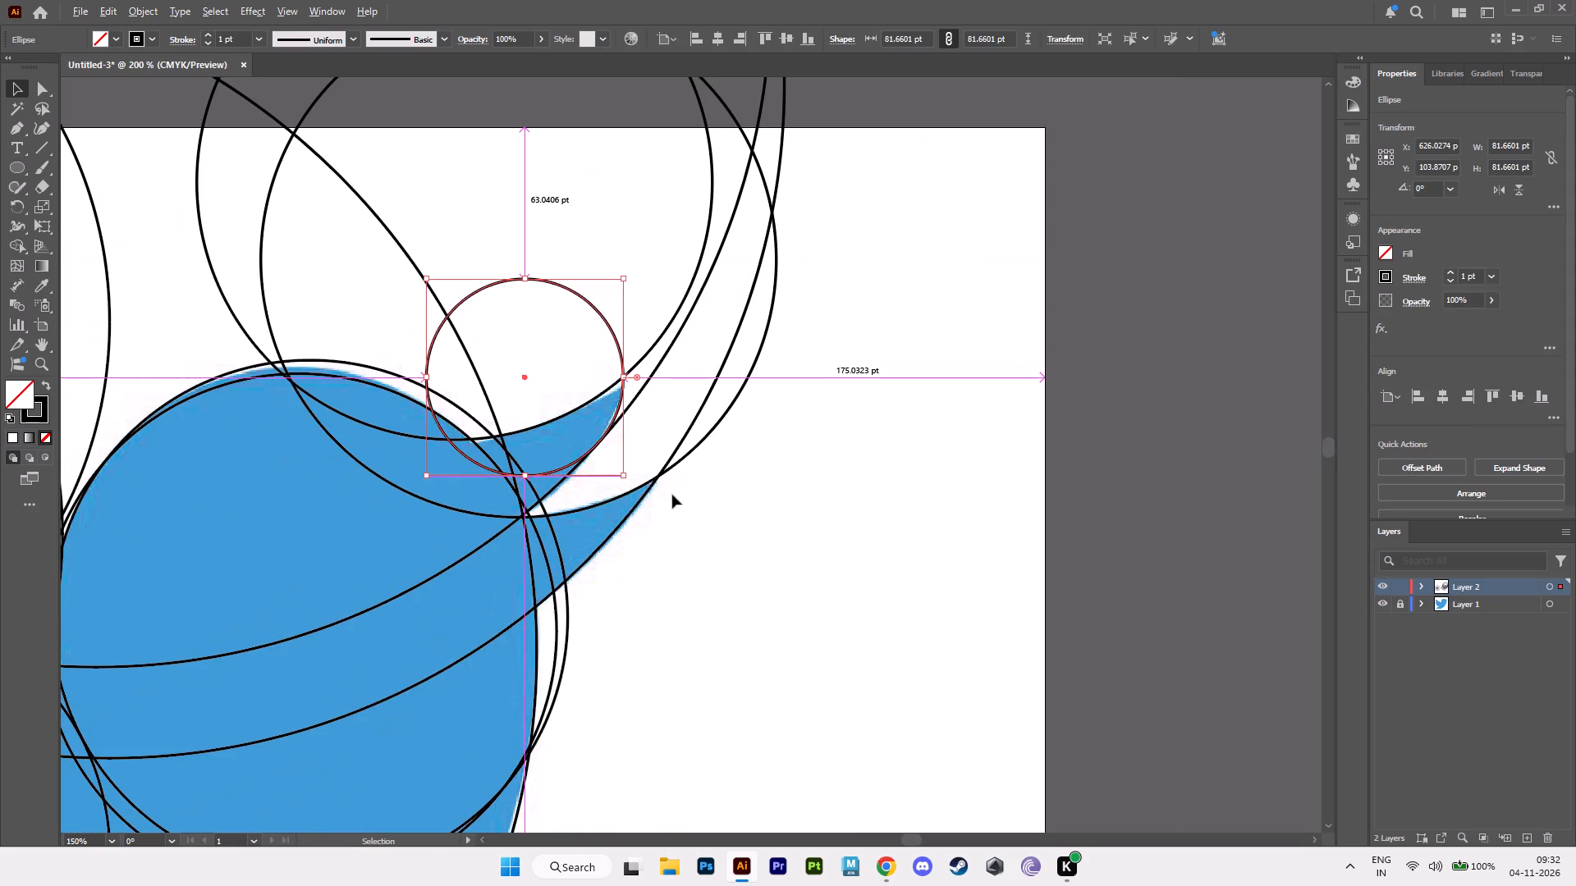
alt+scroll(612, 506, down, 2)
alt+middle_drag(612, 526, 776, 381)
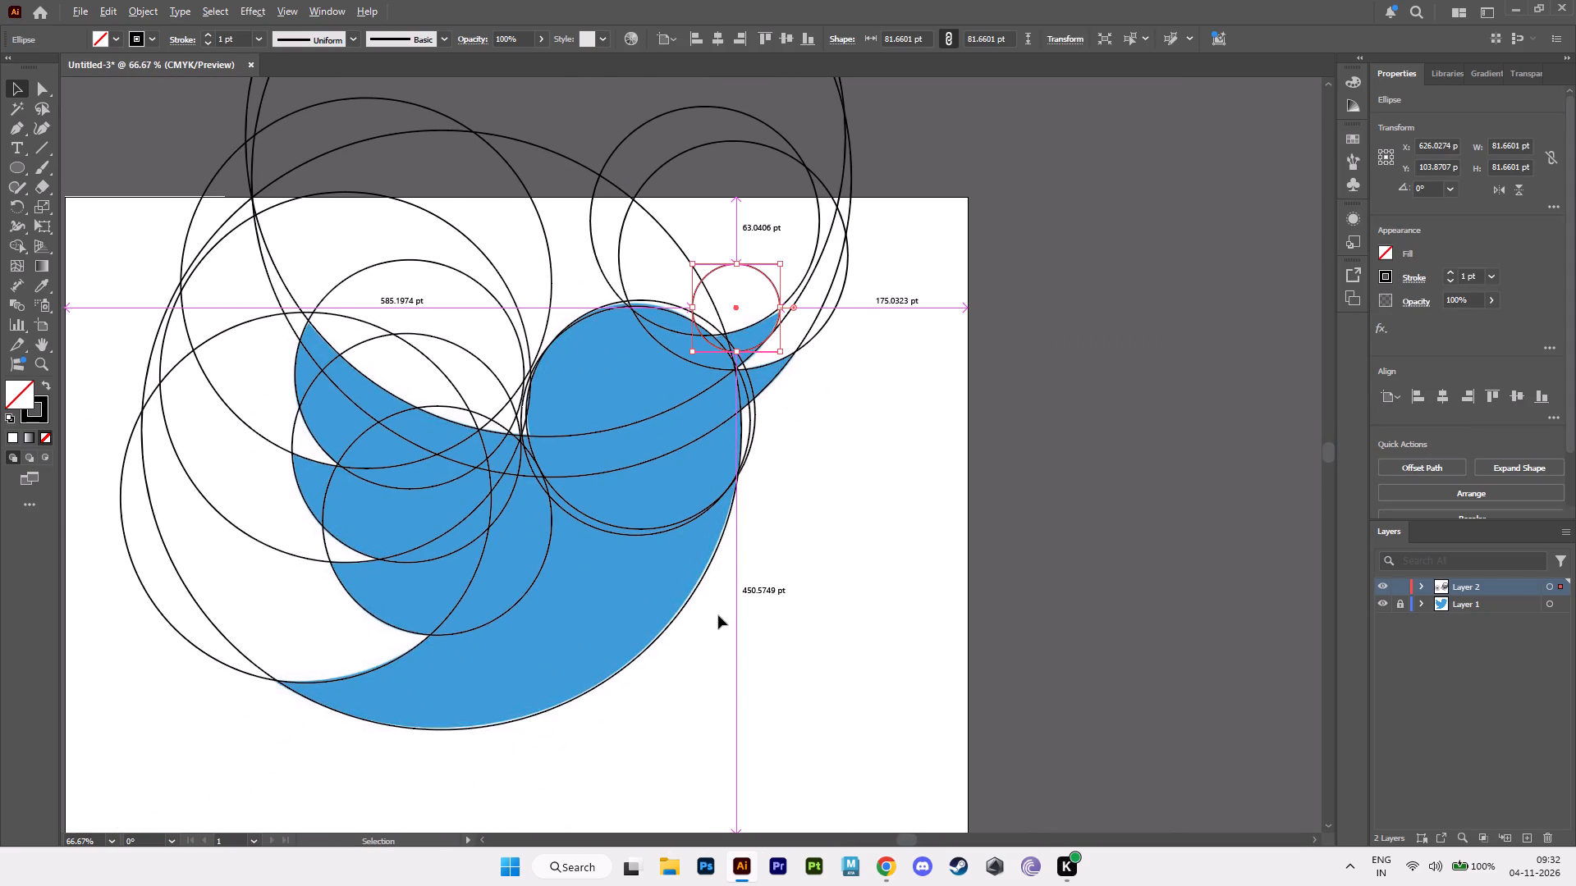
alt+scroll(716, 615, up, 1)
alt+middle_drag(687, 610, 782, 633)
alt+scroll(723, 532, down, 3)
alt+middle_drag(784, 559, 859, 561)
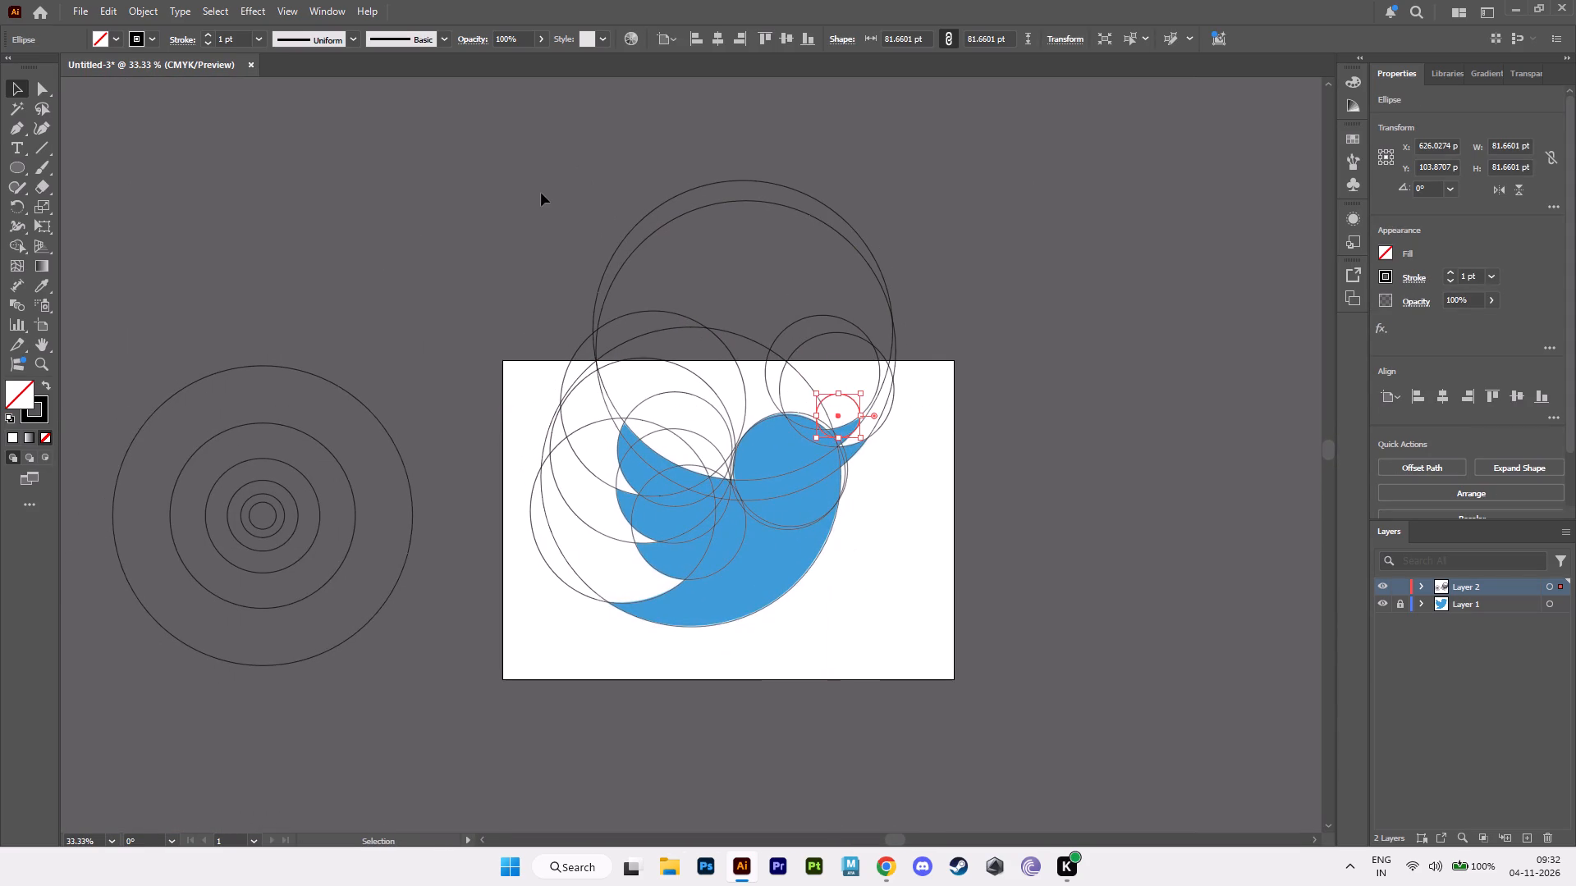
drag(483, 163, 1028, 692)
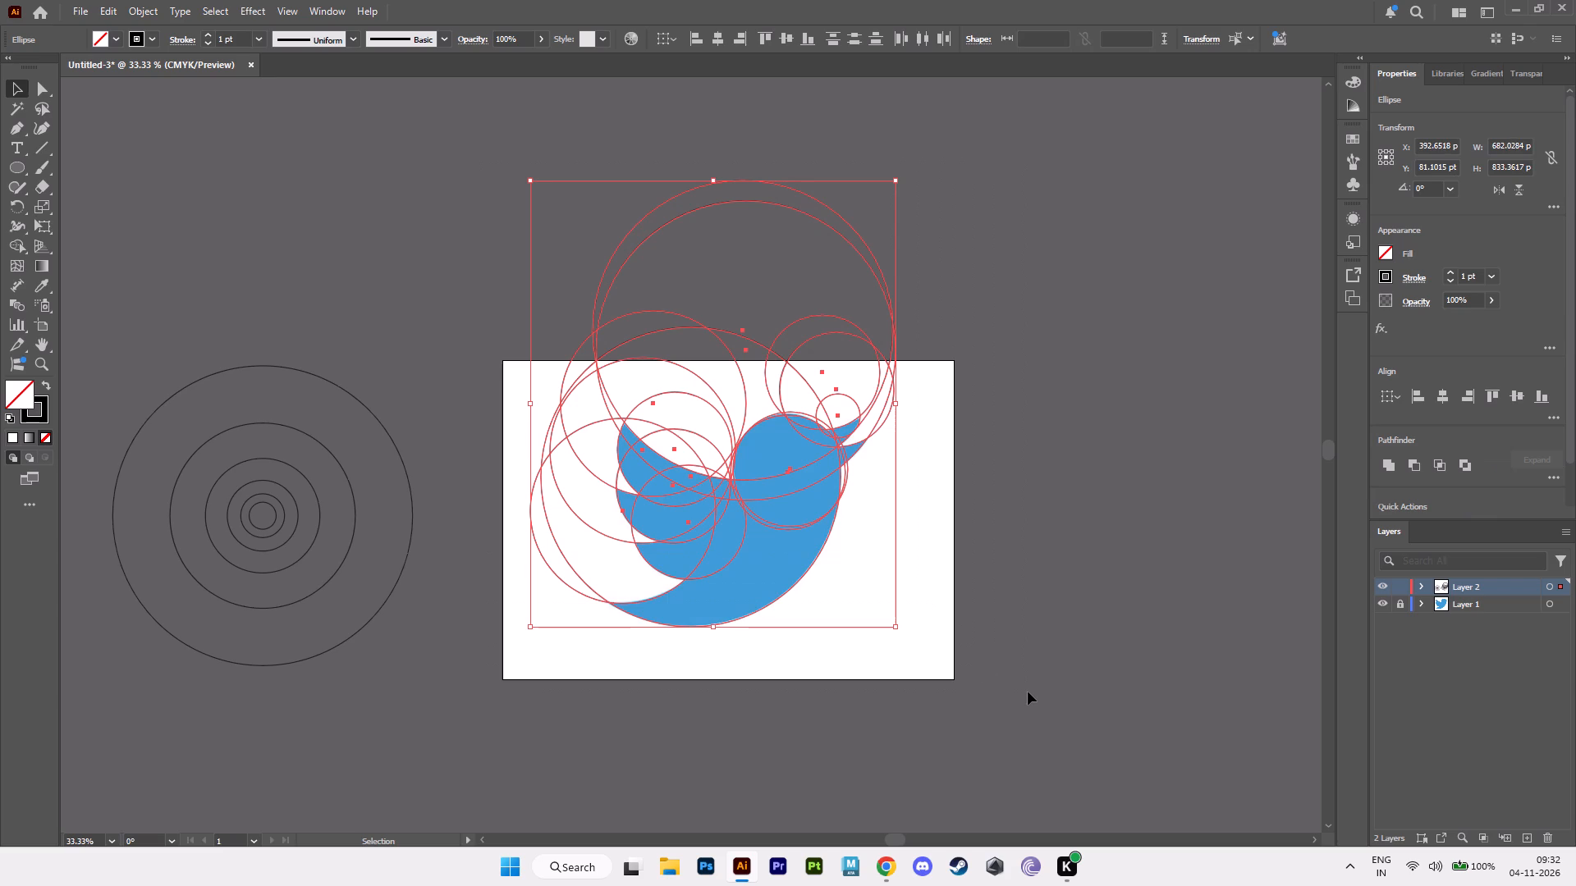
key(shift+m)
alt+scroll(1017, 690, up, 1)
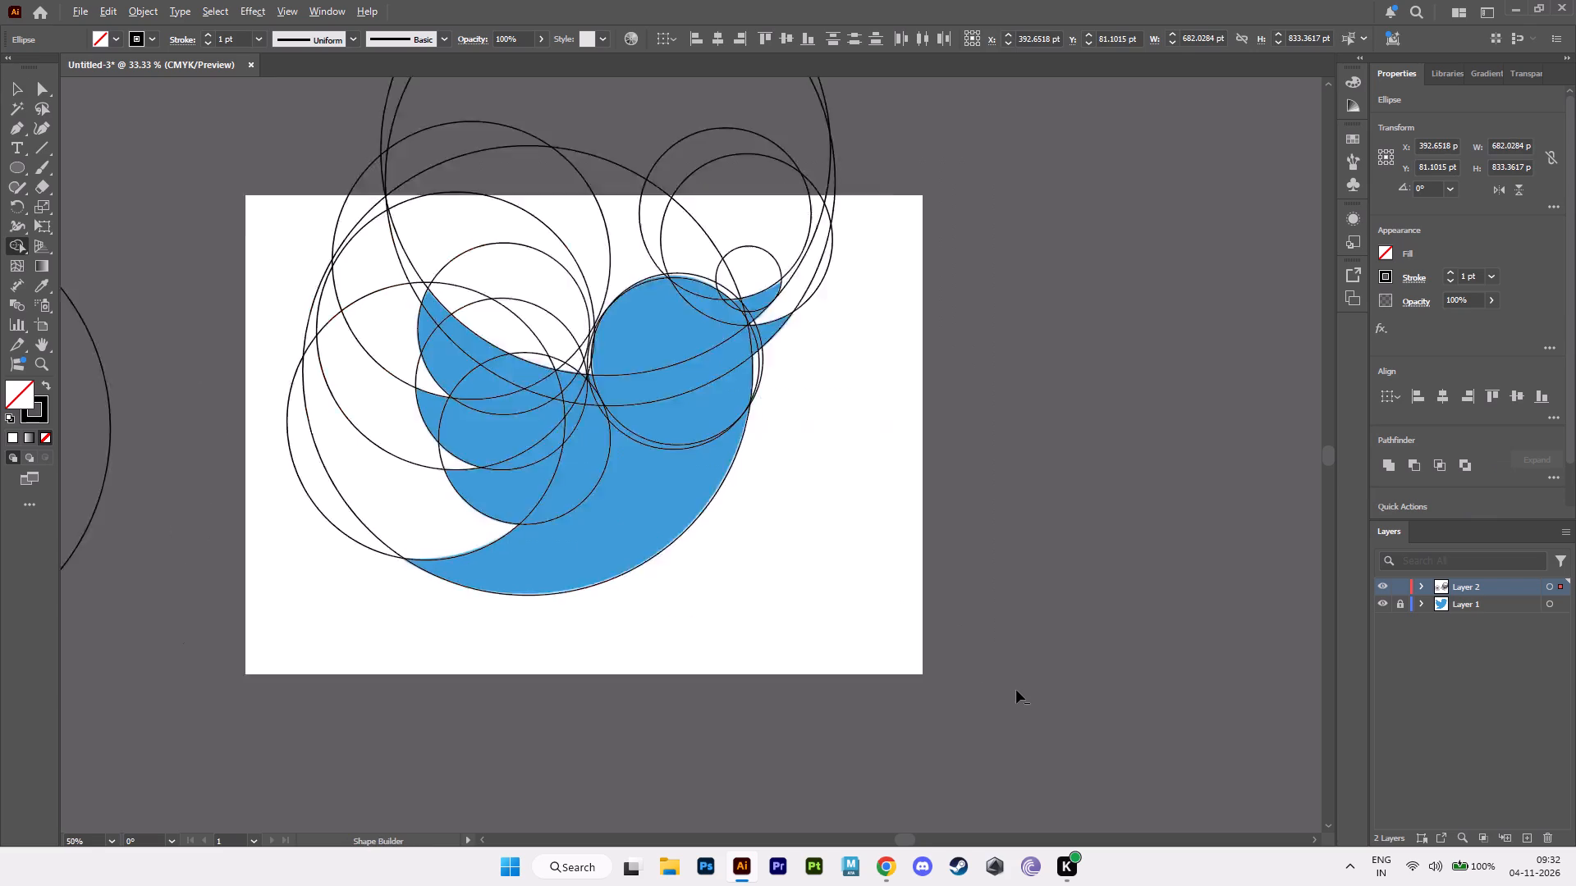
alt+scroll(1016, 690, up, 2)
alt+middle_drag(905, 617, 1332, 885)
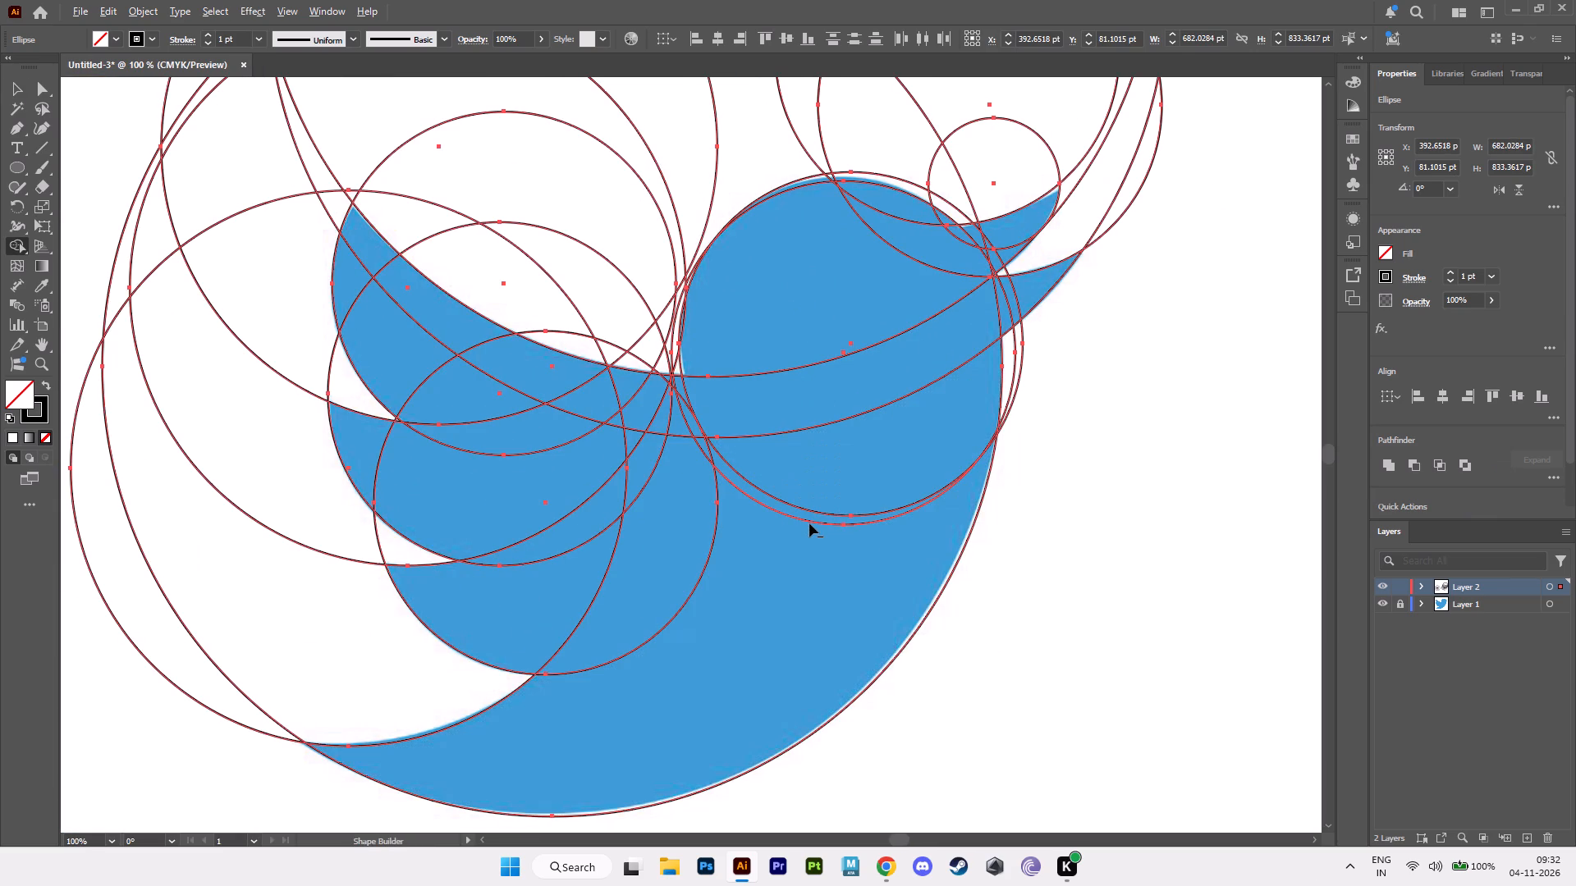
alt+click(809, 523)
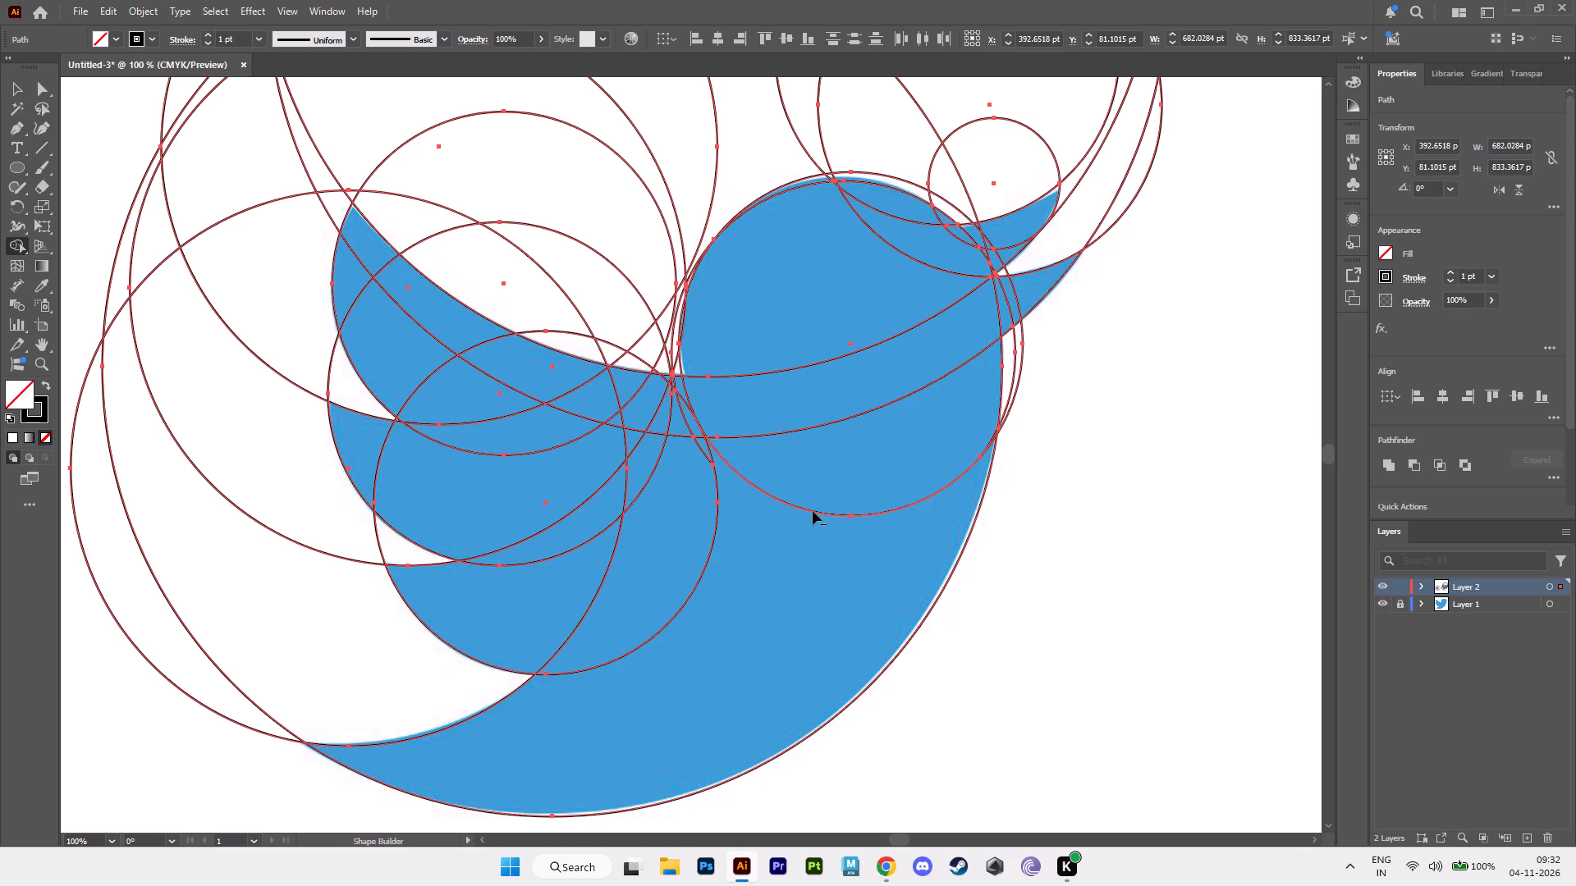
alt+click(813, 511)
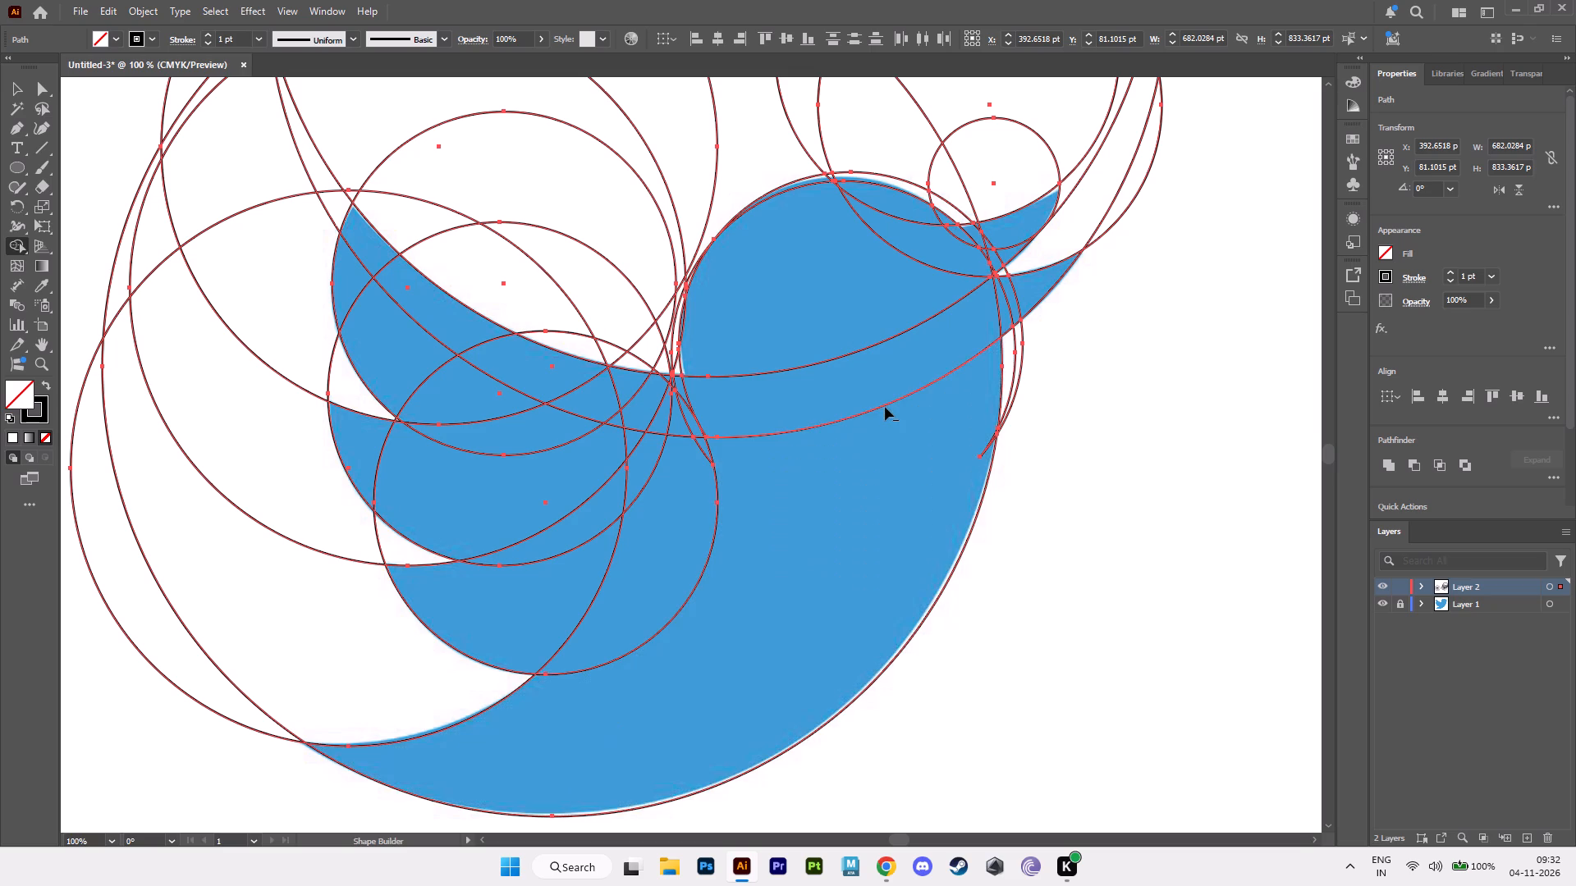
alt+click(882, 406)
alt+click(846, 354)
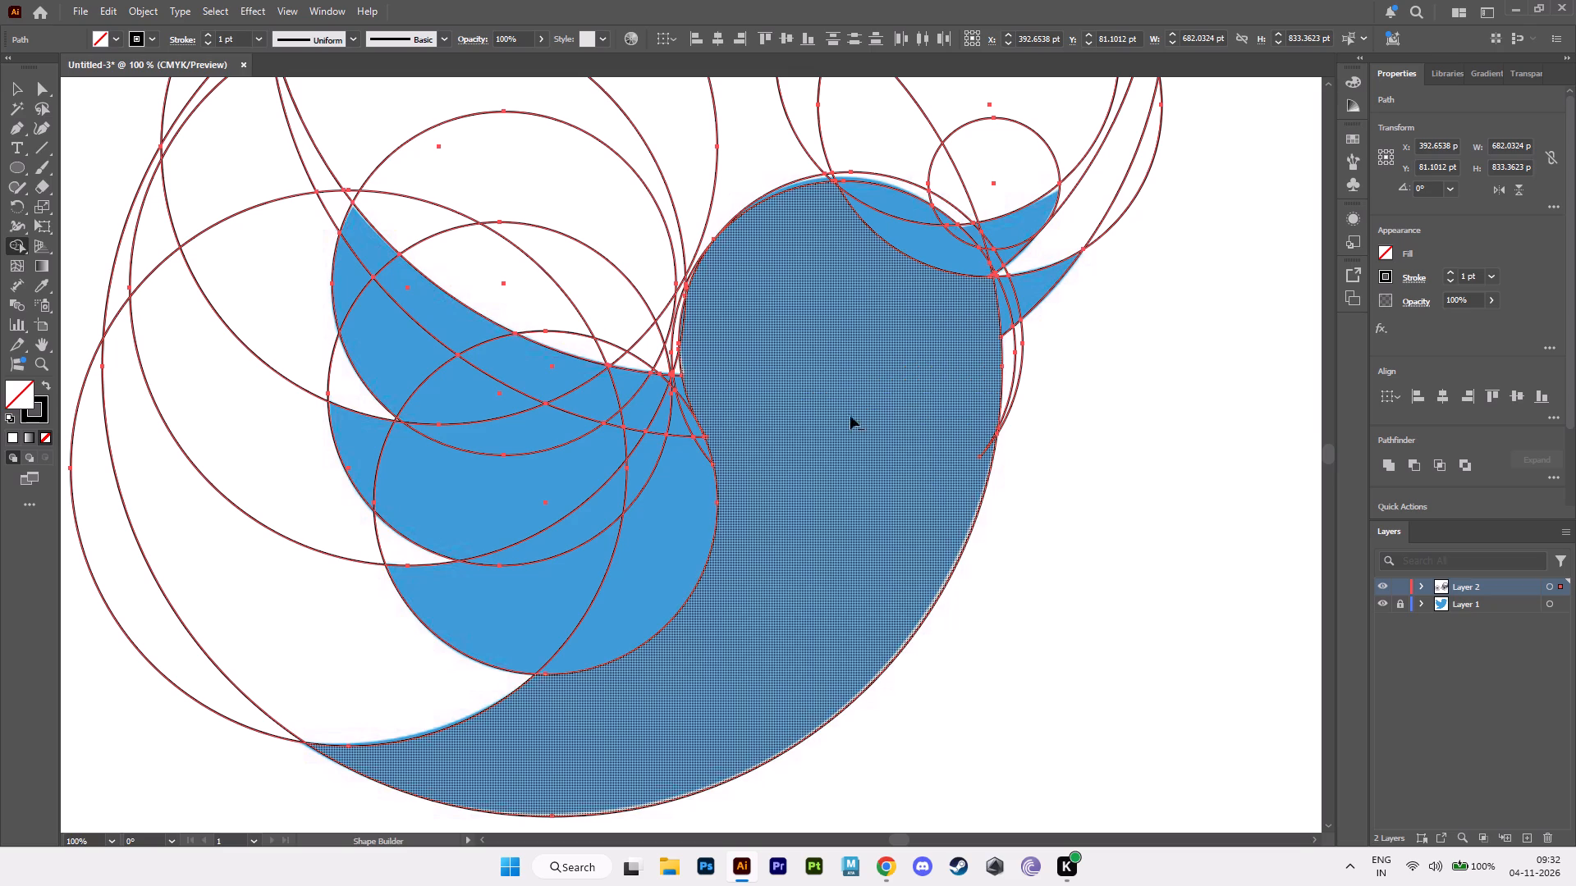
alt+click(889, 245)
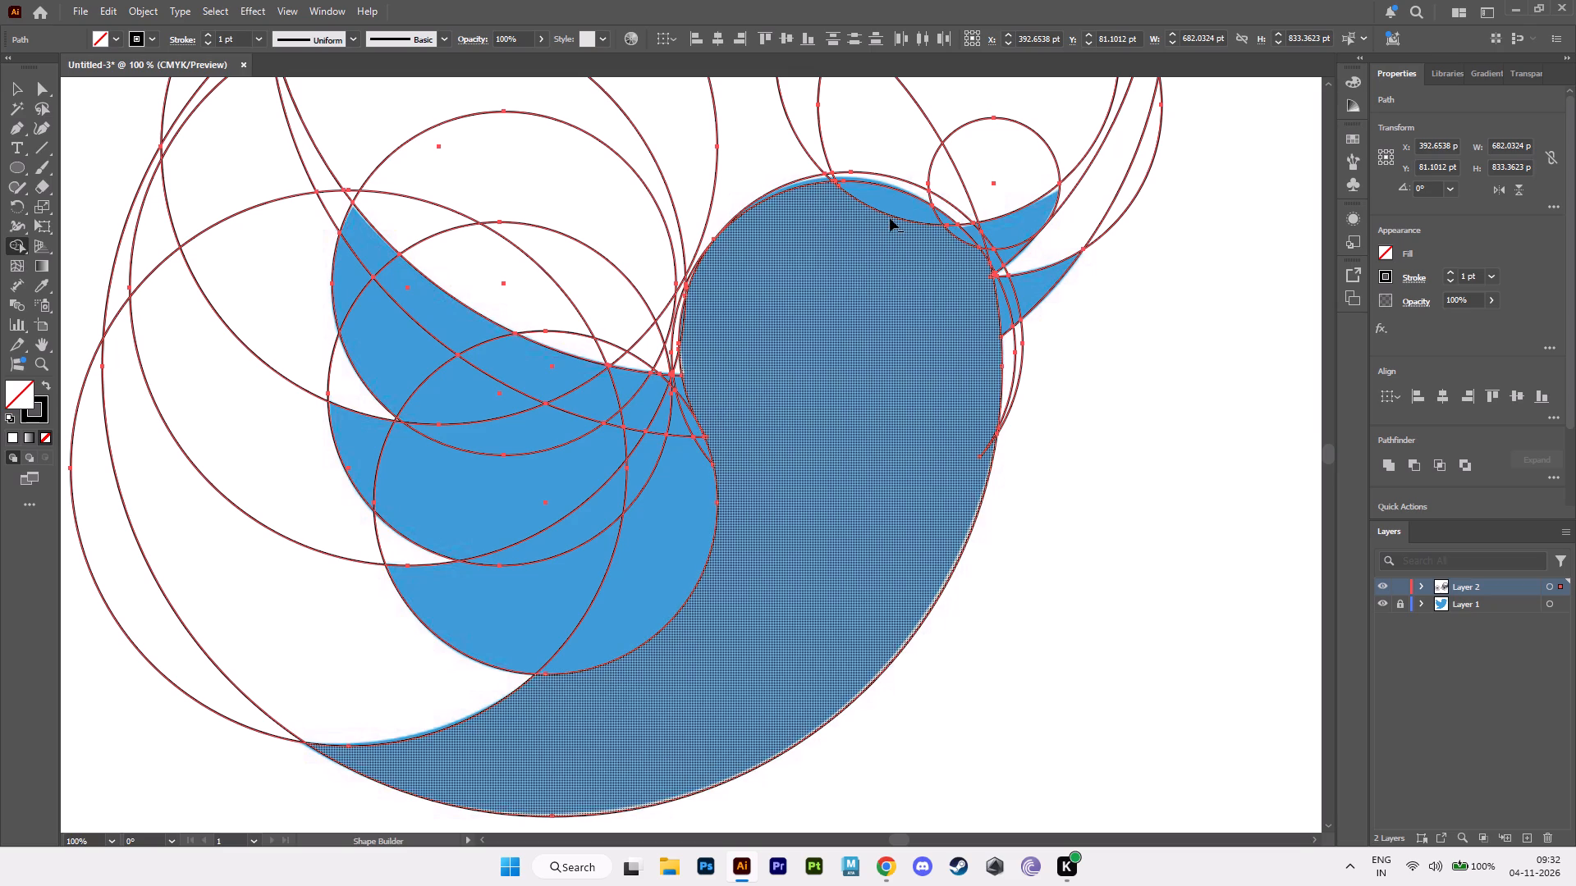
alt+click(889, 216)
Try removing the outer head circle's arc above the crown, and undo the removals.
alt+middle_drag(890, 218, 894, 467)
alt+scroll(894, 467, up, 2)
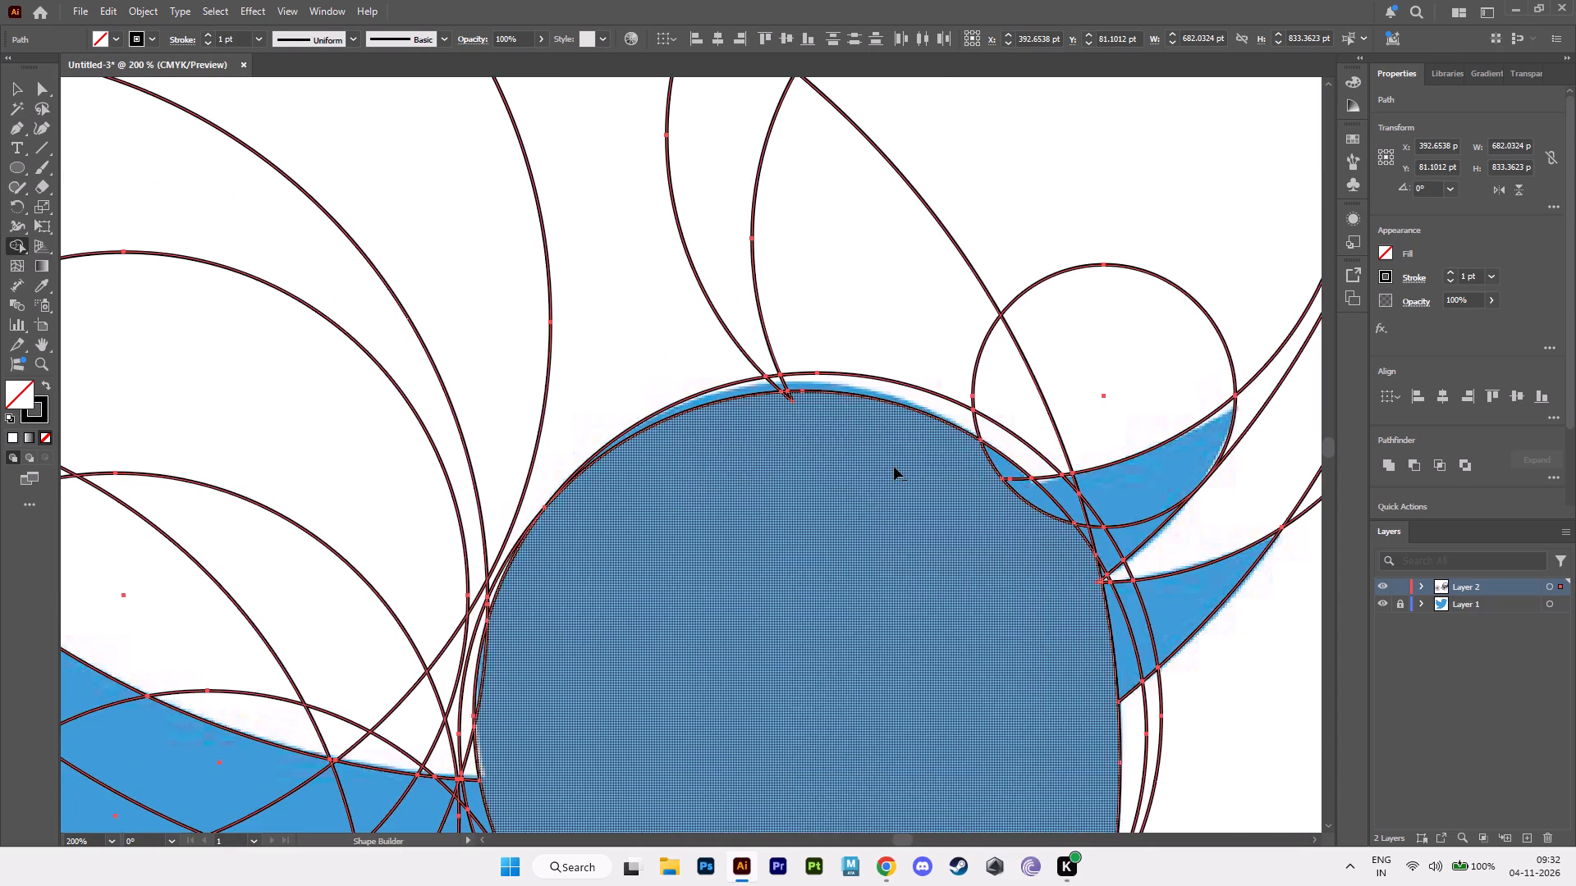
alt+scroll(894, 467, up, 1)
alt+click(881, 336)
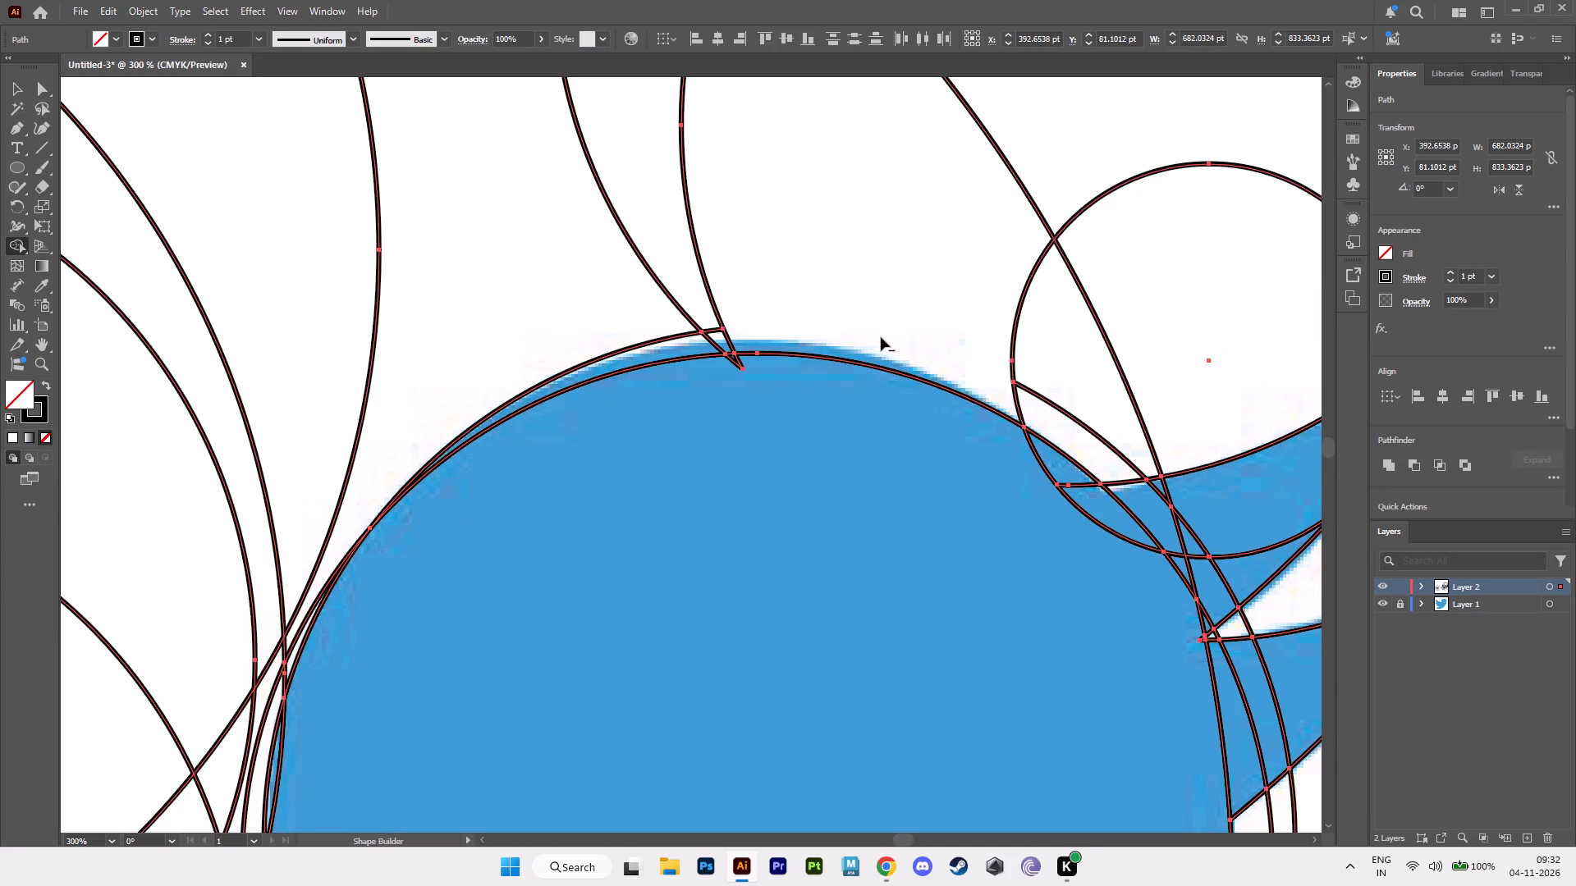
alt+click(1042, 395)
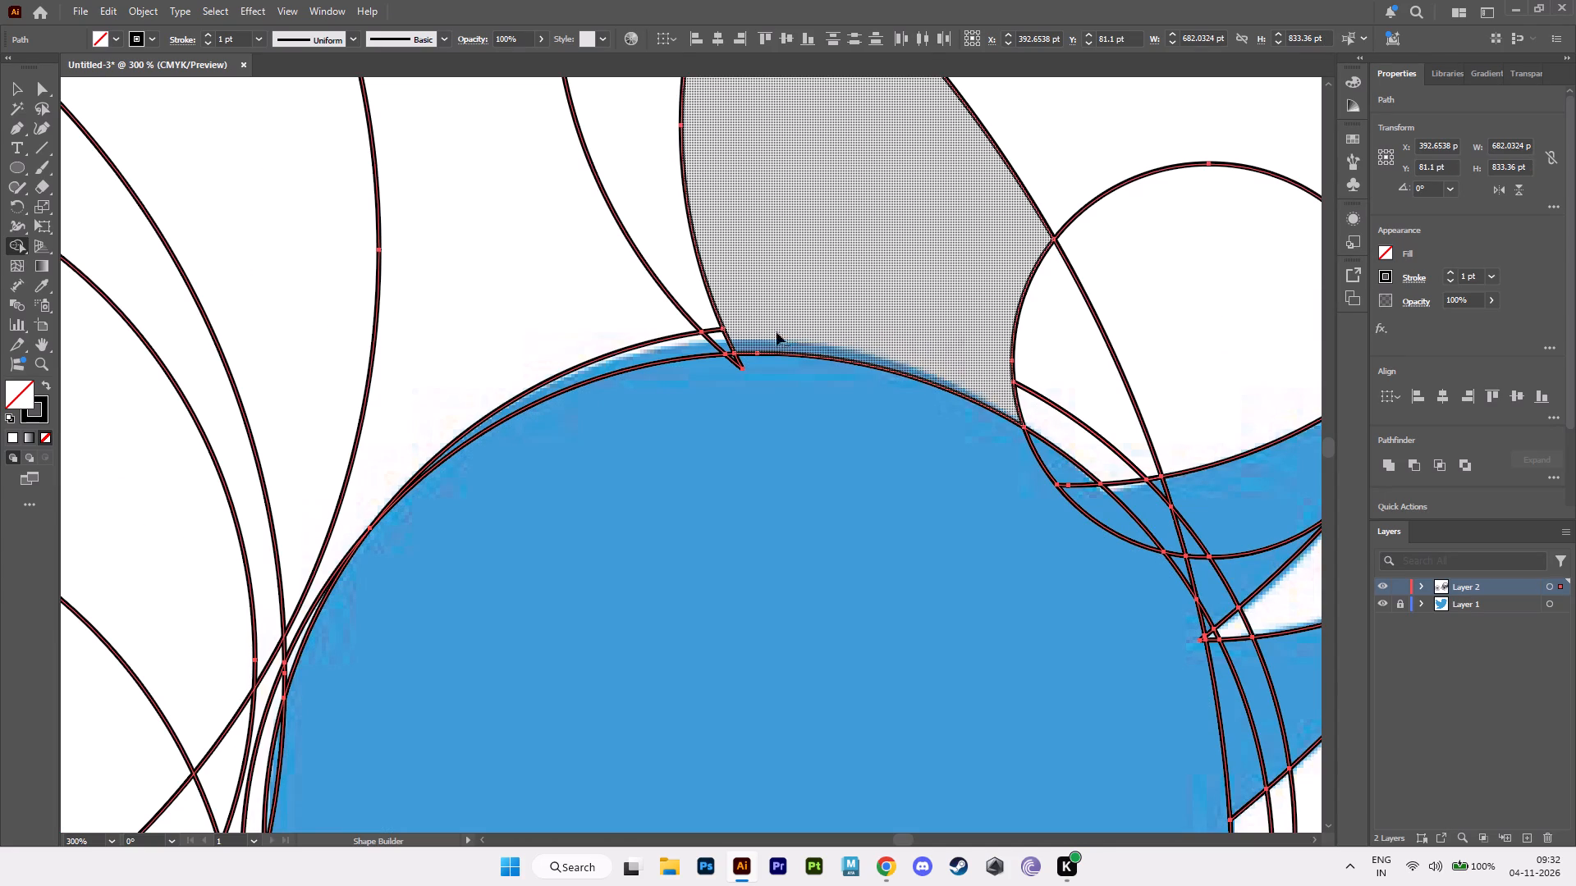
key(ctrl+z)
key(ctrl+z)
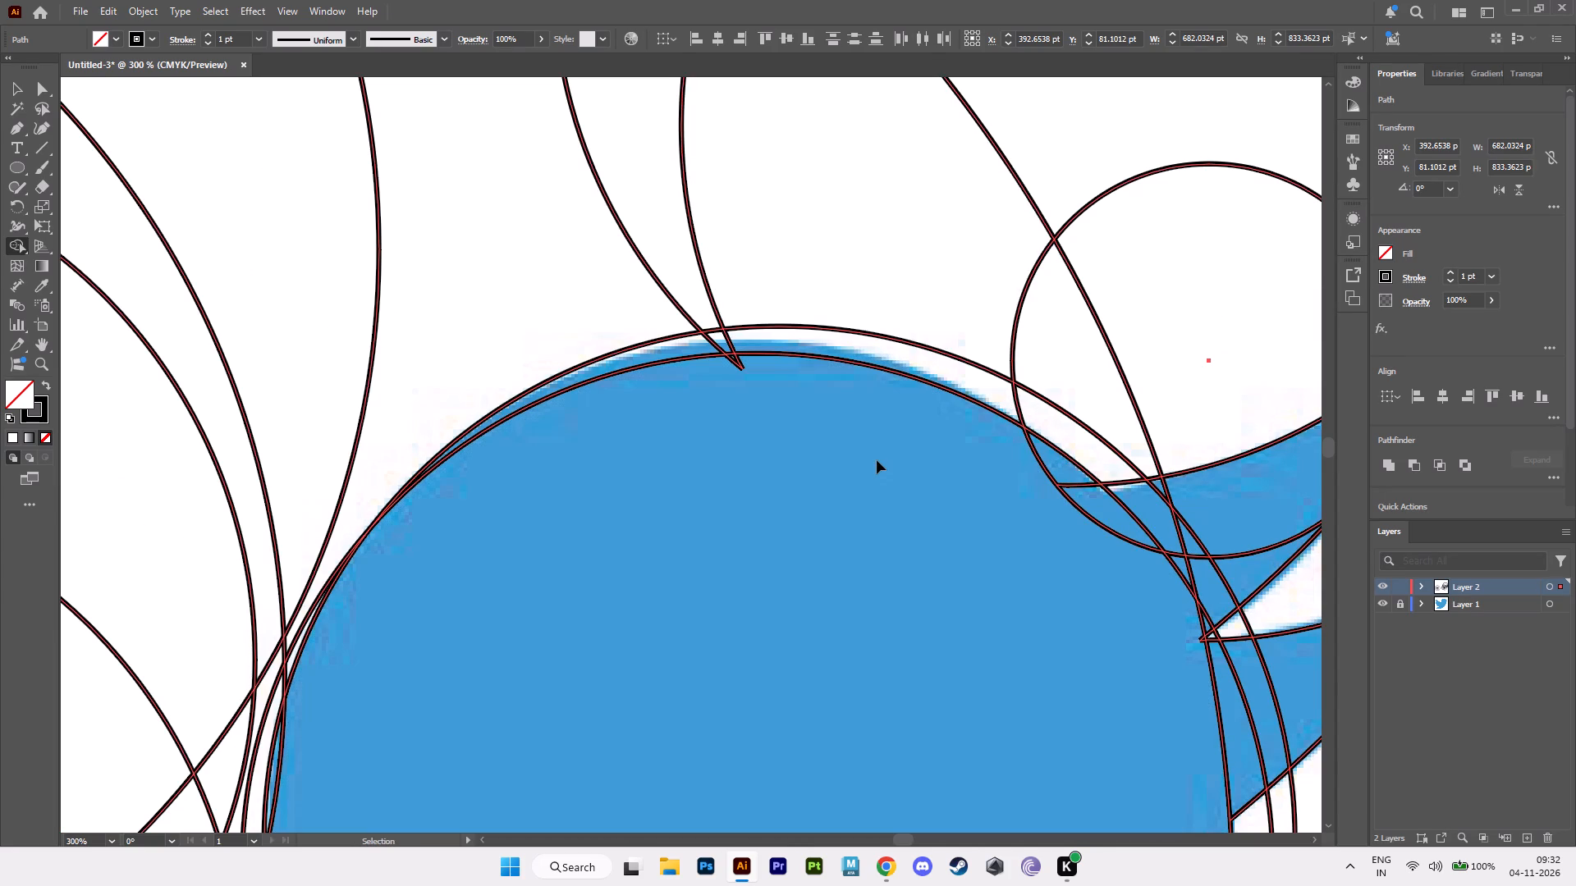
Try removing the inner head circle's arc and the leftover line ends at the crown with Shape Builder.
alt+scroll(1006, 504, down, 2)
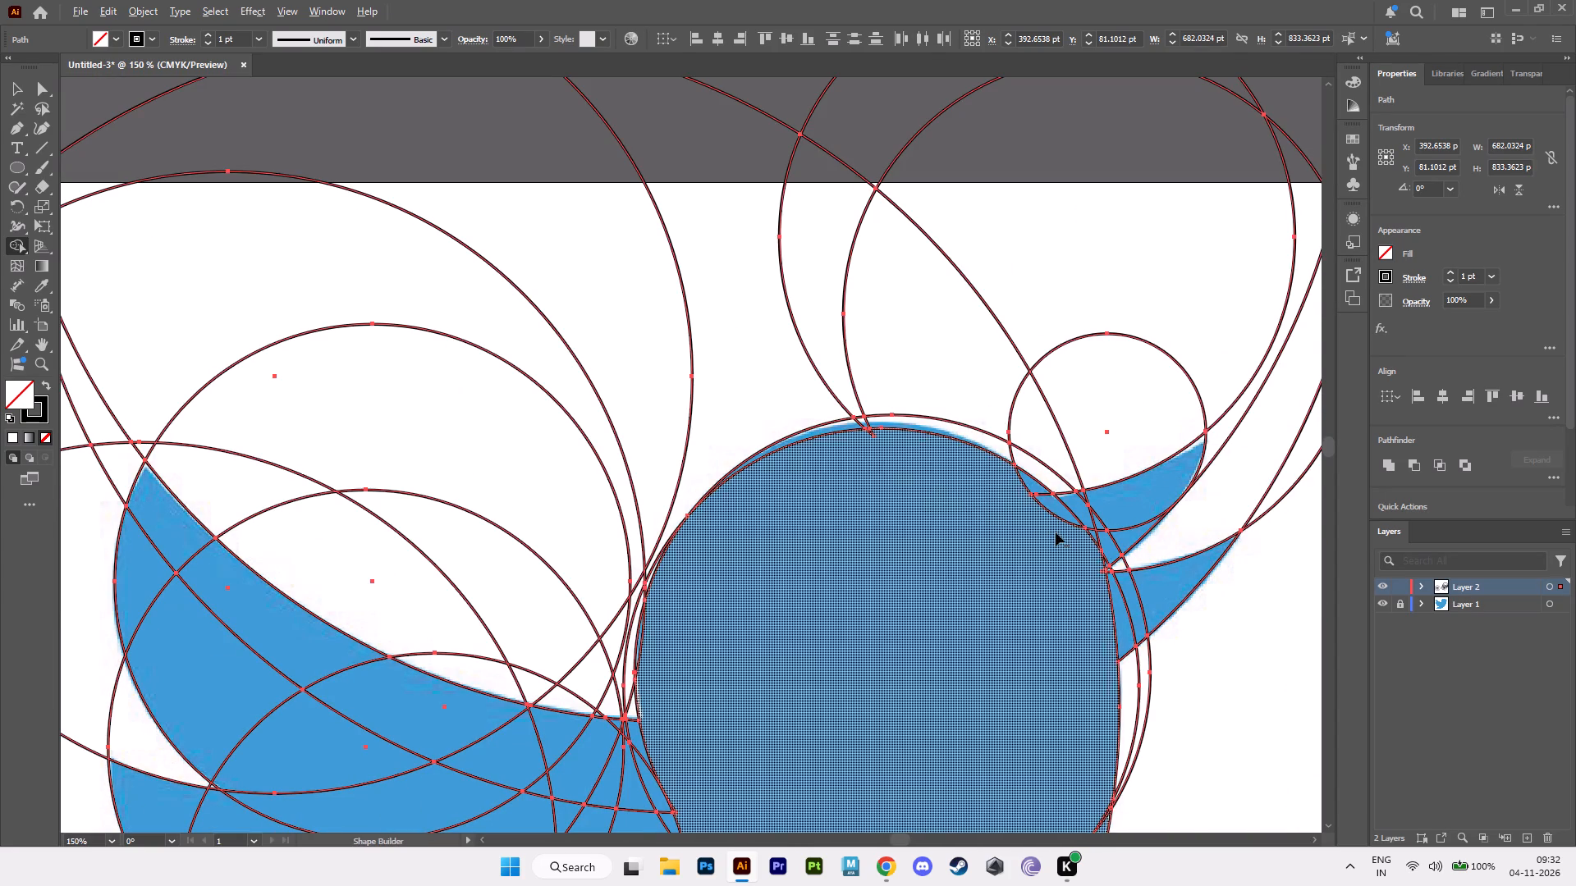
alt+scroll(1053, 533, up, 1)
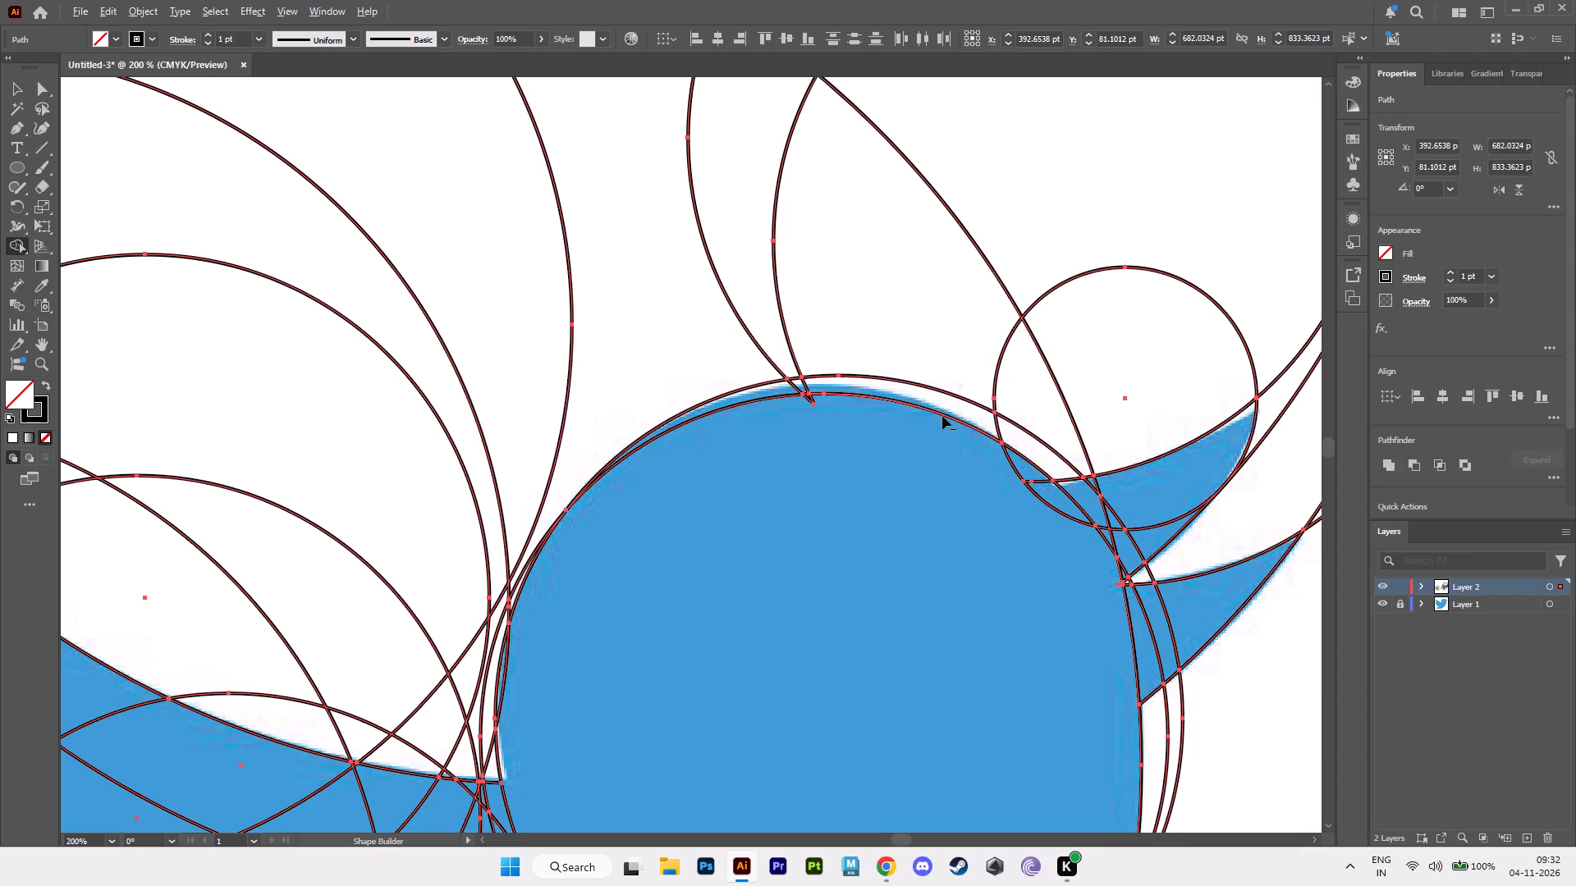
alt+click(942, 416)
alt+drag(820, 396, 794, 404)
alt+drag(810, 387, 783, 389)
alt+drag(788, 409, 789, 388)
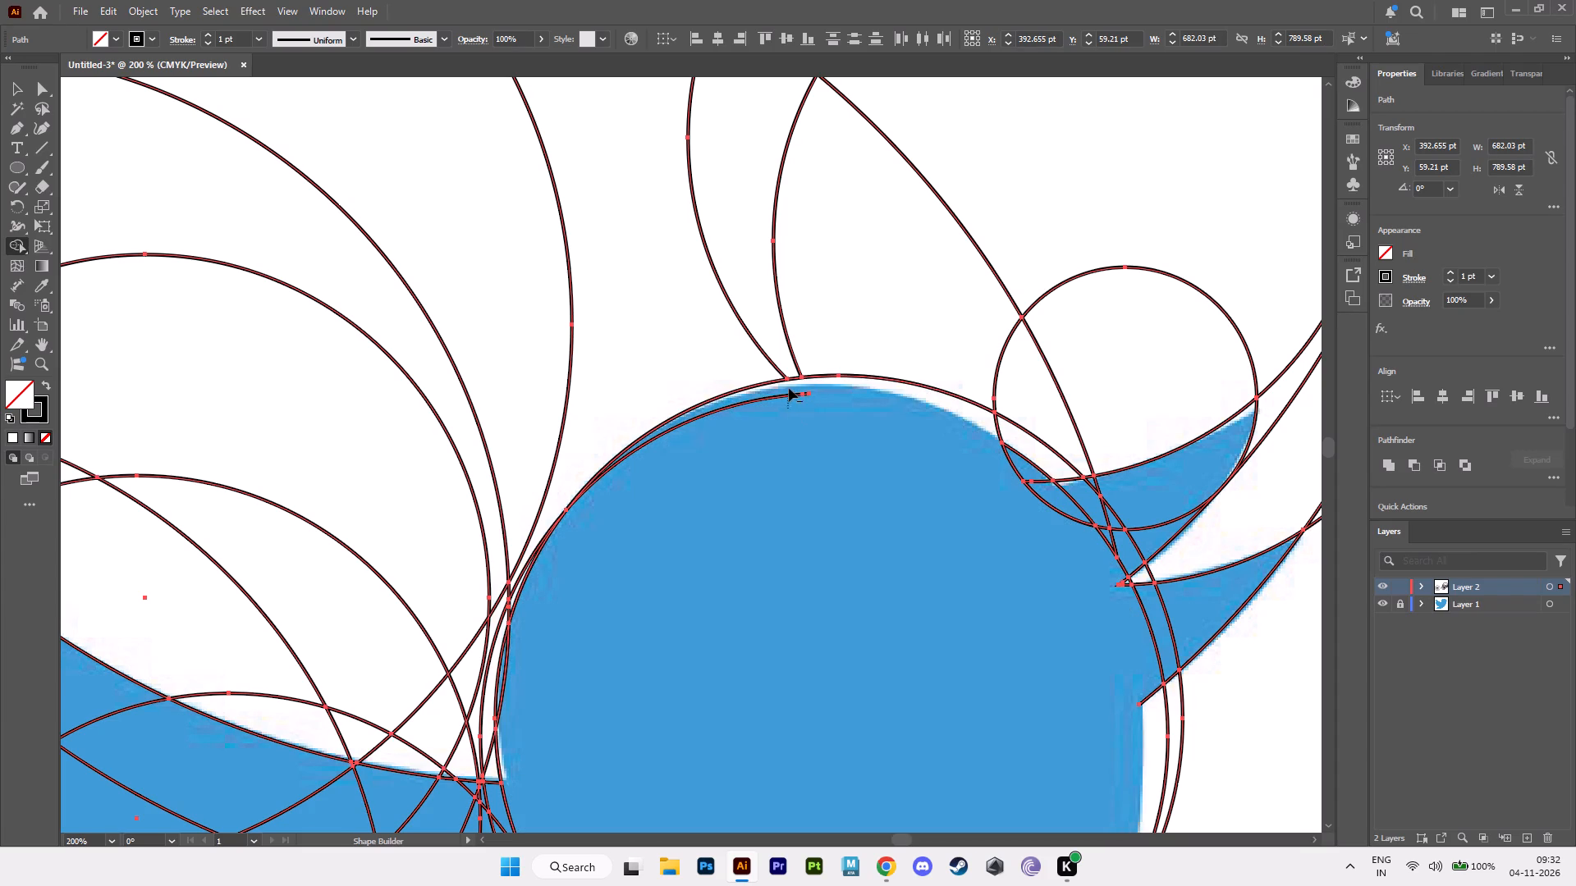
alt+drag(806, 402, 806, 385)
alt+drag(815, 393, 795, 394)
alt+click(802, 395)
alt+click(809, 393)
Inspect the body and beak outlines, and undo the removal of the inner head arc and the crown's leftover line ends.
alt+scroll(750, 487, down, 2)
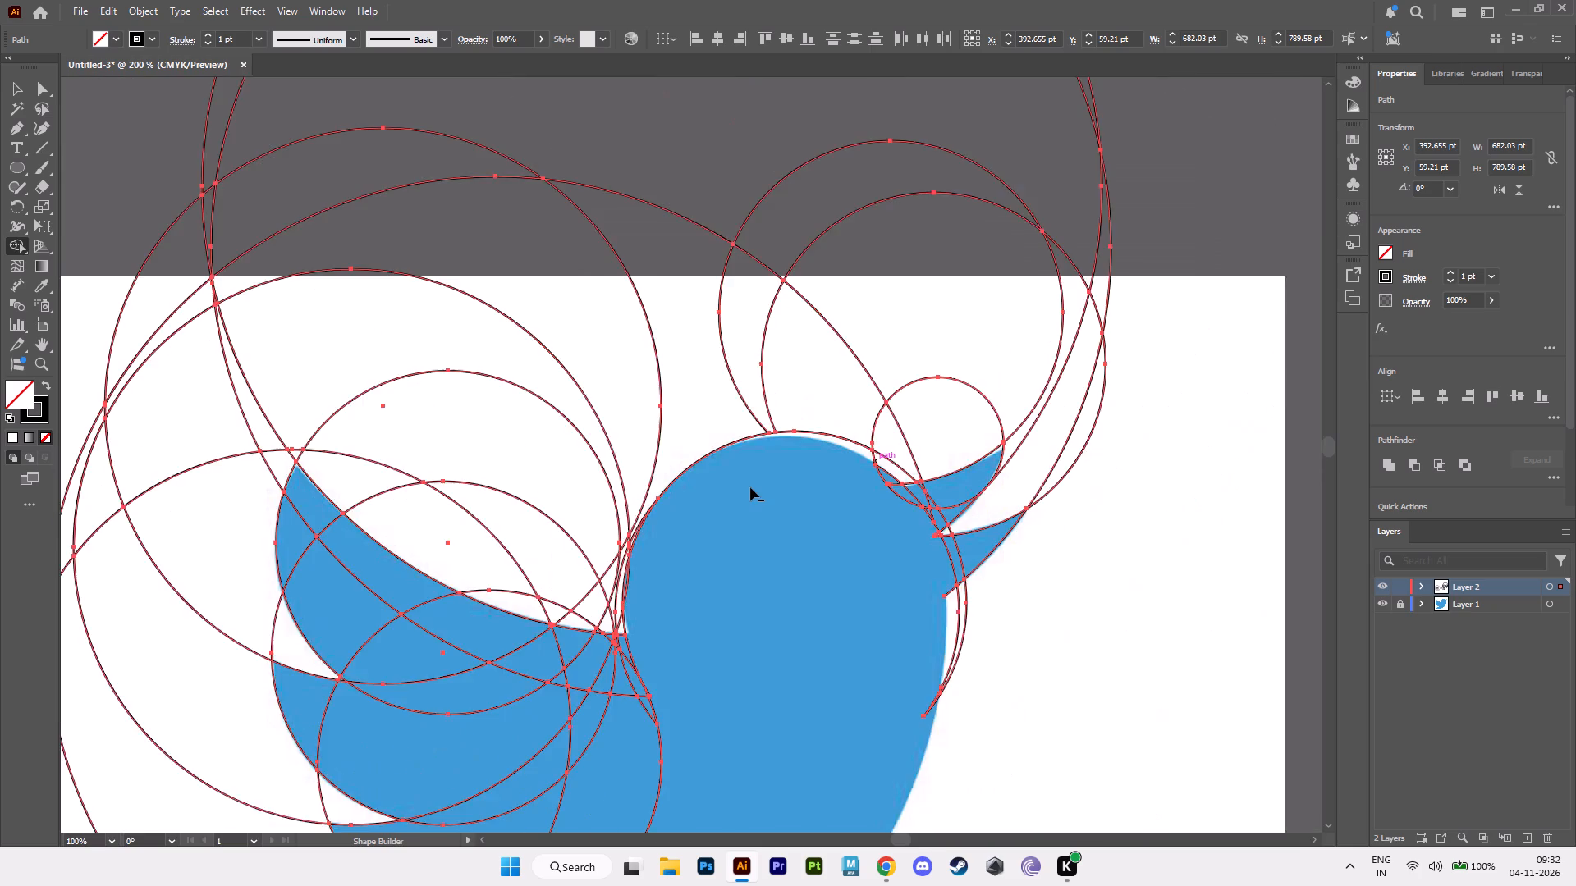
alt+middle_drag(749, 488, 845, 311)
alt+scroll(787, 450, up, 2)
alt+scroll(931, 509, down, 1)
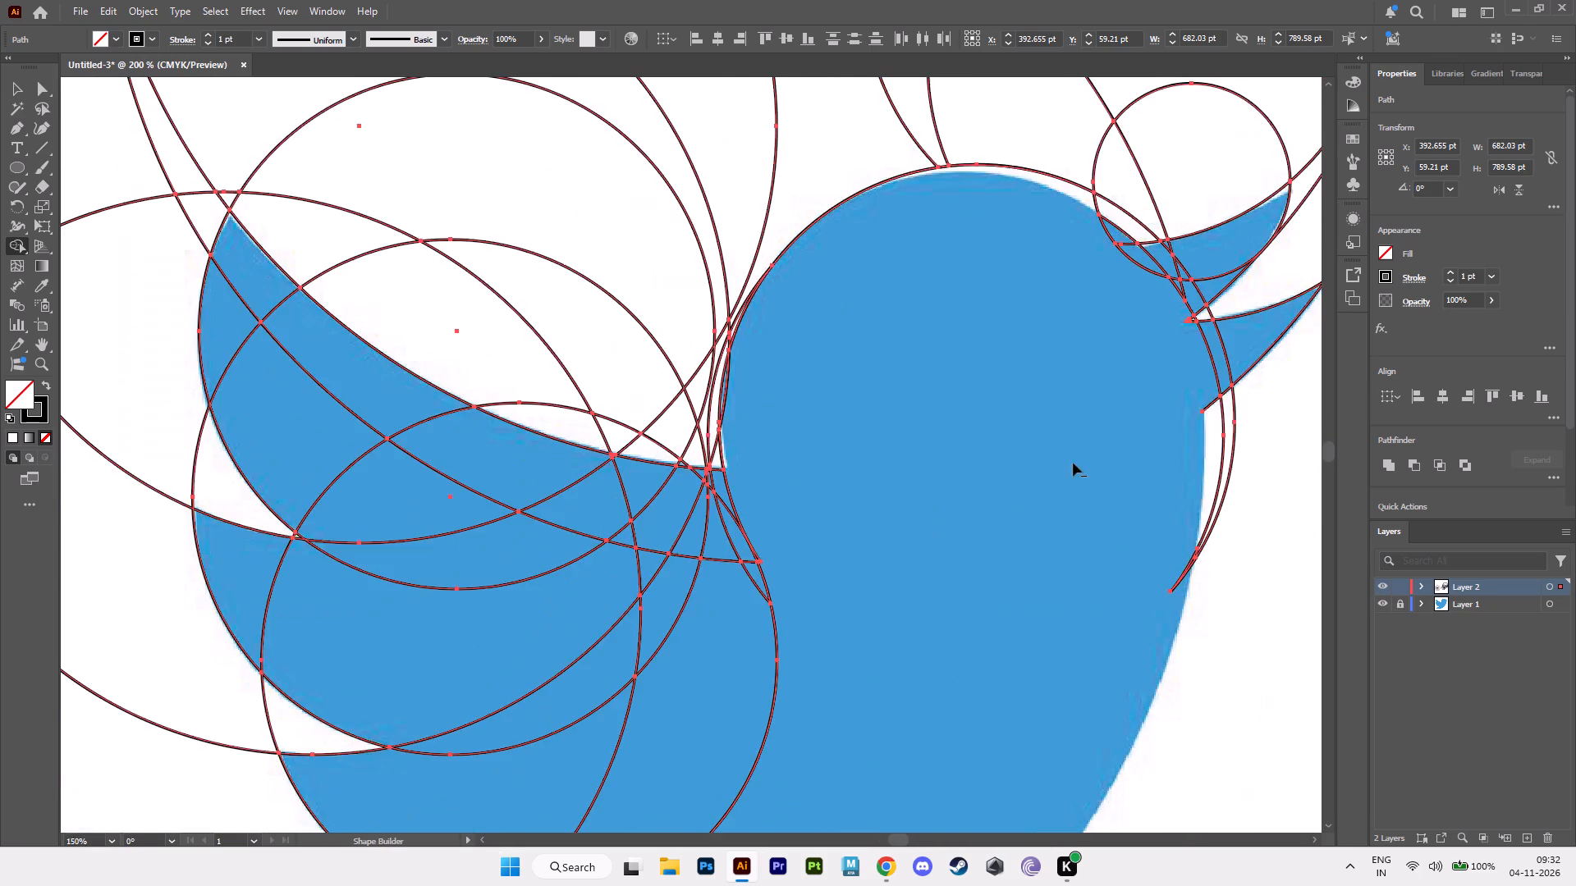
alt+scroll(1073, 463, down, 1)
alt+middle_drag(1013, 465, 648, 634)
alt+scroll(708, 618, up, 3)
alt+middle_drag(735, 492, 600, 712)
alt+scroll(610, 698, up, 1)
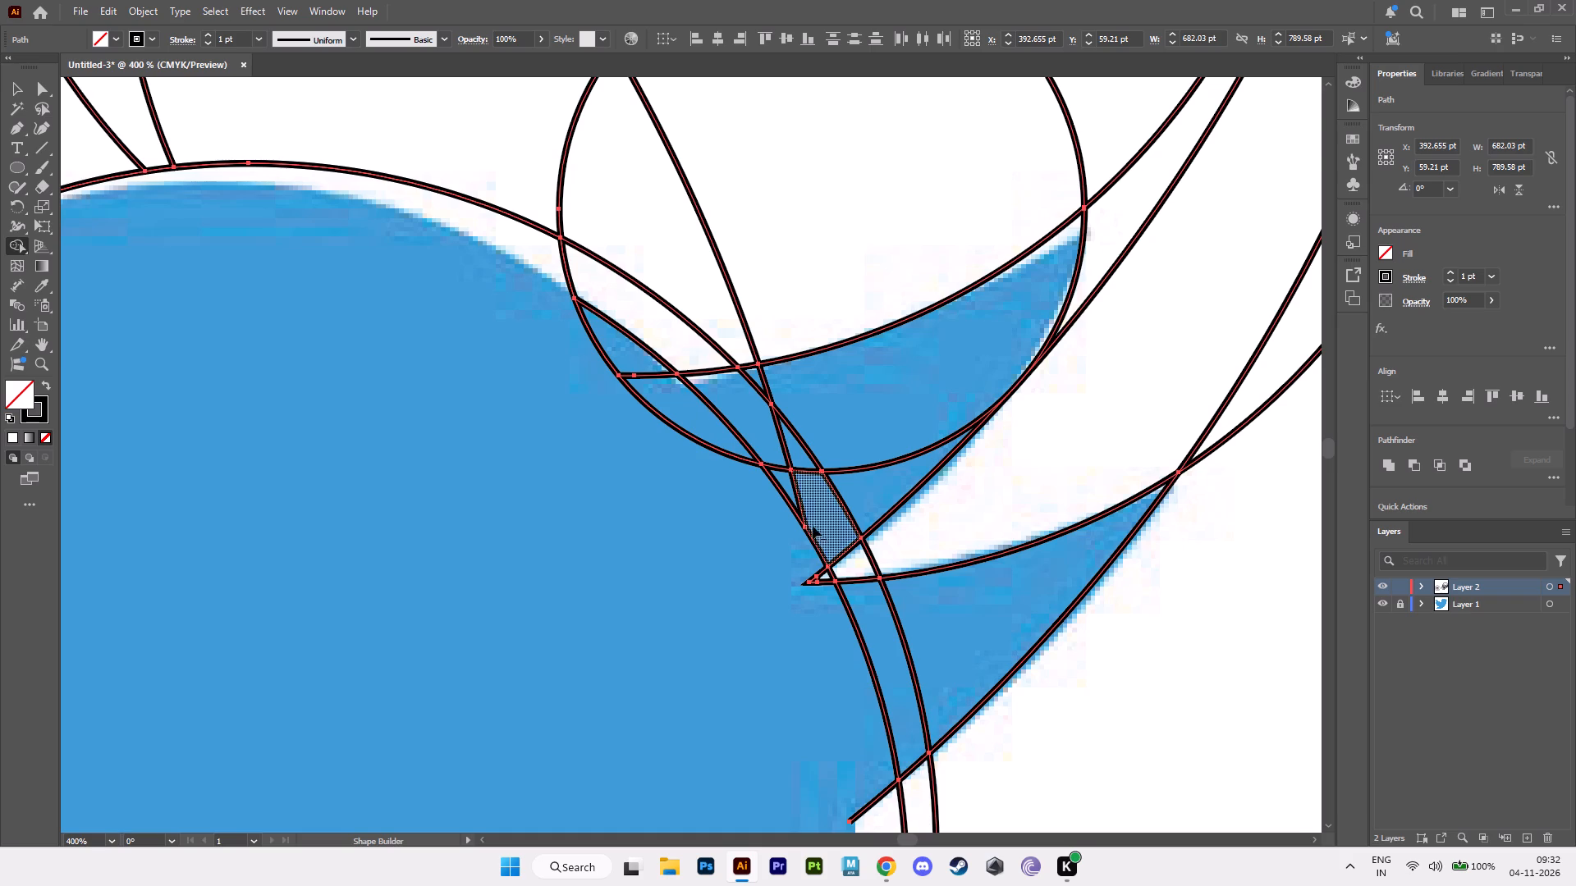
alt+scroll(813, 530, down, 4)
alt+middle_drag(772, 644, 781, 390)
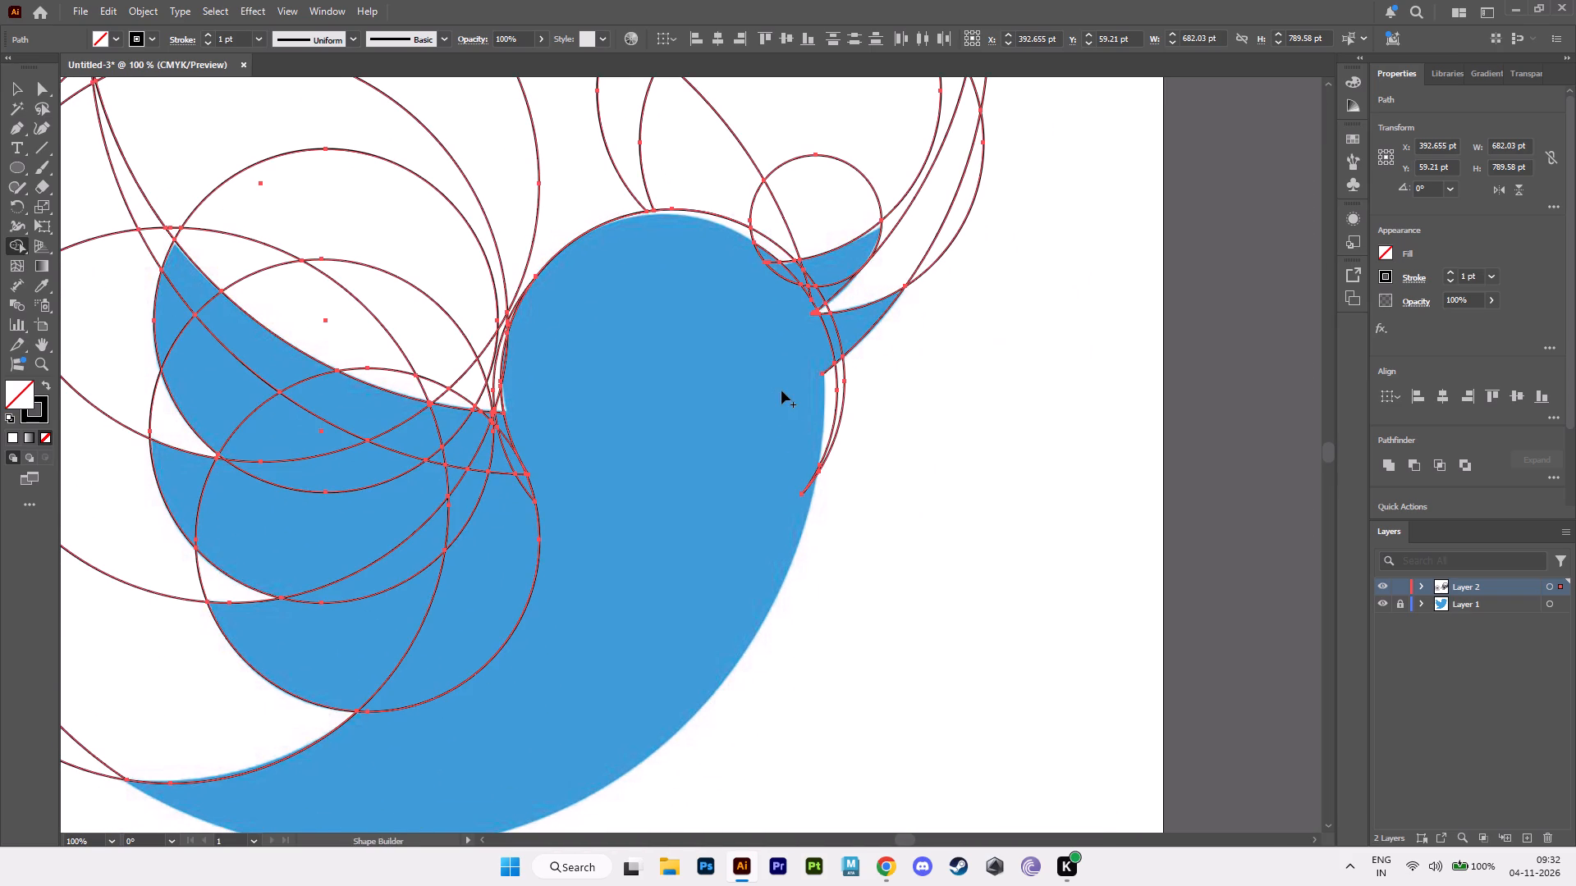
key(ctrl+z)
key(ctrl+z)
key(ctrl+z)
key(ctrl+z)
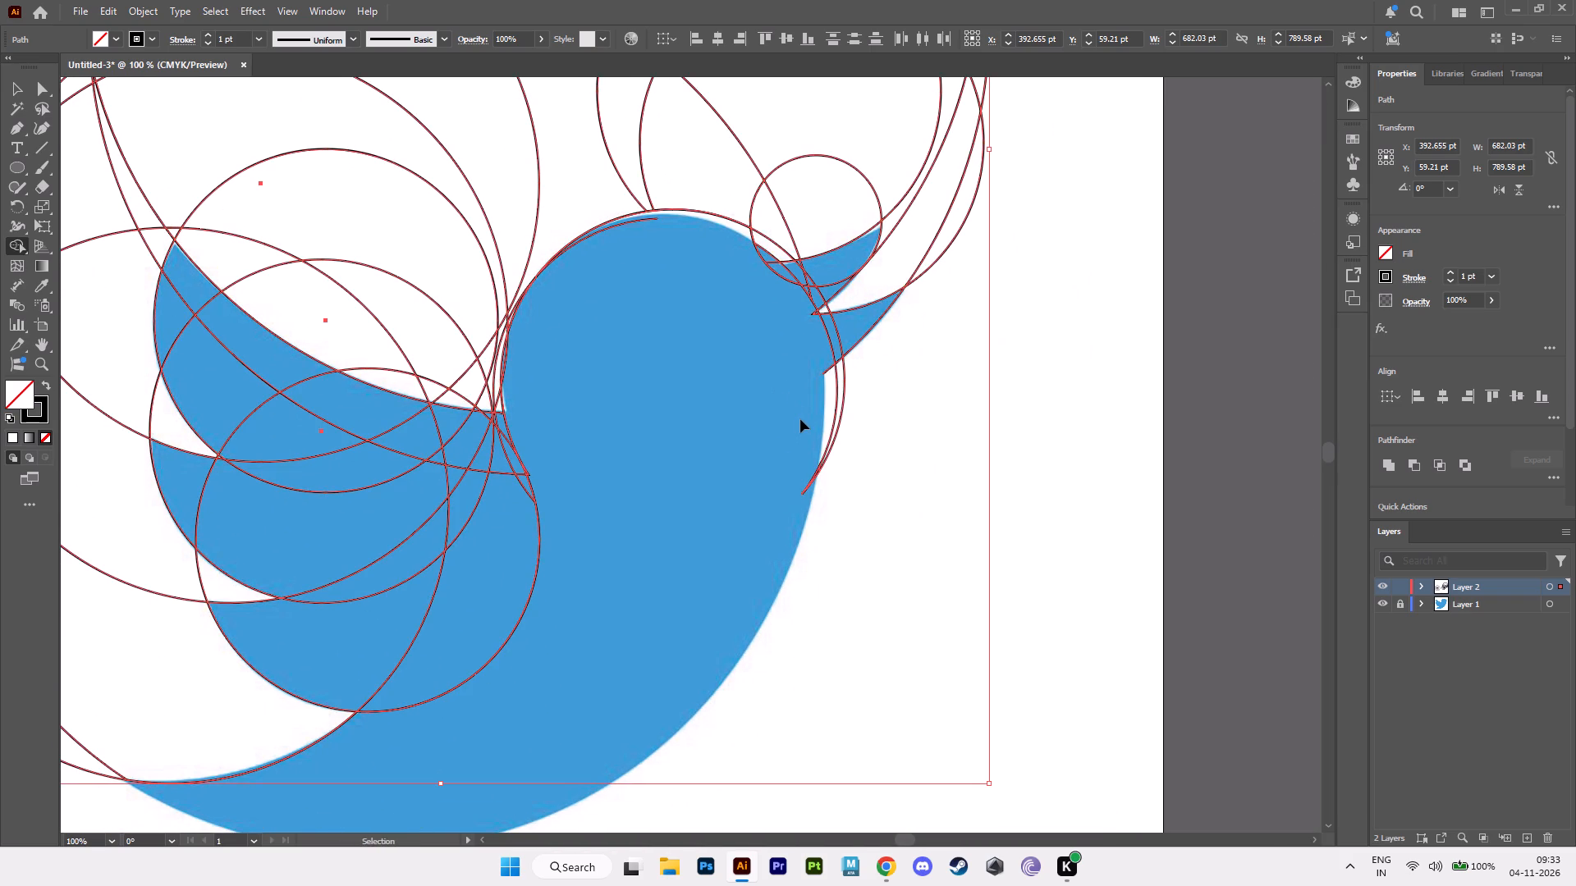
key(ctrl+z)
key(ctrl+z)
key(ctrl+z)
Delete the three circle arcs separating the lower beak from the head with Shape Builder, so the beak and body form one region.
alt+scroll(846, 503, up, 1)
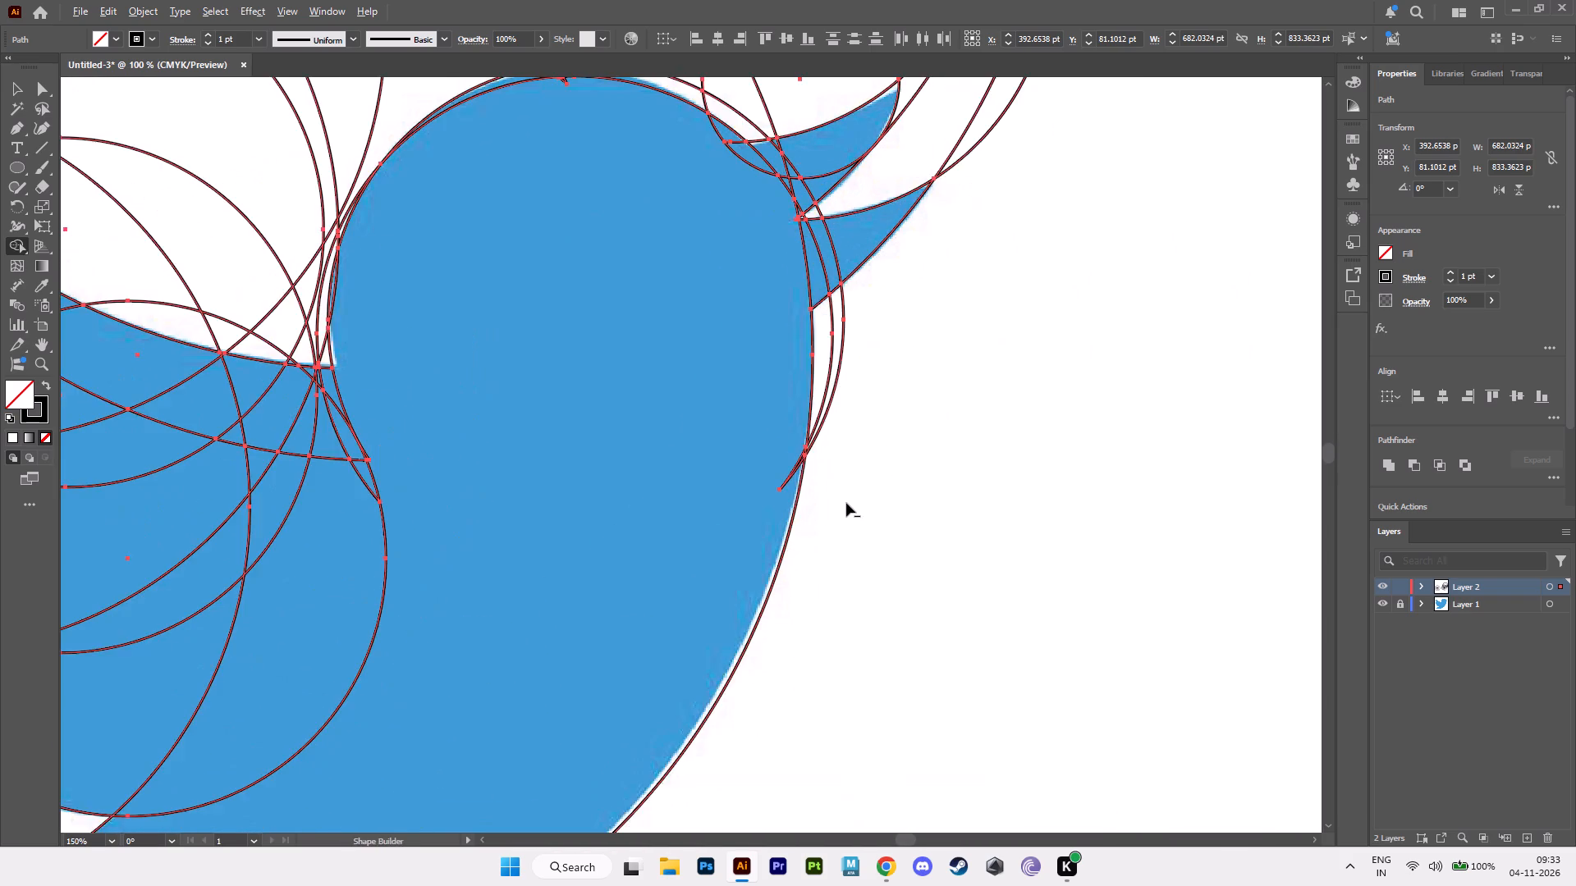
alt+middle_drag(906, 411, 829, 608)
alt+scroll(829, 596, up, 2)
alt+middle_drag(777, 457, 811, 638)
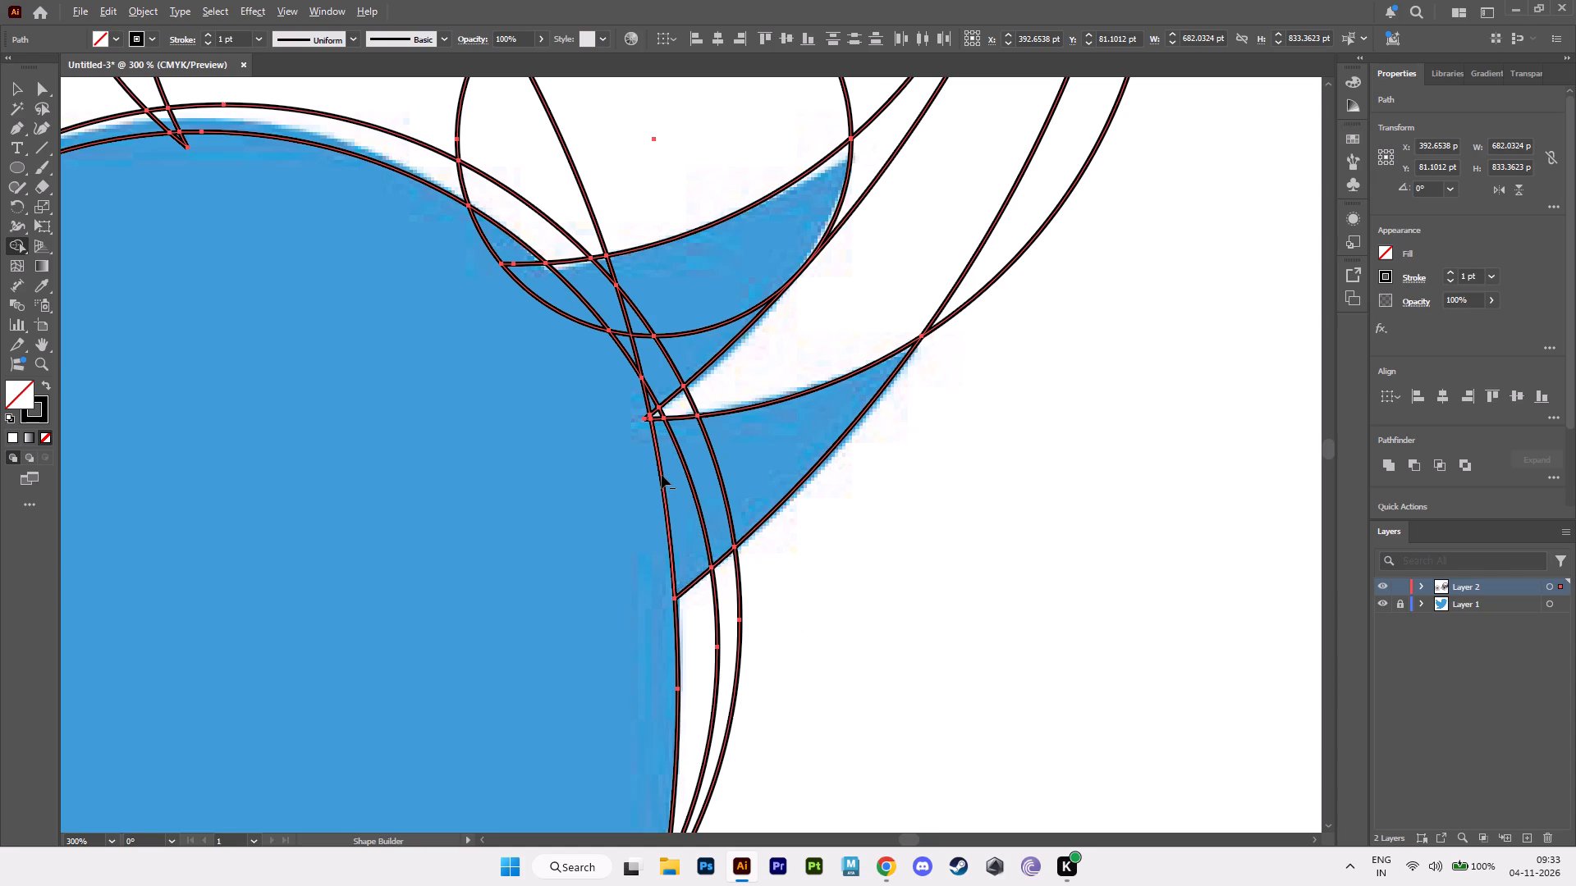
alt+click(662, 475)
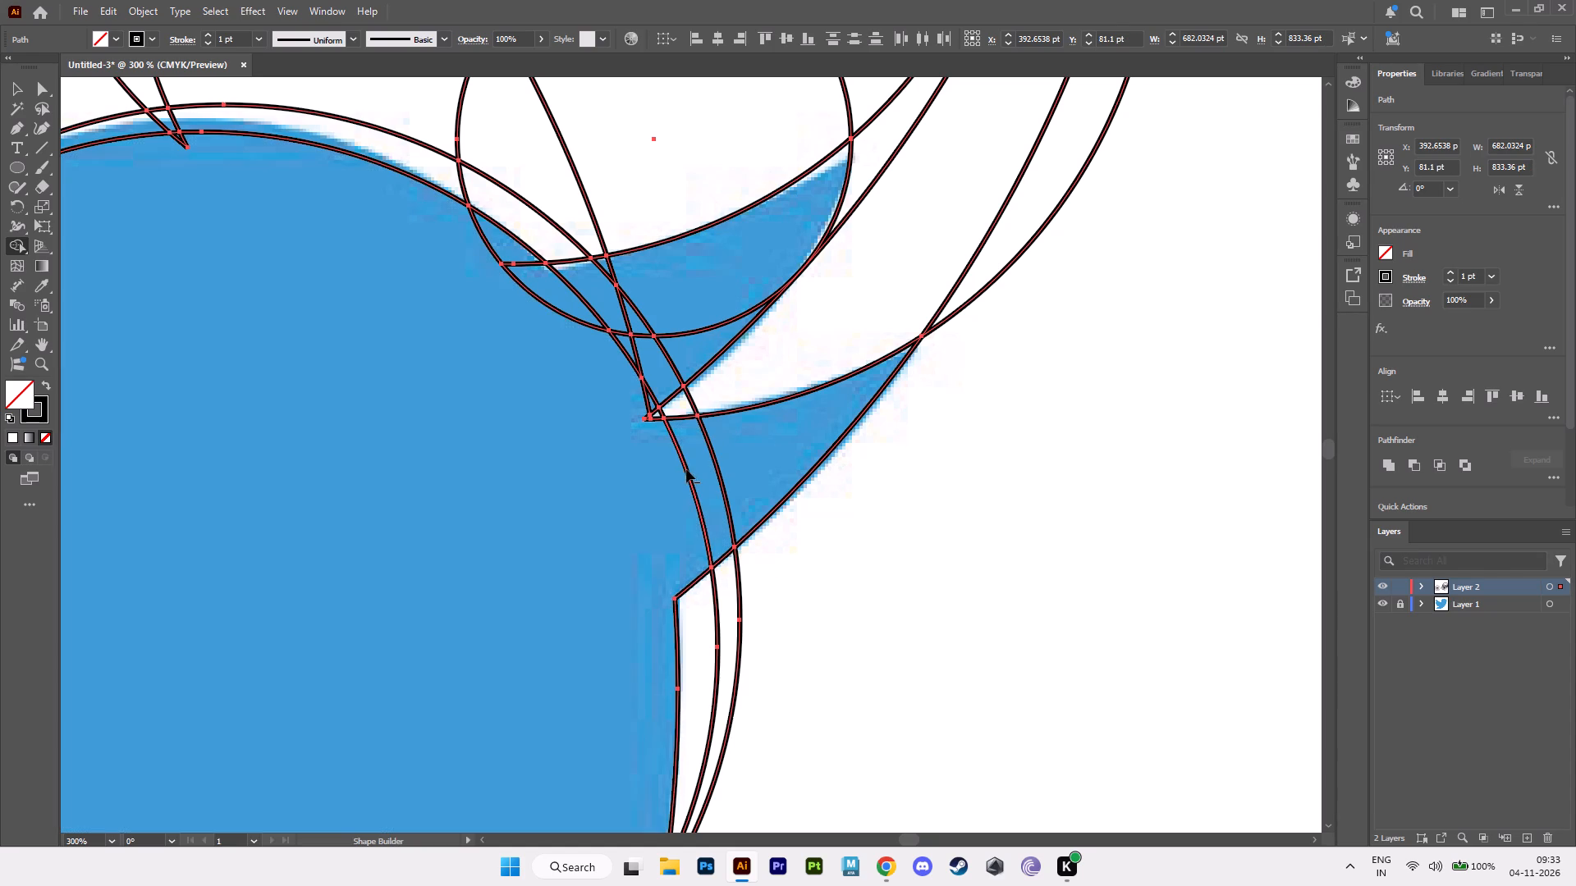
alt+click(686, 469)
alt+click(717, 459)
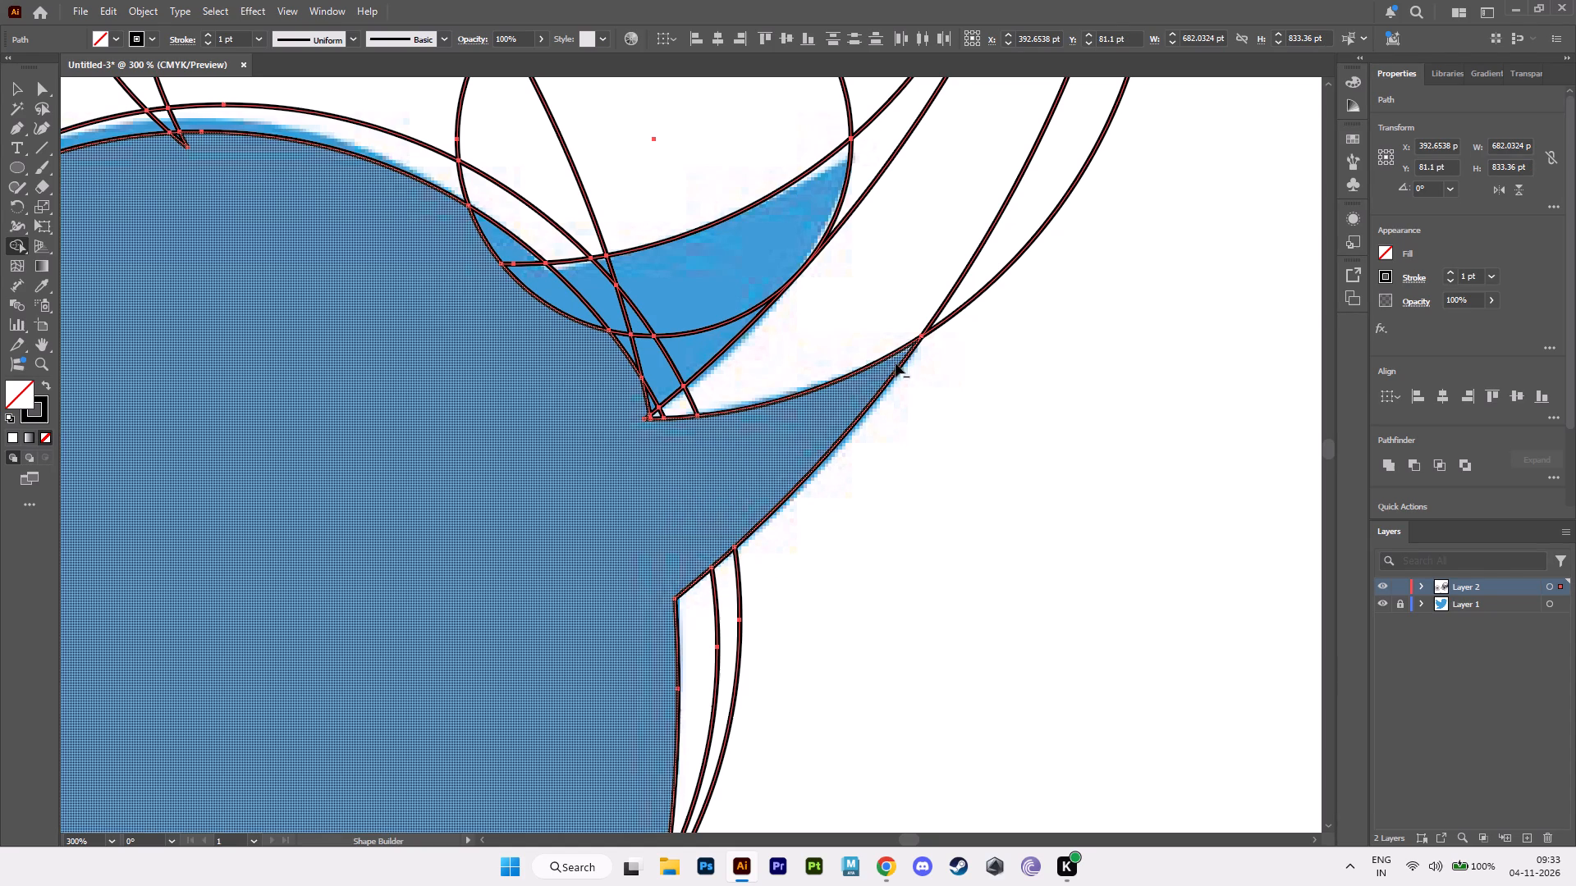
Delete the two circle arcs running beyond the lower beak's tip with Shape Builder.
alt+click(941, 310)
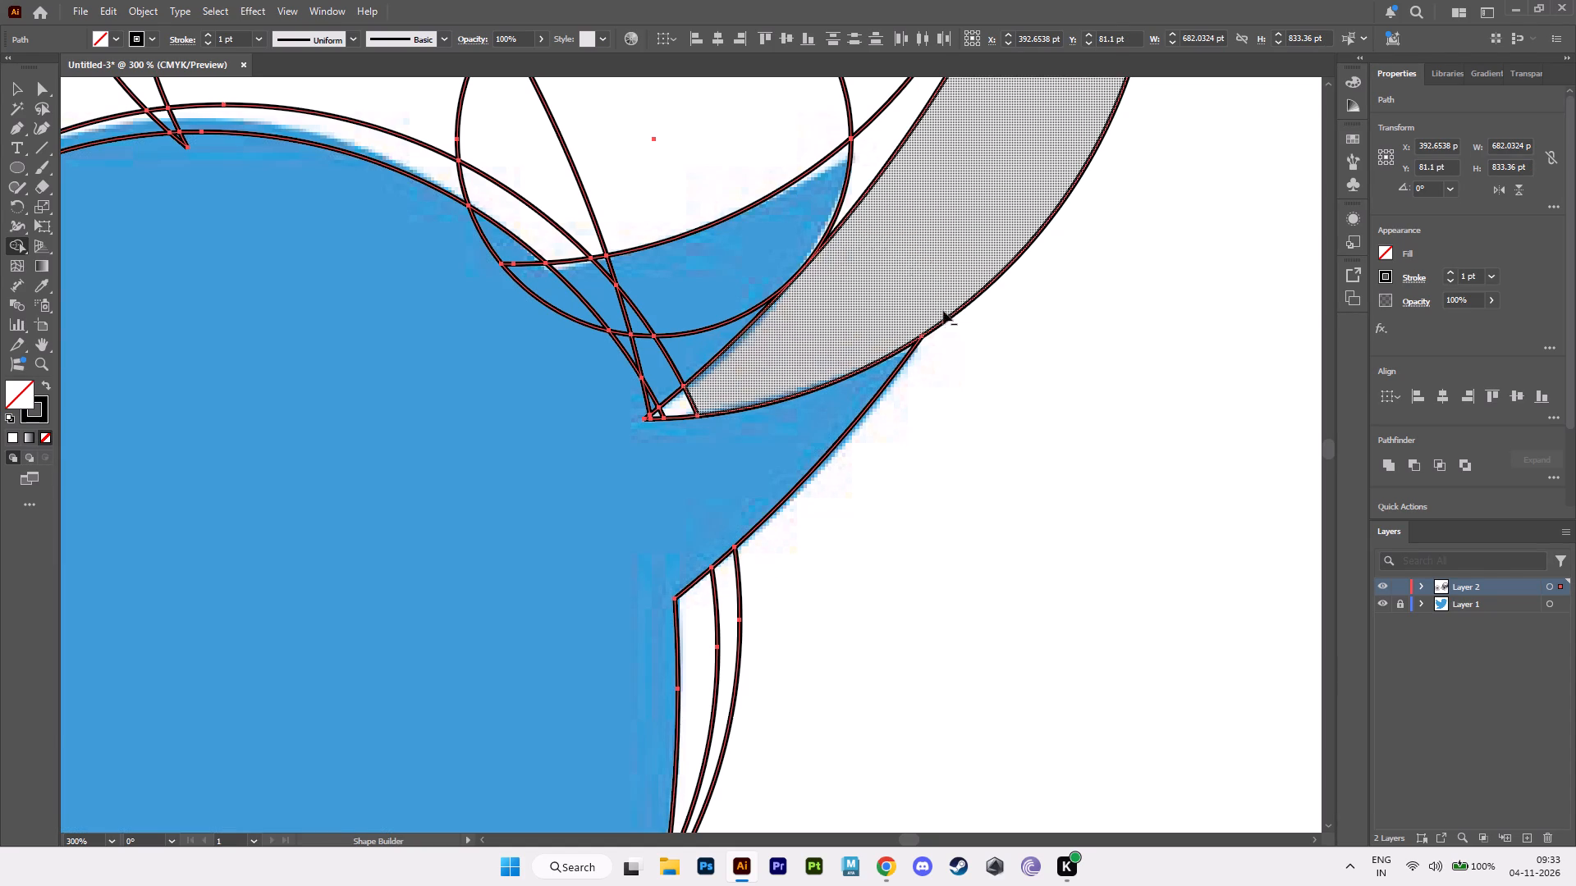
alt+click(951, 317)
alt+click(938, 328)
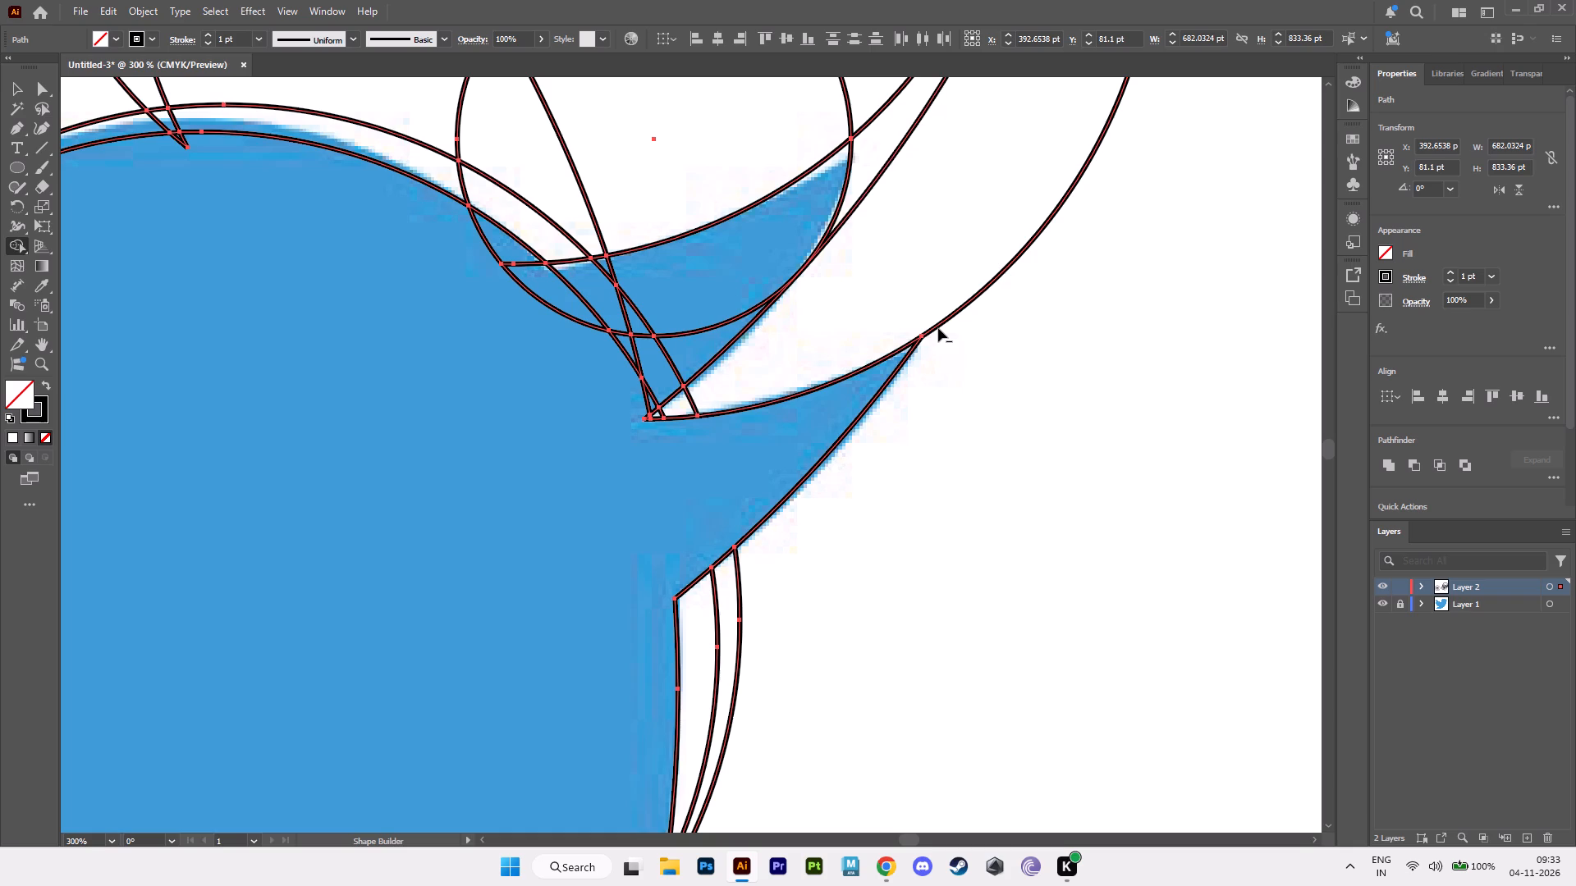
alt+click(936, 327)
Delete the two circle arcs bulging outside the throat below the beak and their leftover ends inside the breast.
alt+middle_drag(786, 659, 766, 428)
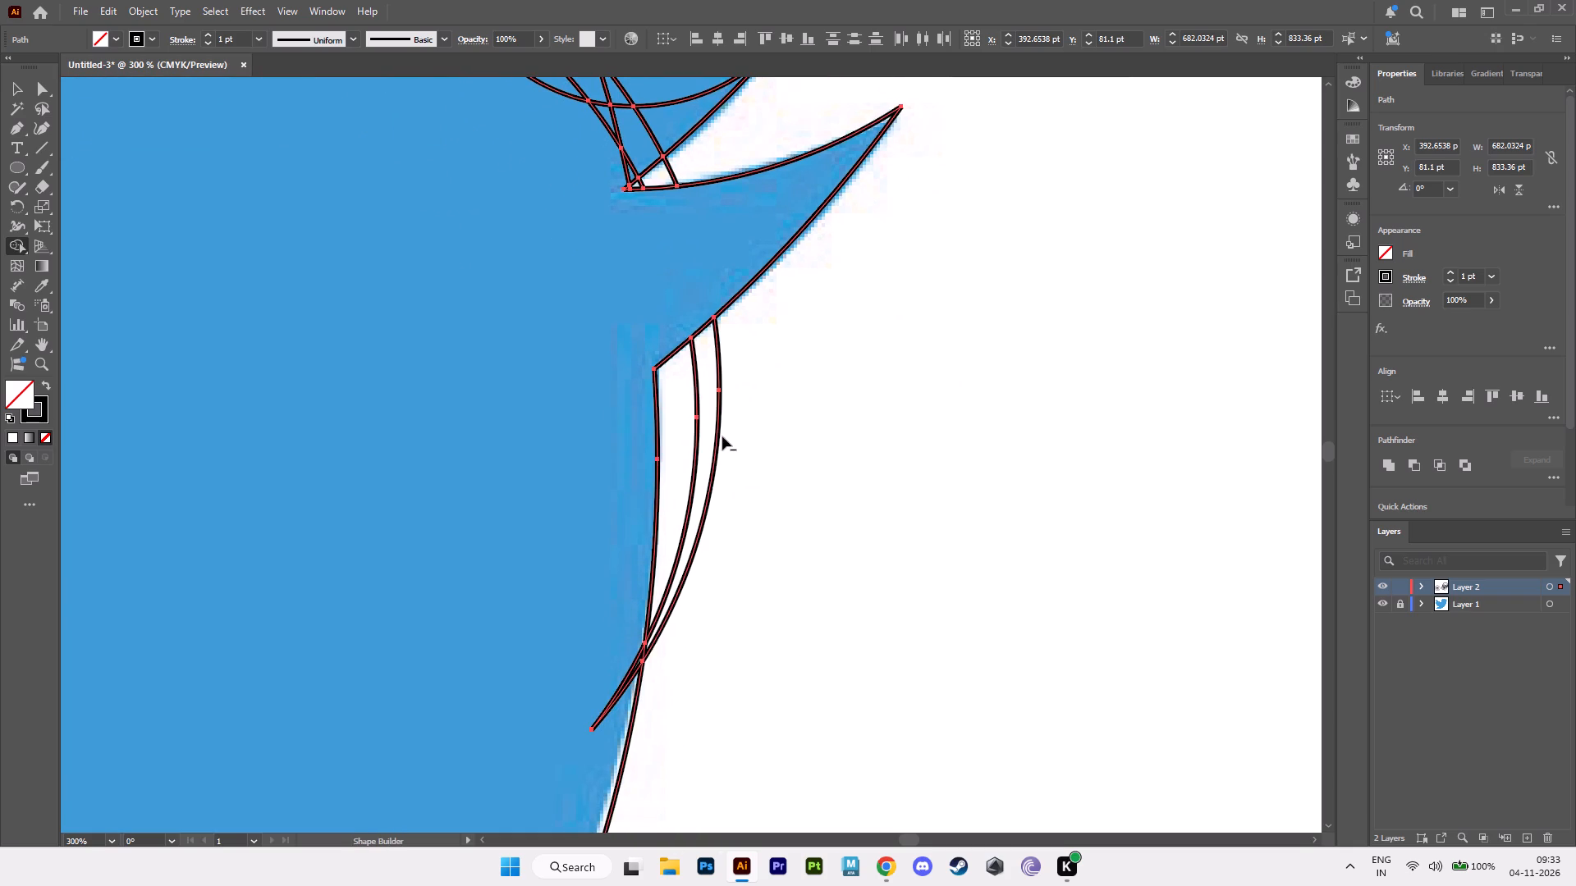
alt+click(720, 436)
alt+click(698, 438)
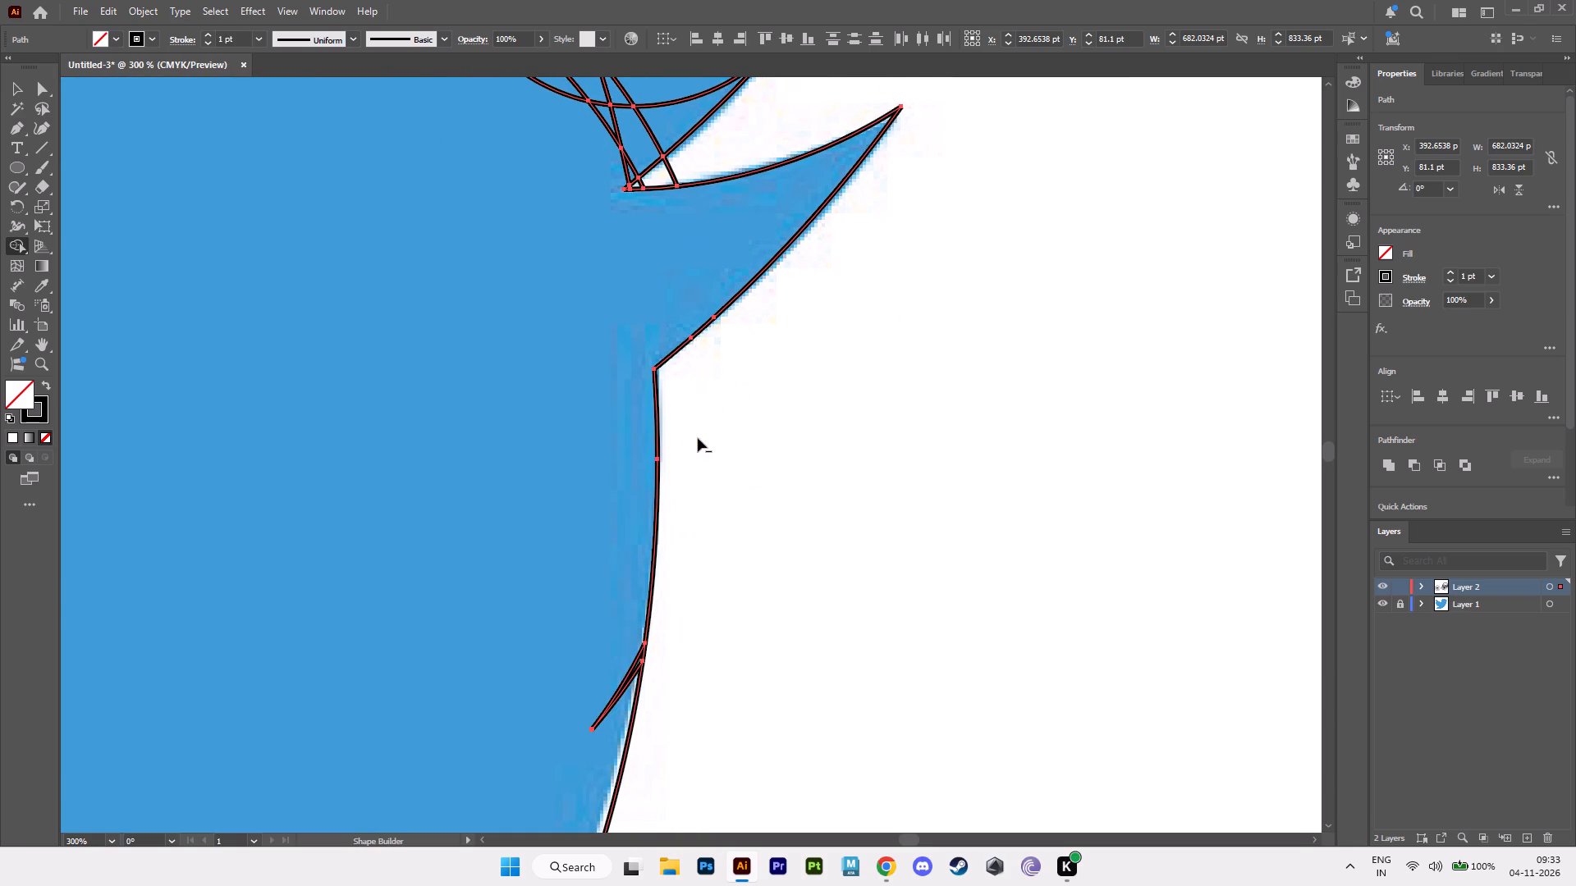
alt+drag(617, 675, 624, 702)
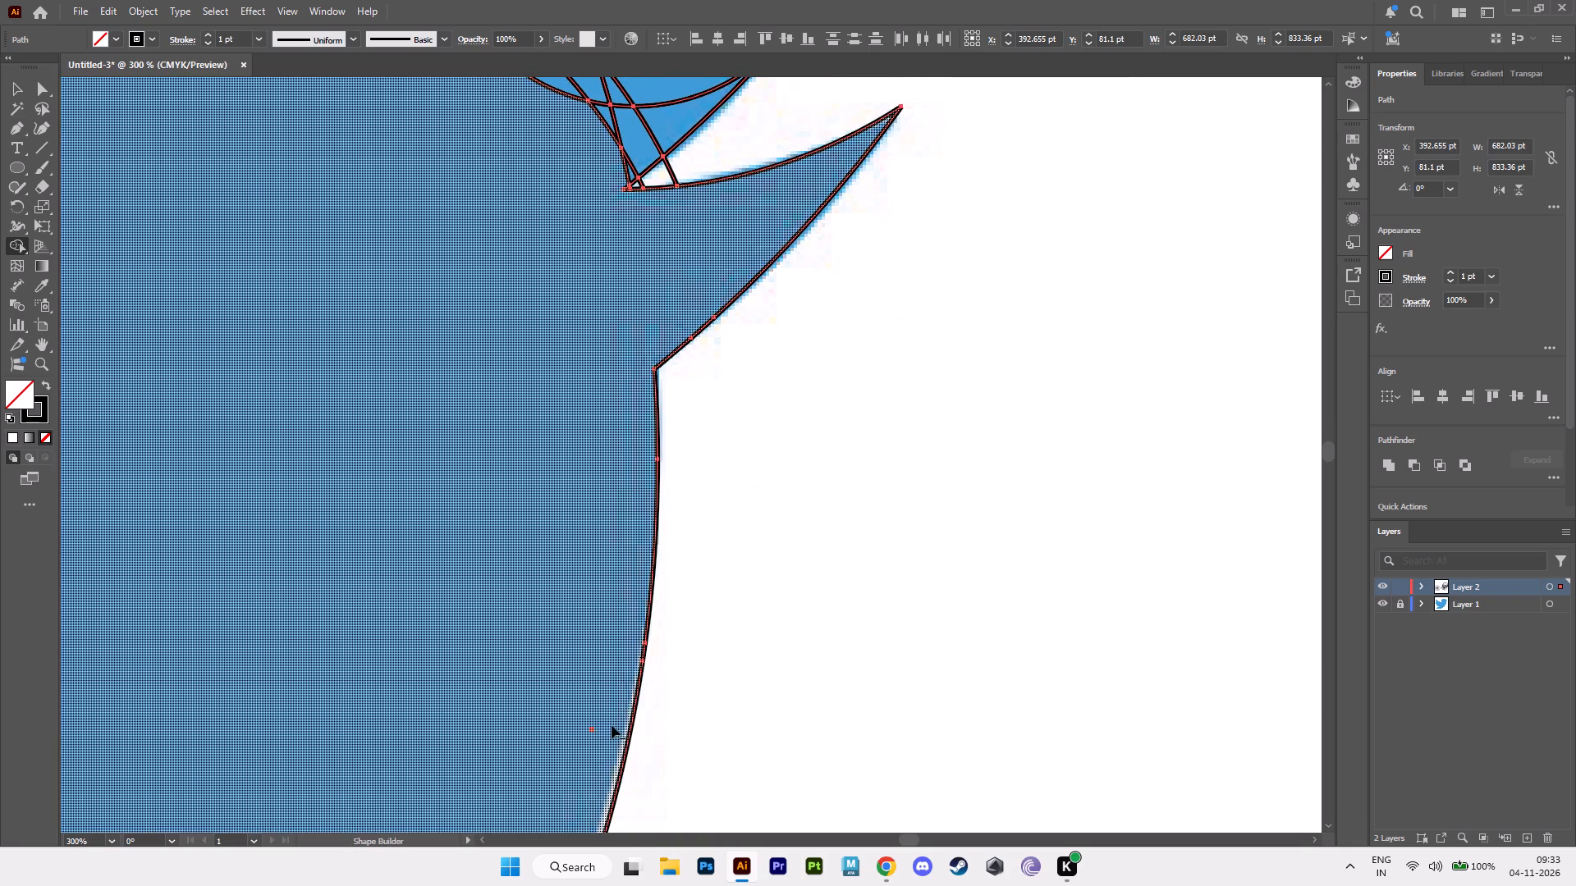
alt+click(590, 731)
Delete the two large circle arcs extending outward and upward from the tail tip with Shape Builder.
alt+scroll(752, 476, down, 2)
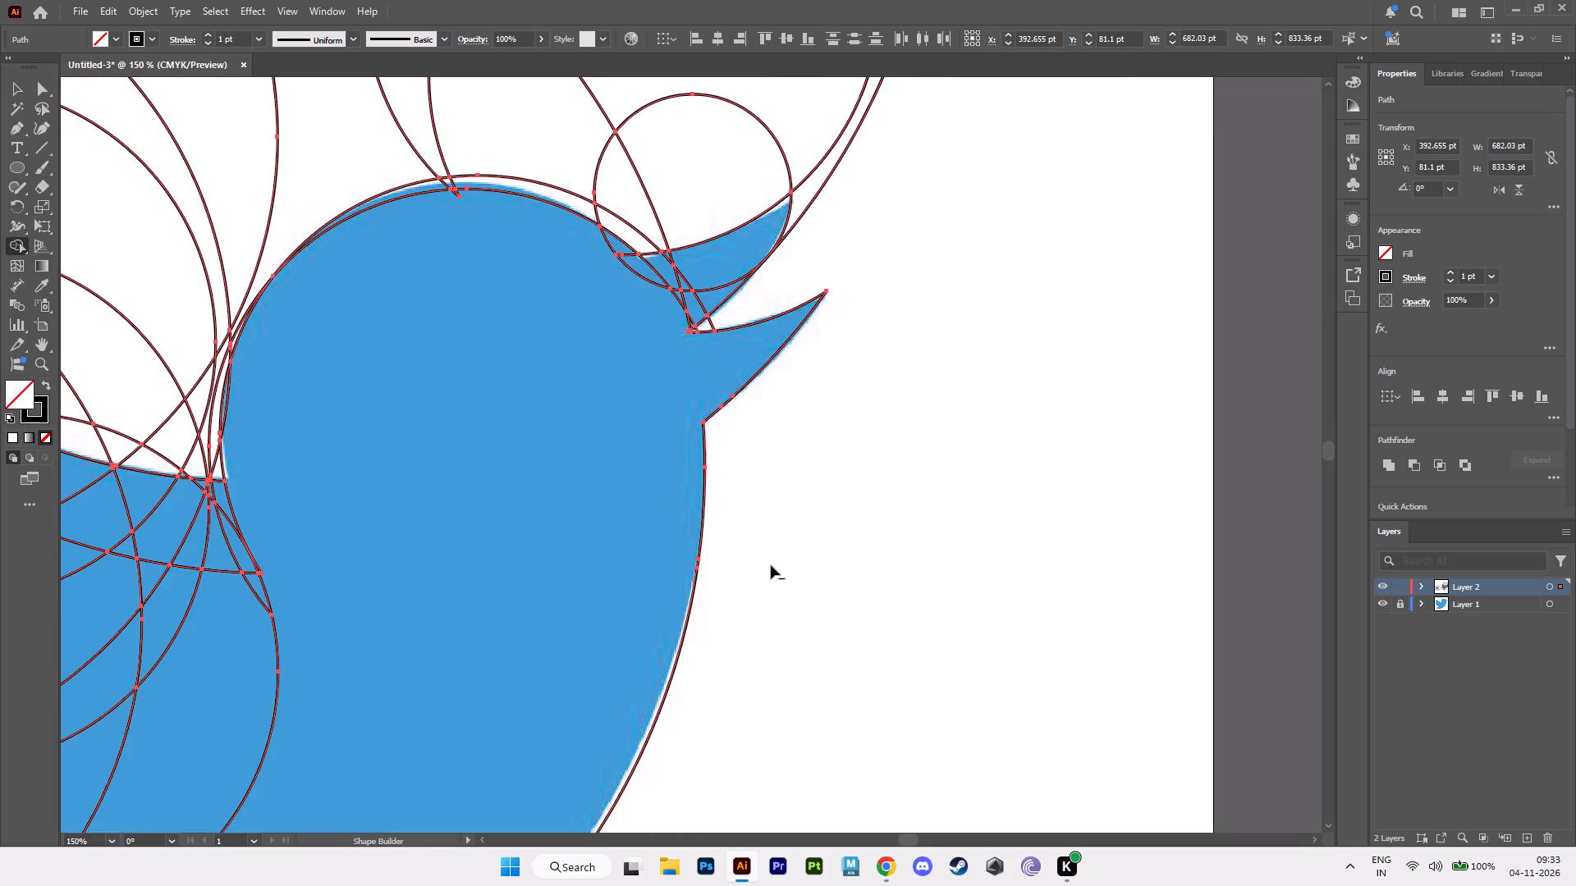
alt+middle_drag(772, 566, 900, 228)
alt+middle_drag(743, 546, 1109, 307)
alt+middle_drag(613, 512, 955, 533)
alt+middle_drag(492, 541, 779, 736)
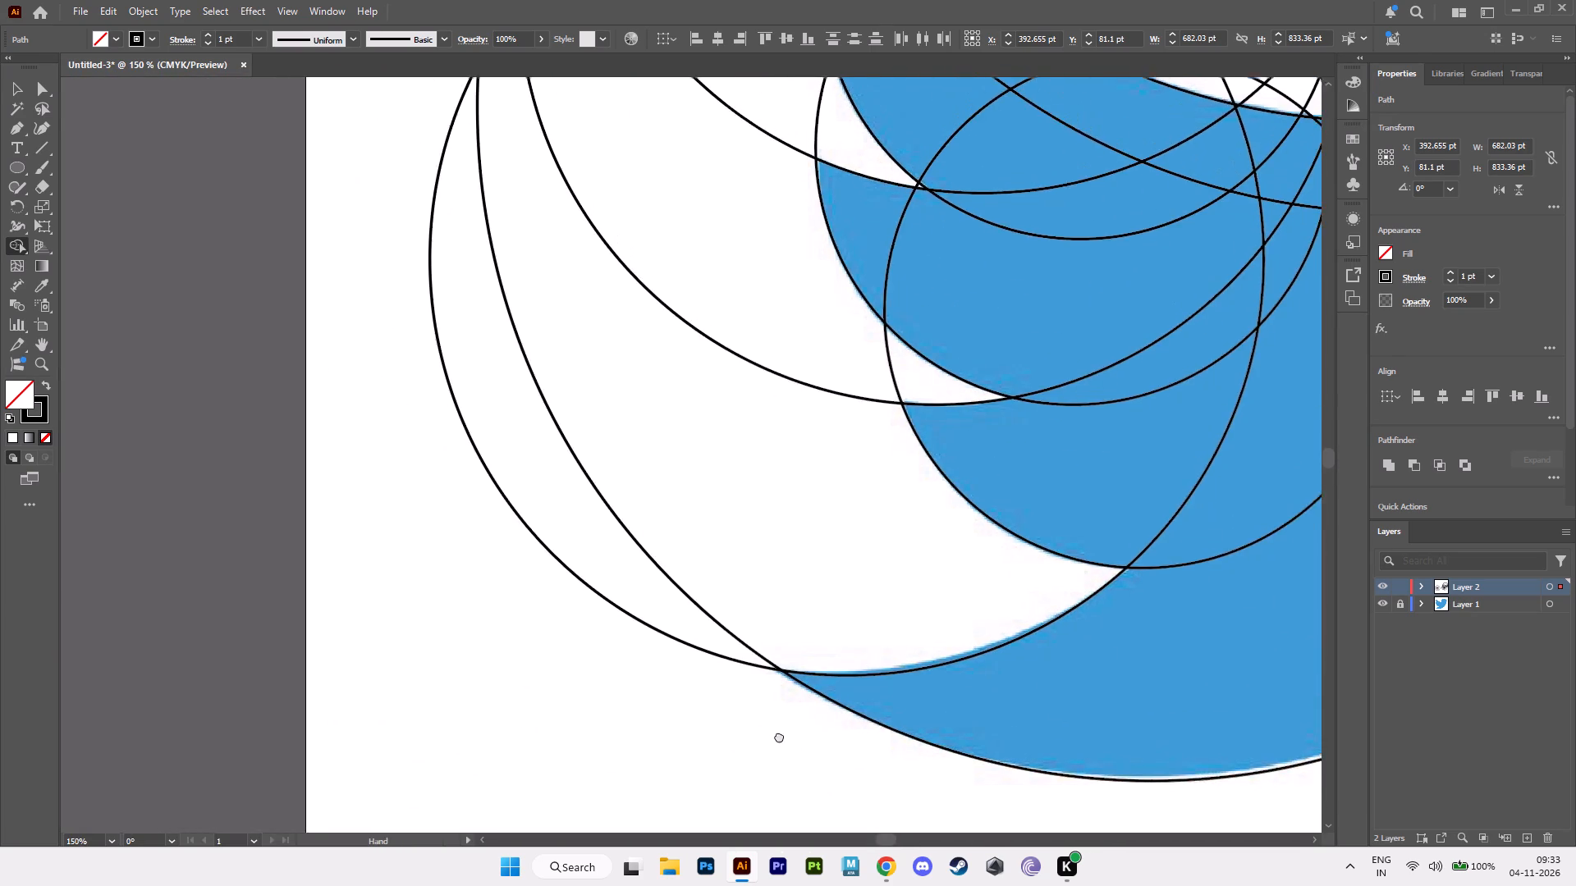
alt+middle_drag(779, 736, 661, 774)
alt+click(580, 686)
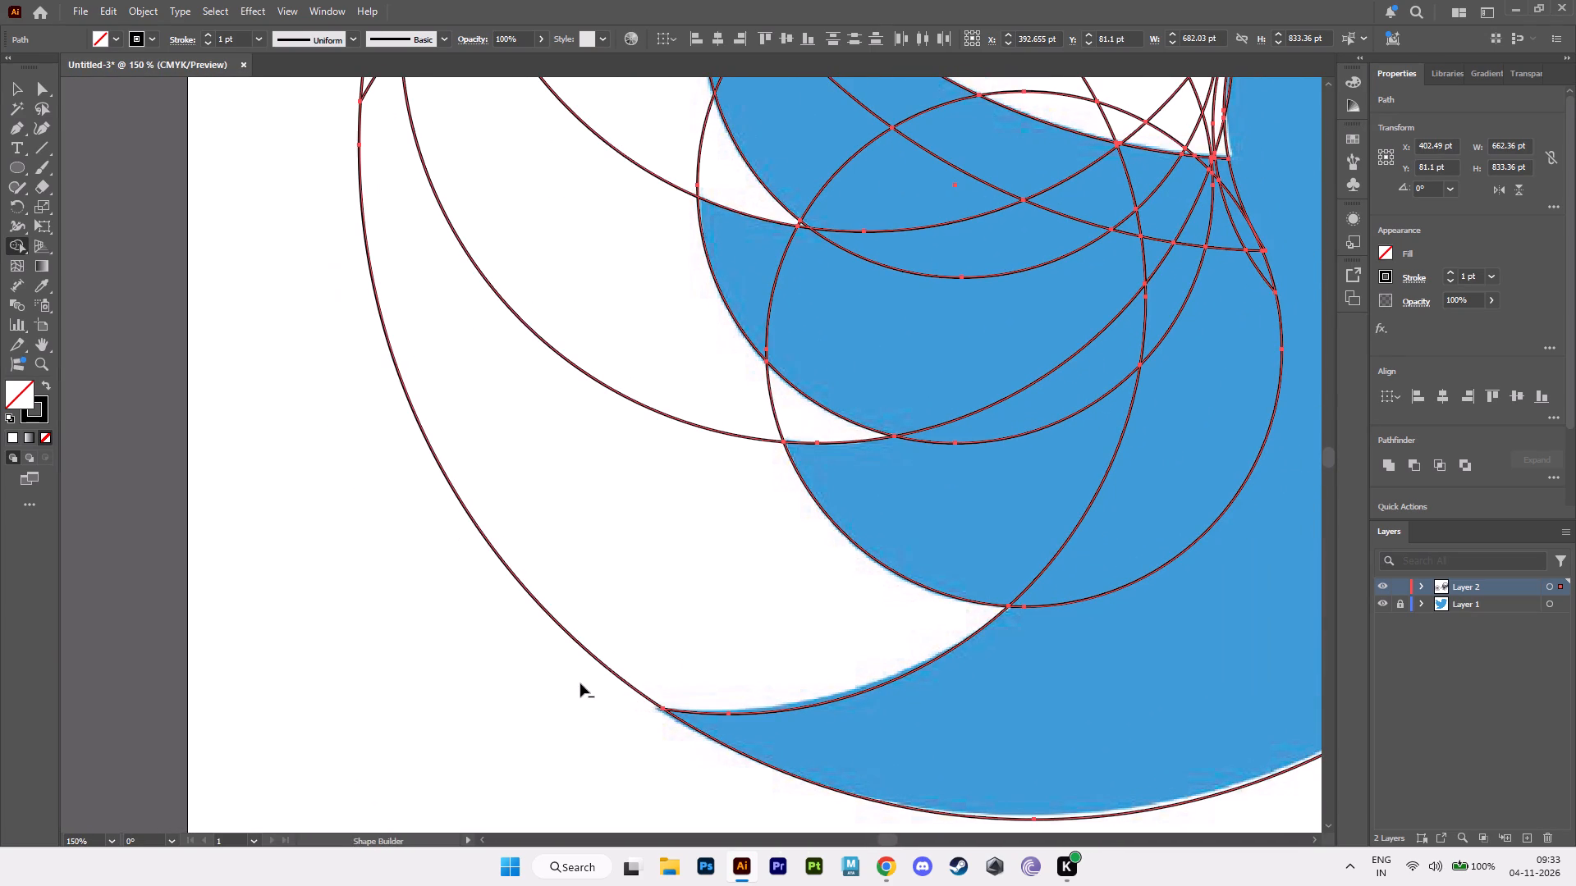
alt+click(596, 659)
Delete the lowest wing circle's arc inside the body and the leftover arc ends just below the wing and neck junction.
alt+middle_drag(689, 601, 430, 651)
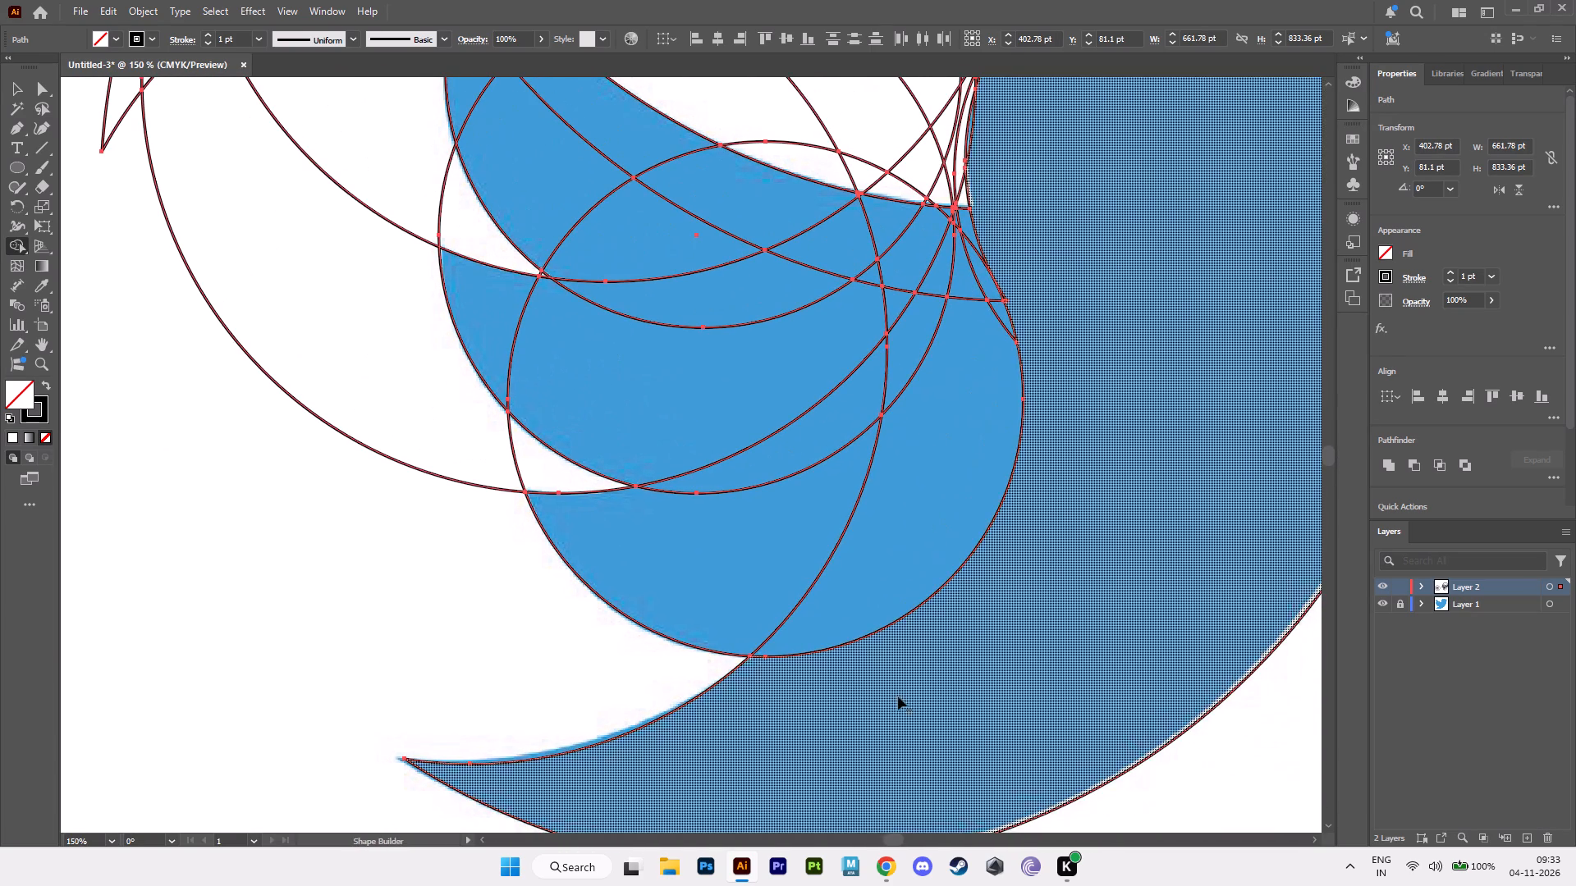
alt+click(821, 650)
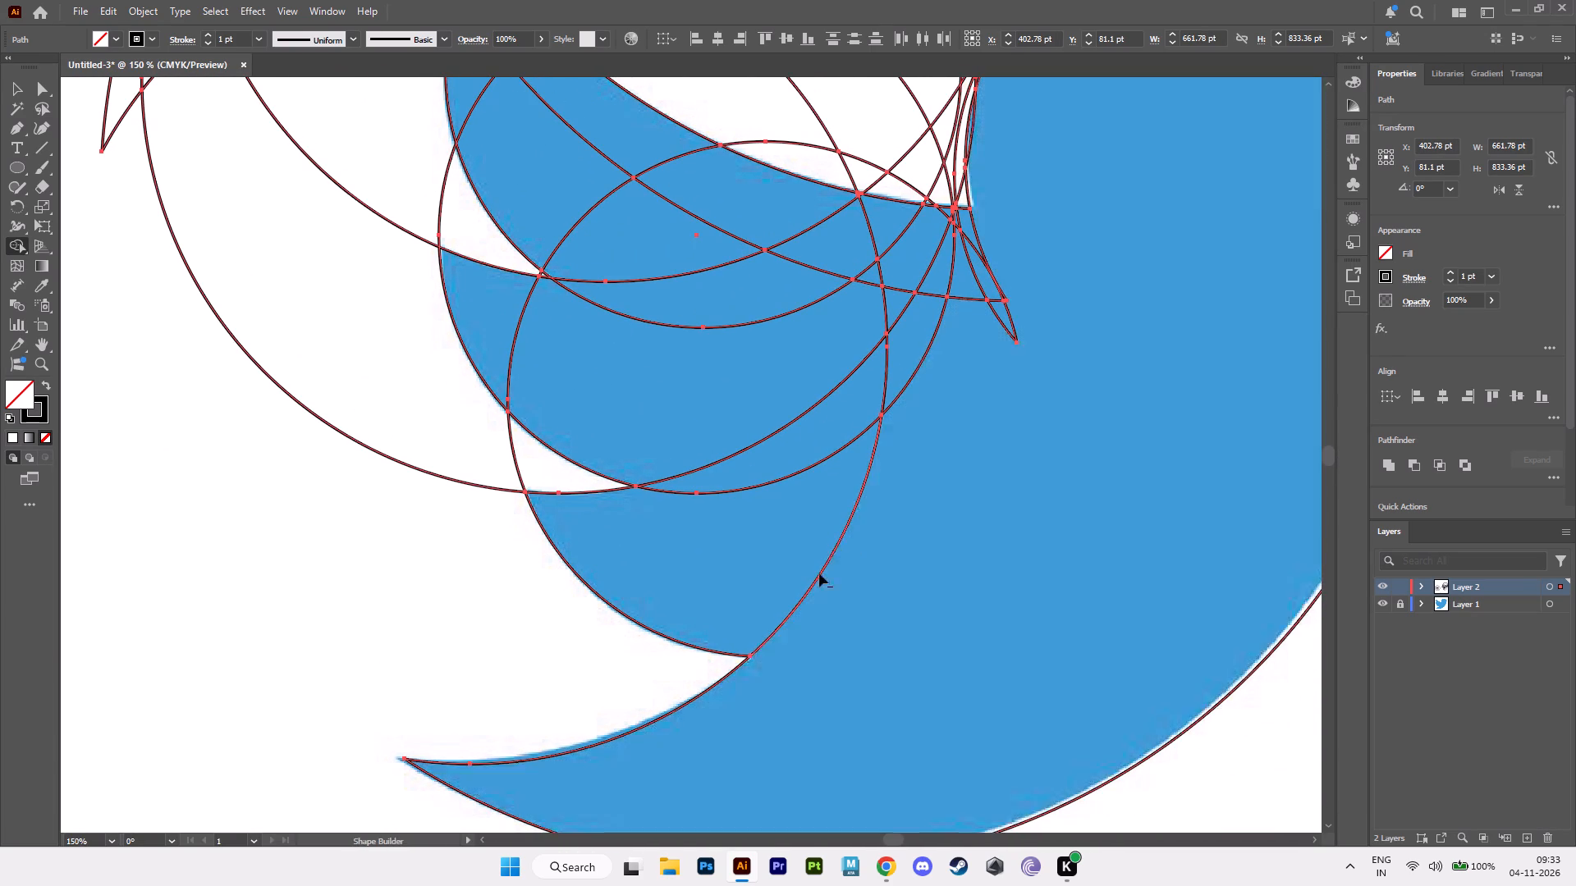
alt+click(1010, 319)
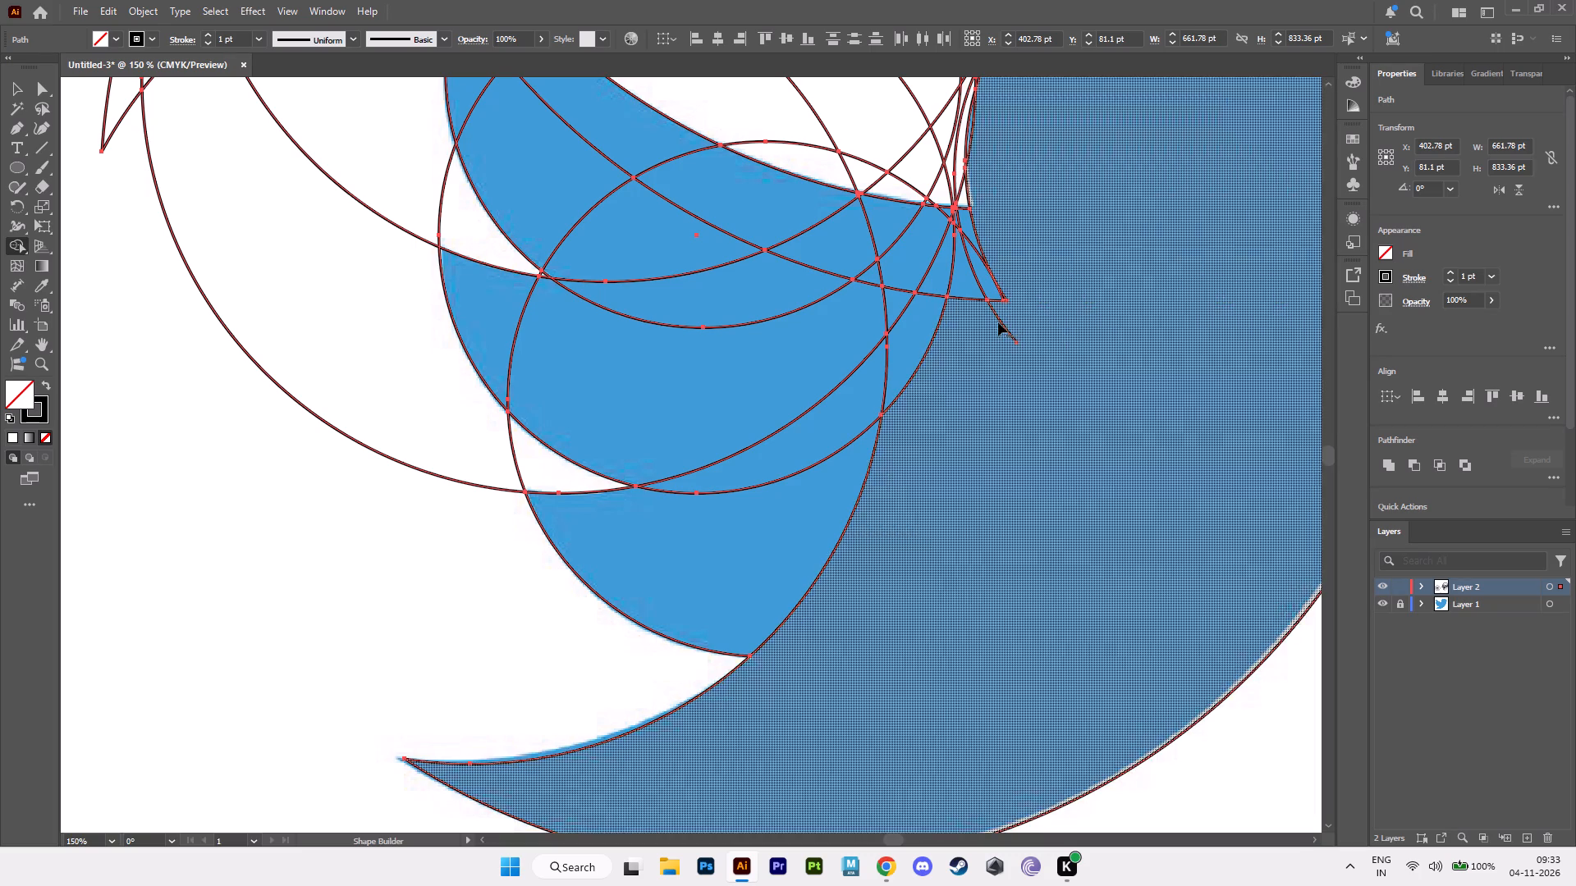
alt+click(998, 322)
alt+click(1000, 319)
alt+click(999, 301)
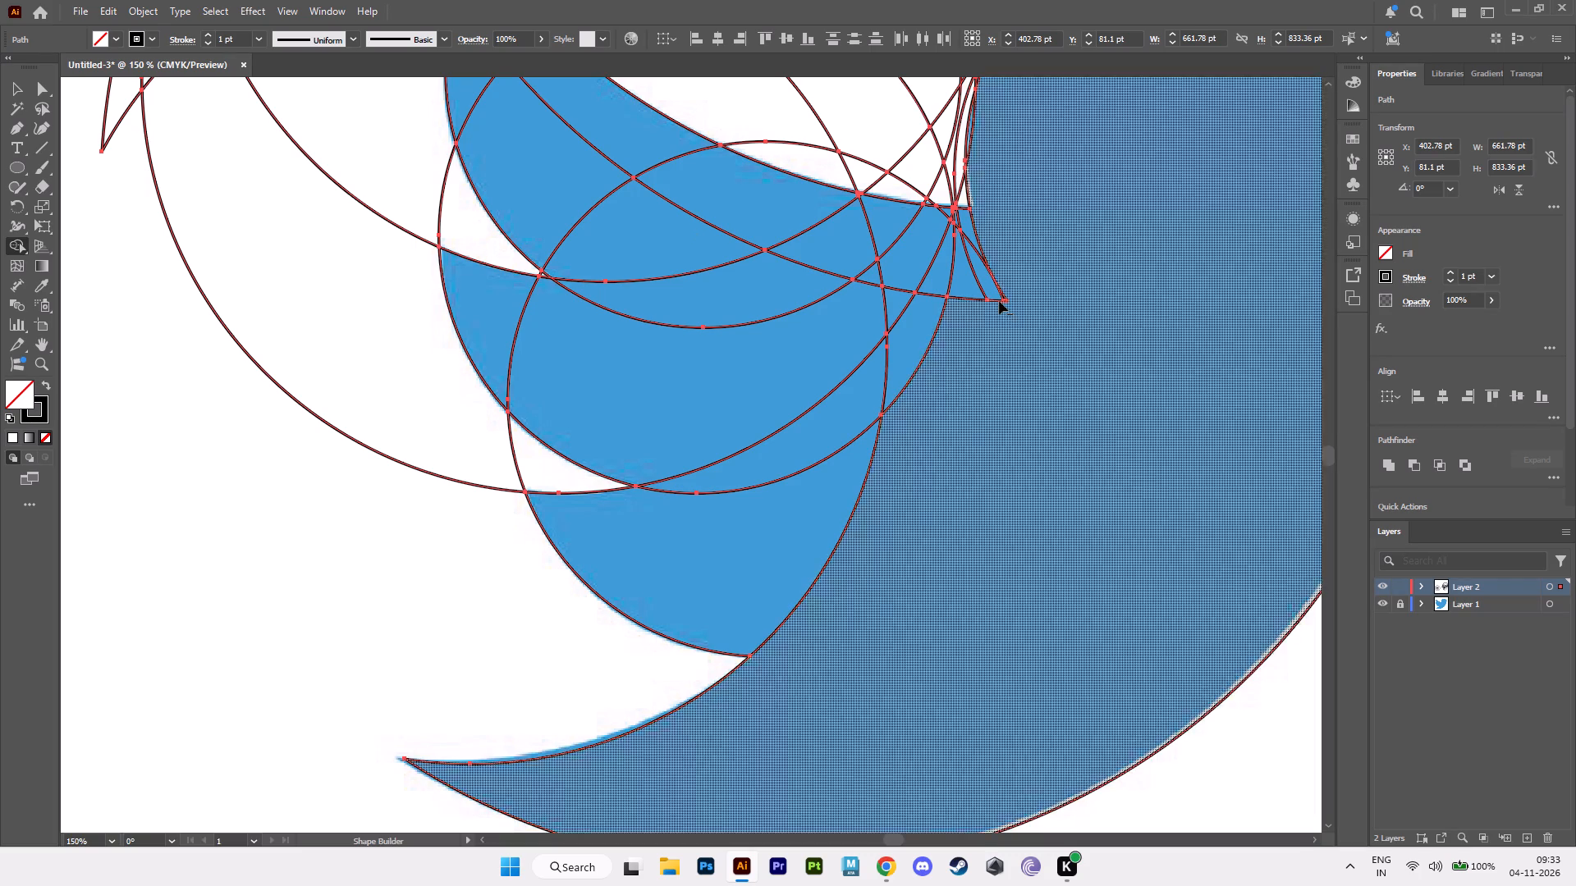
alt+click(973, 299)
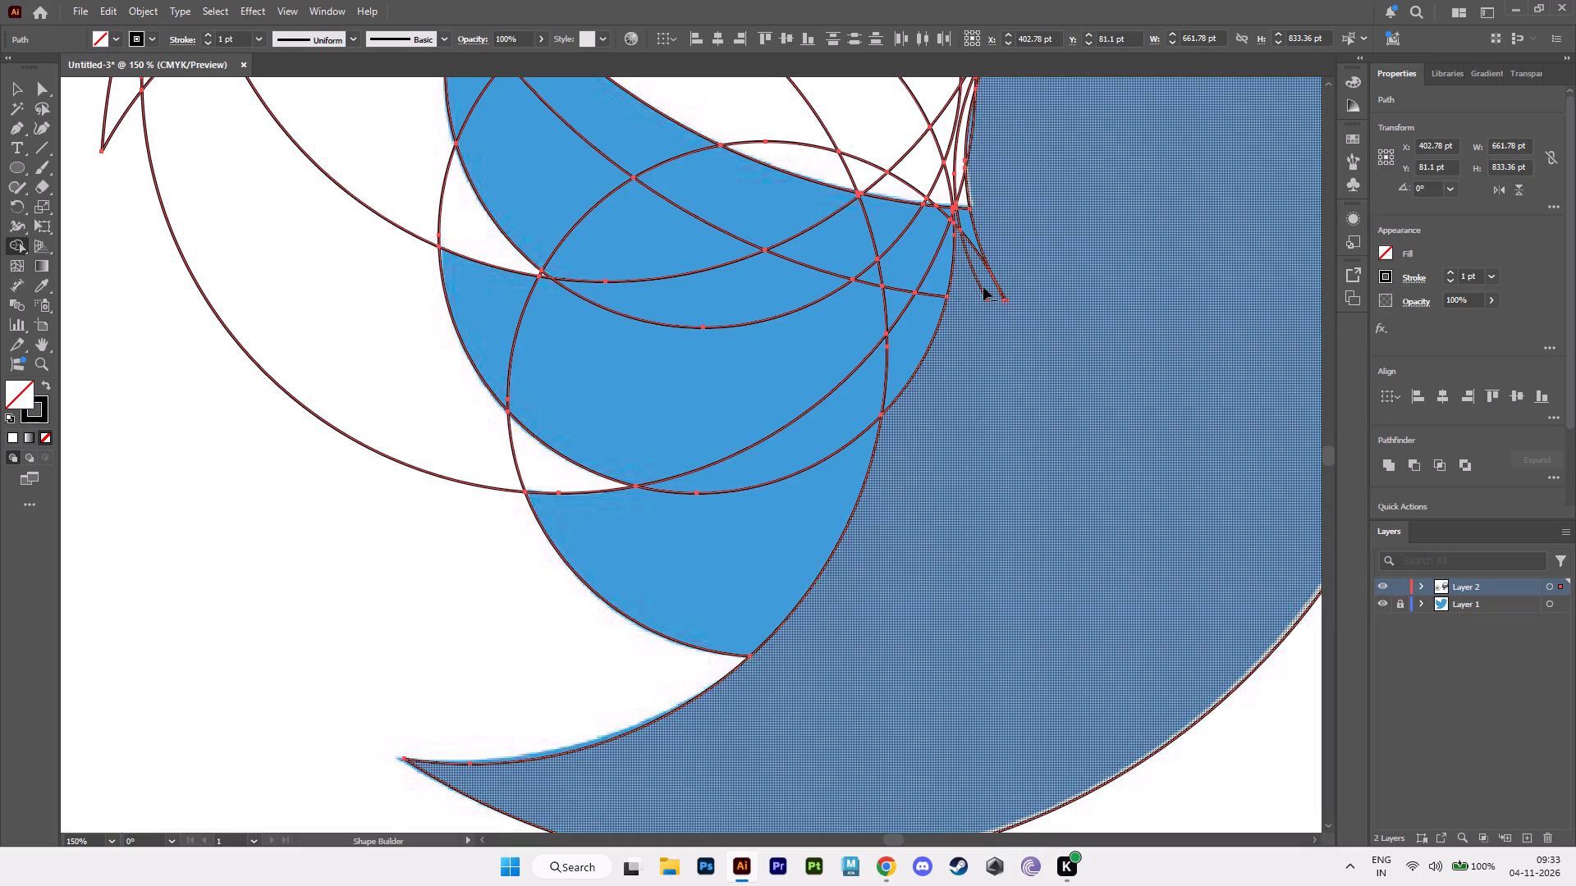
alt+click(982, 287)
alt+click(998, 286)
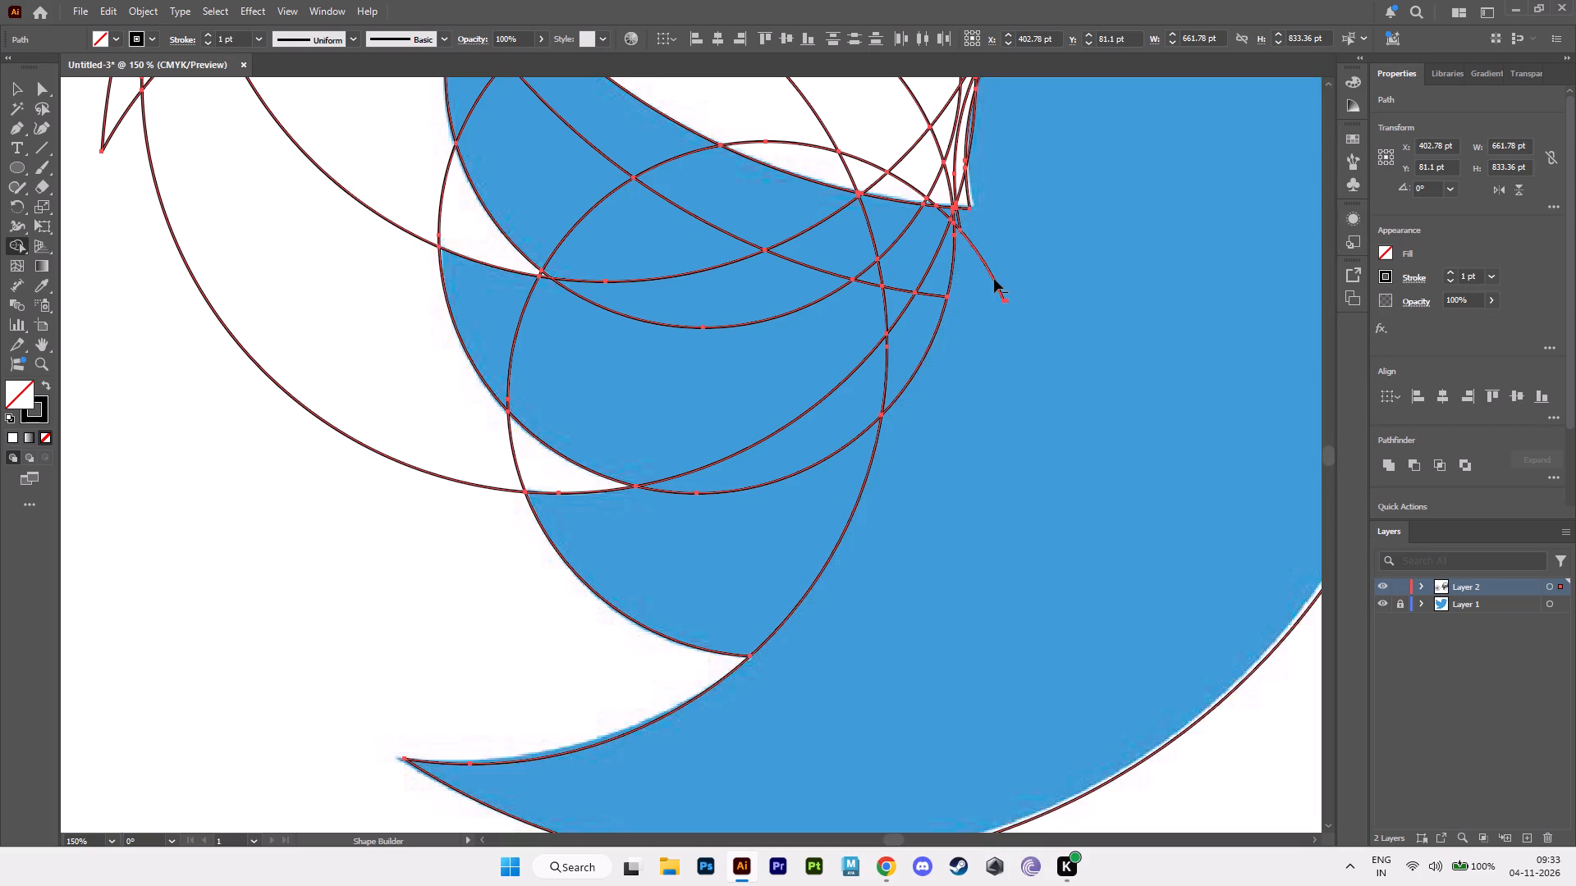
alt+click(994, 279)
alt+click(951, 272)
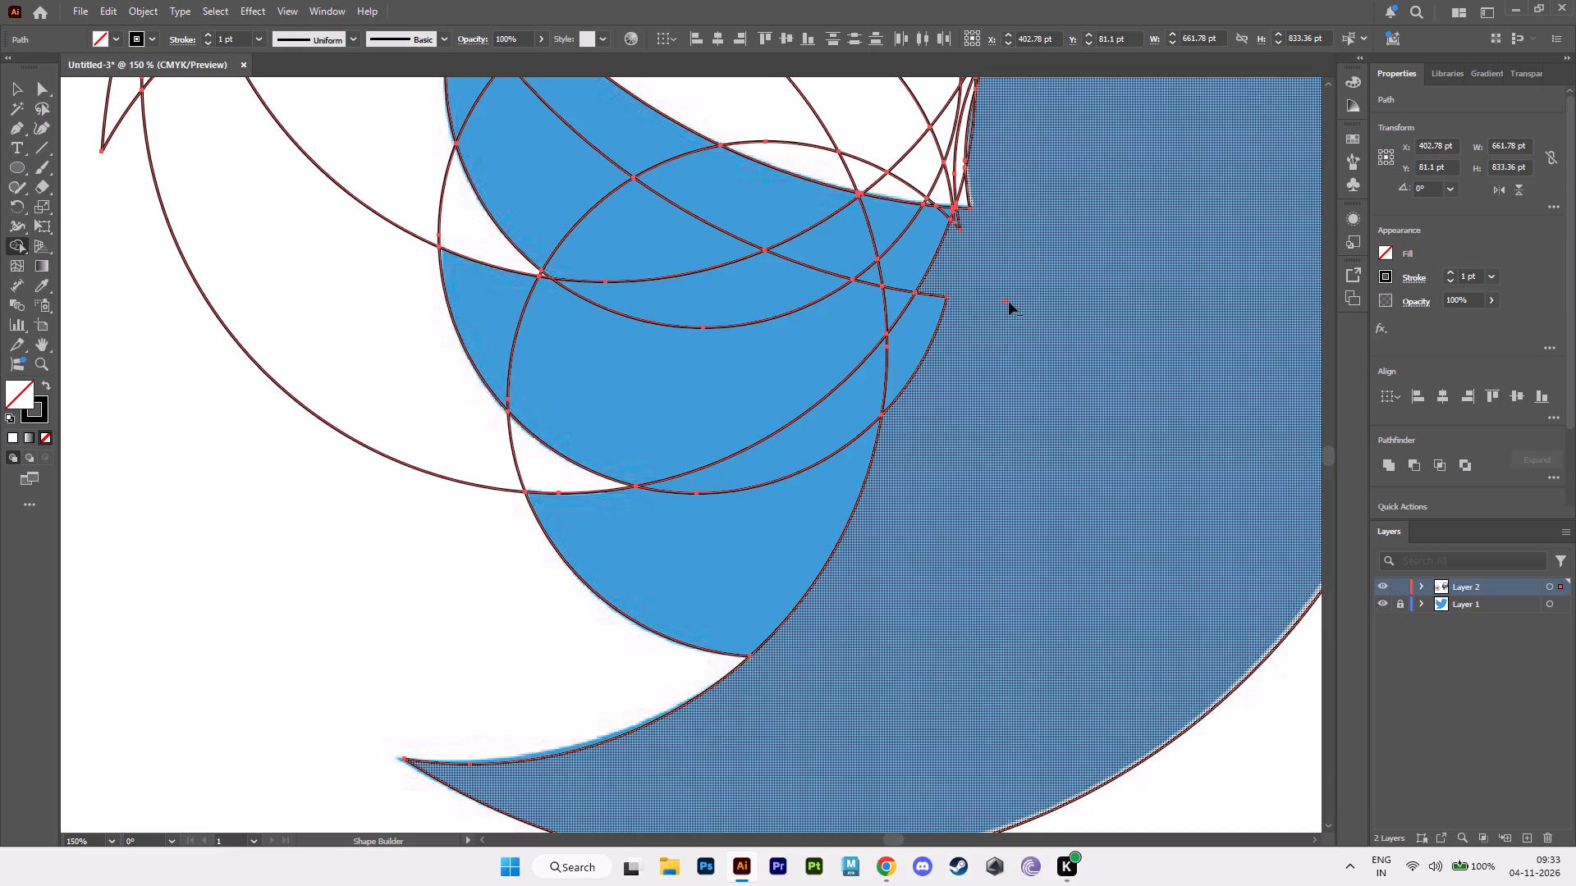
alt+click(1009, 302)
Delete the circle arcs separating the lowest wing feather from the body, including the tail circle's arc inside it.
alt+click(944, 309)
alt+click(936, 296)
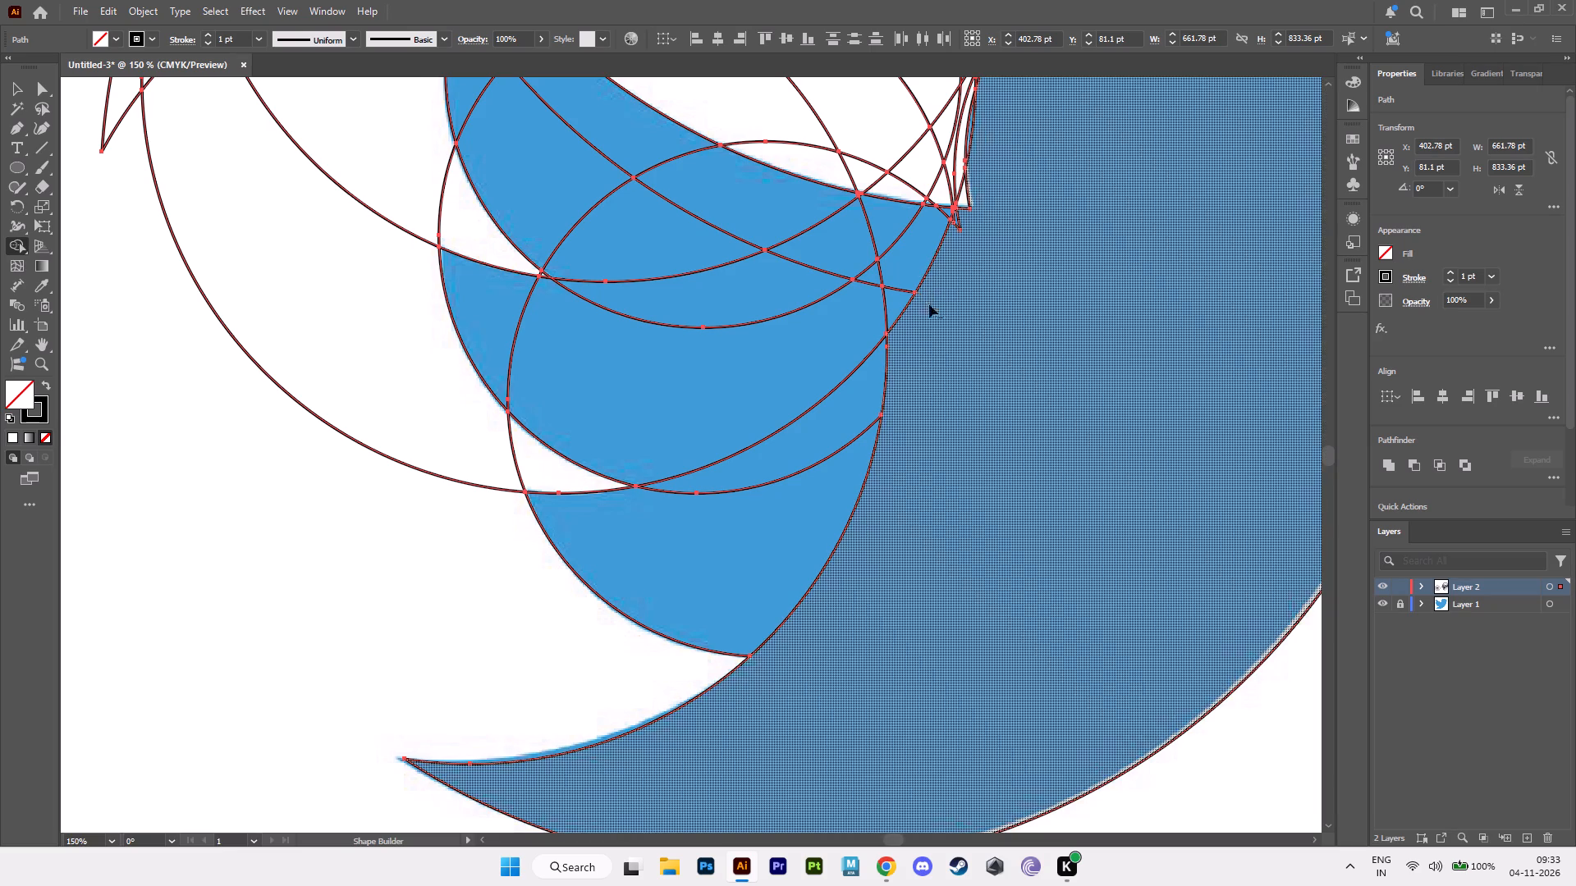
alt+click(887, 384)
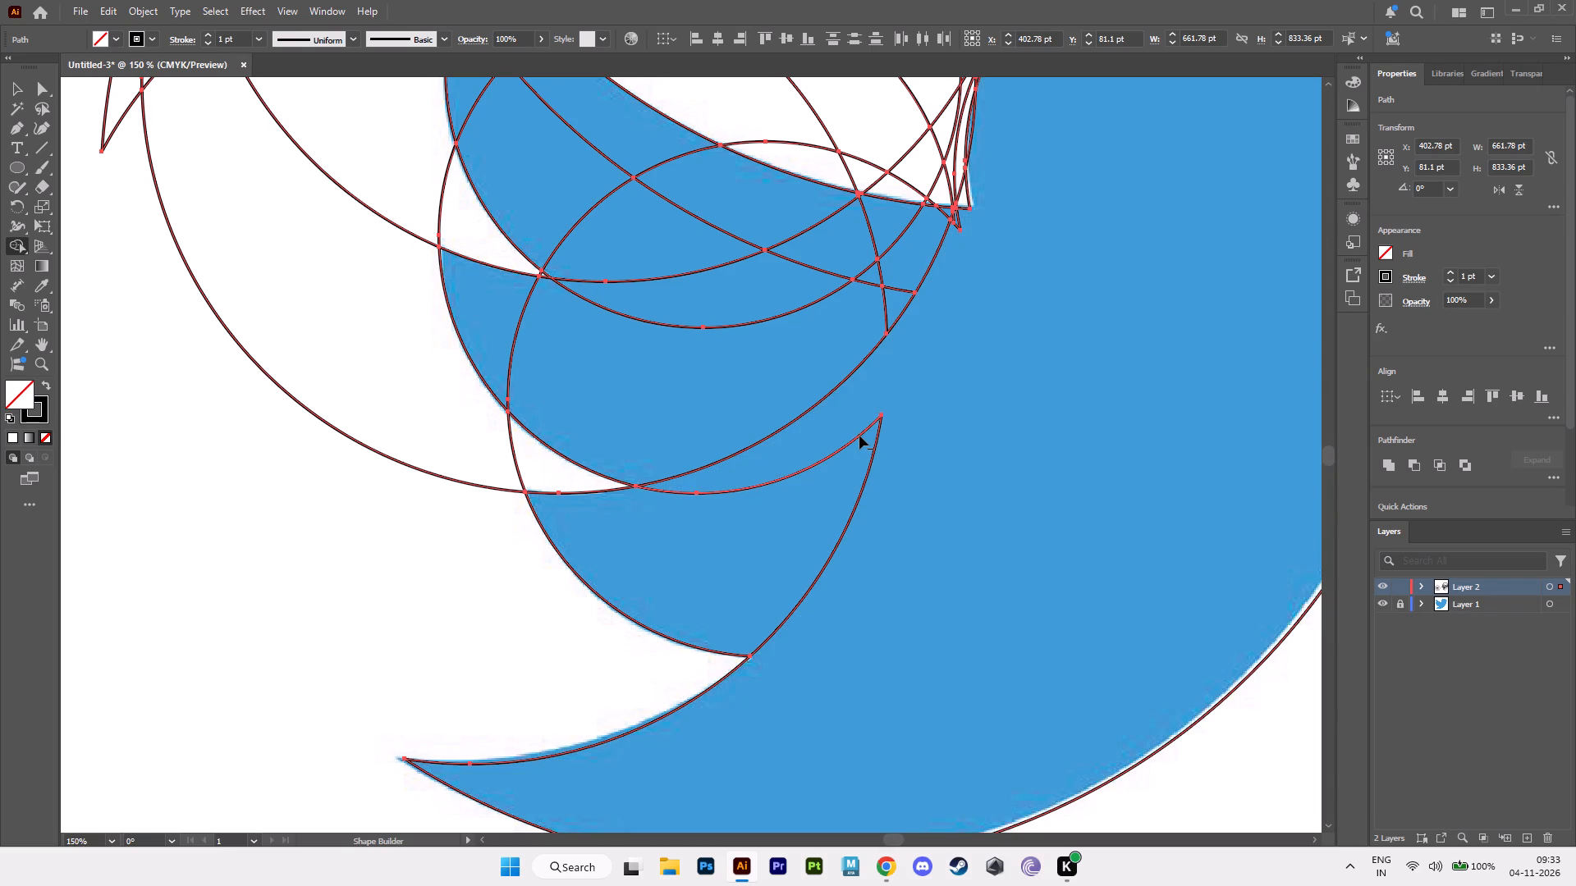
alt+click(859, 436)
alt+click(871, 461)
Delete the large circle's arcs across the wing and outside the feathers, and the arc closing the lower feather notch.
alt+middle_drag(839, 510, 952, 409)
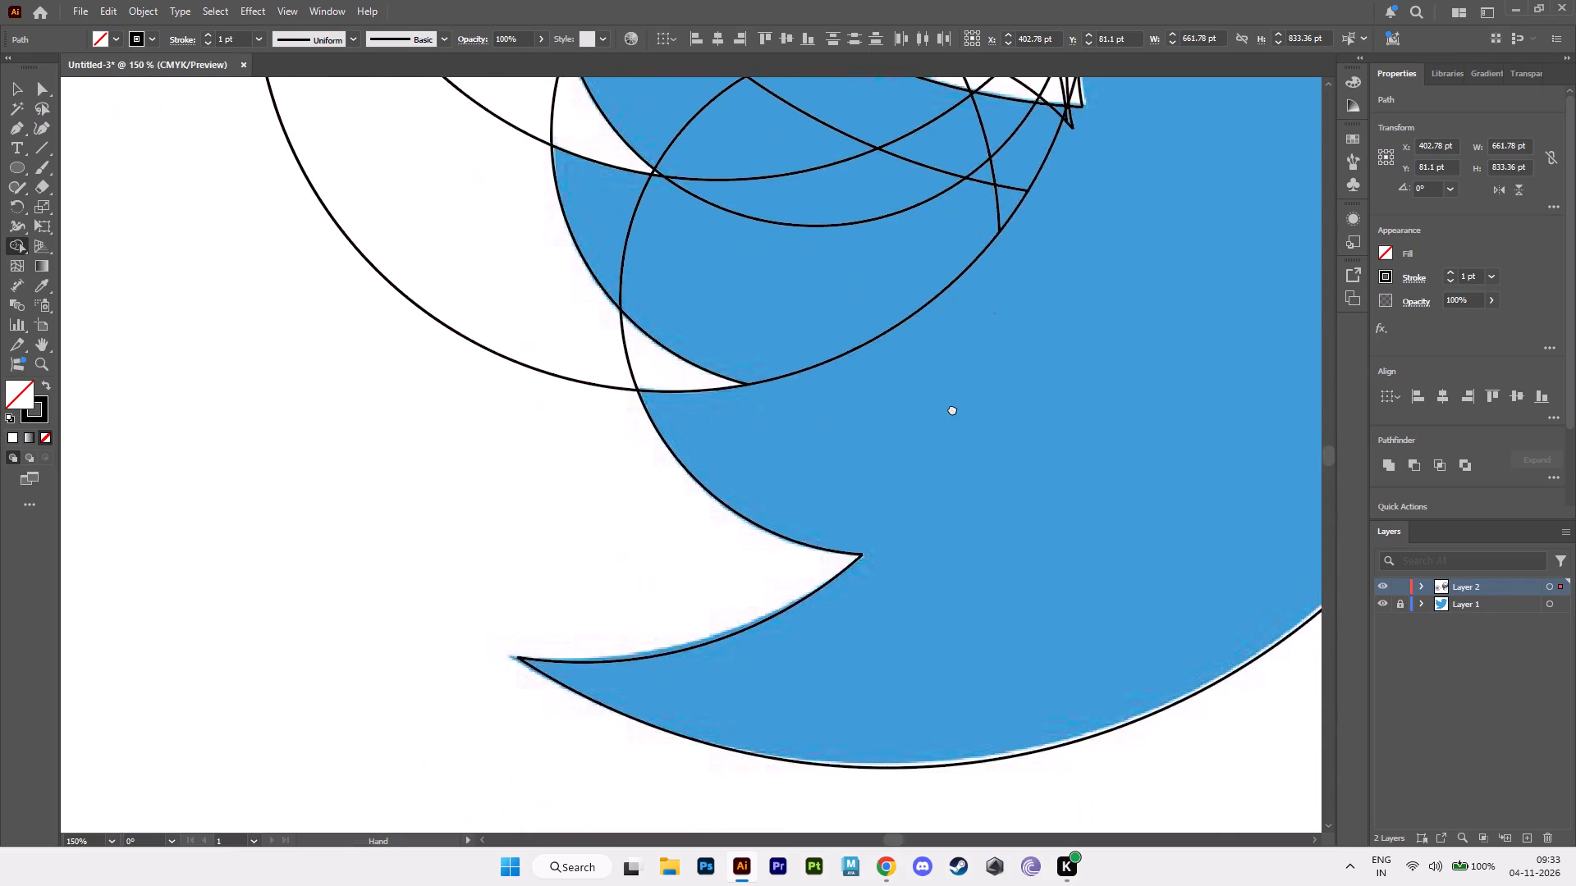
alt+middle_drag(952, 409, 841, 681)
alt+click(758, 617)
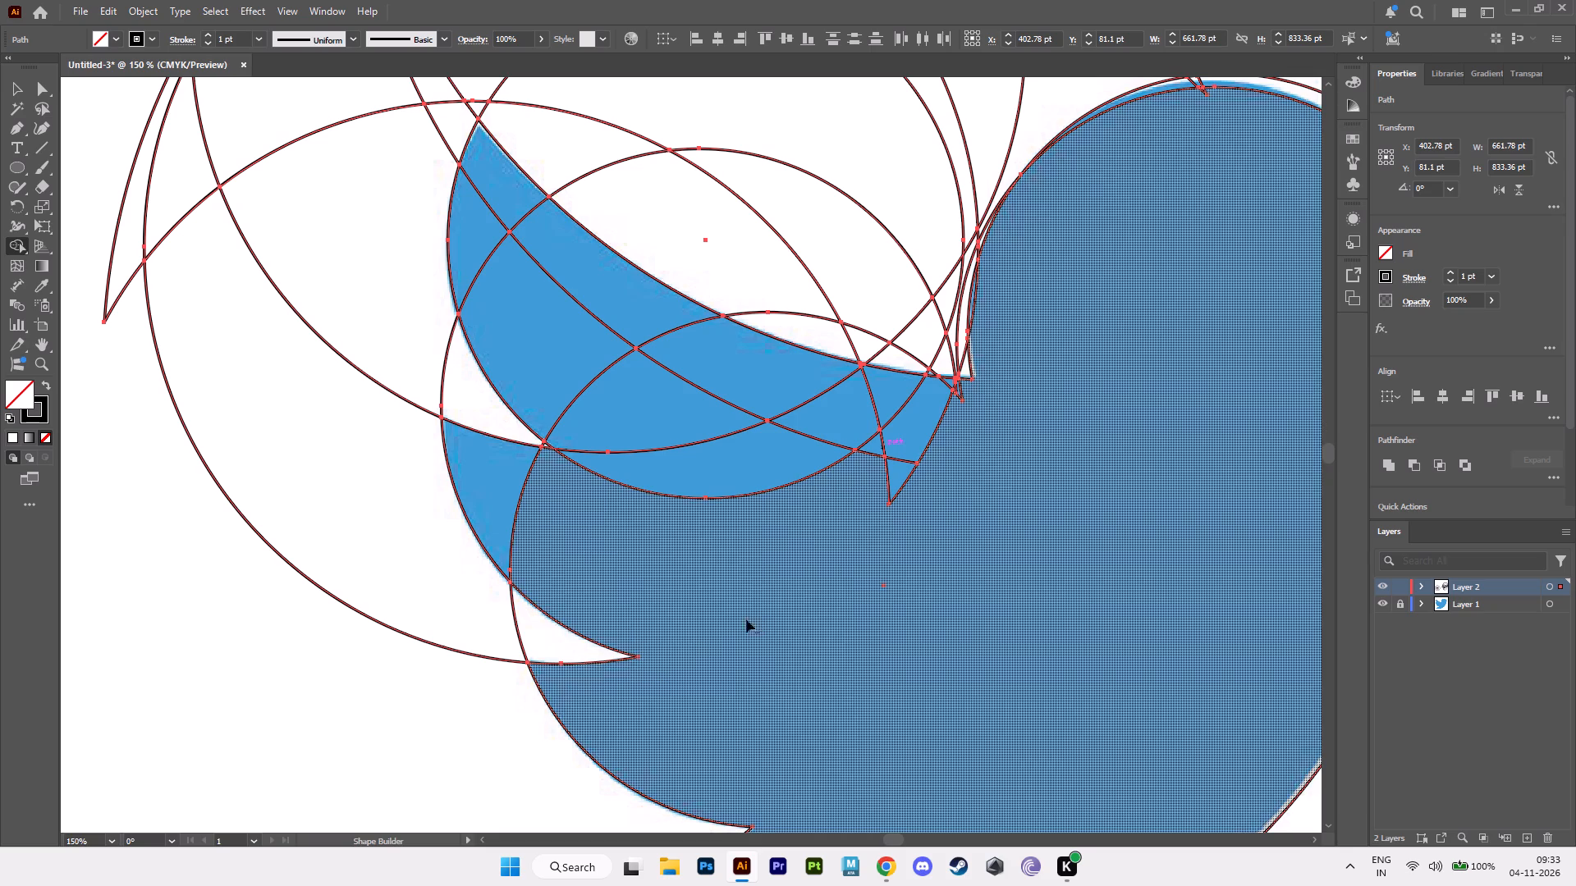
alt+click(518, 636)
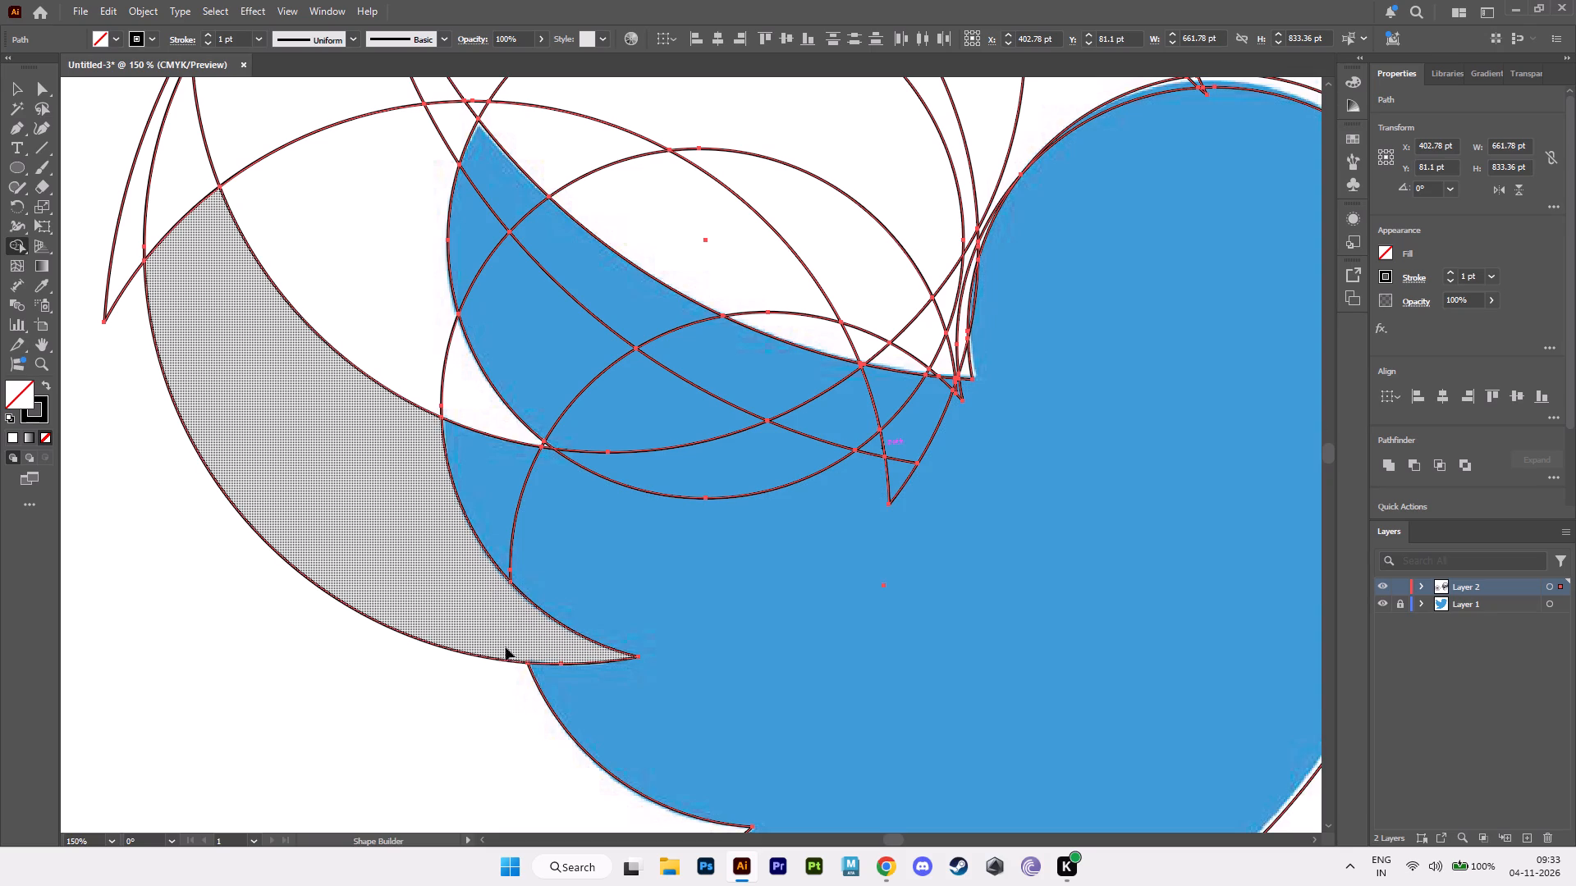
alt+click(498, 659)
Delete the three circle arcs crossing the inside of the middle wing feather with Shape Builder.
alt+click(515, 527)
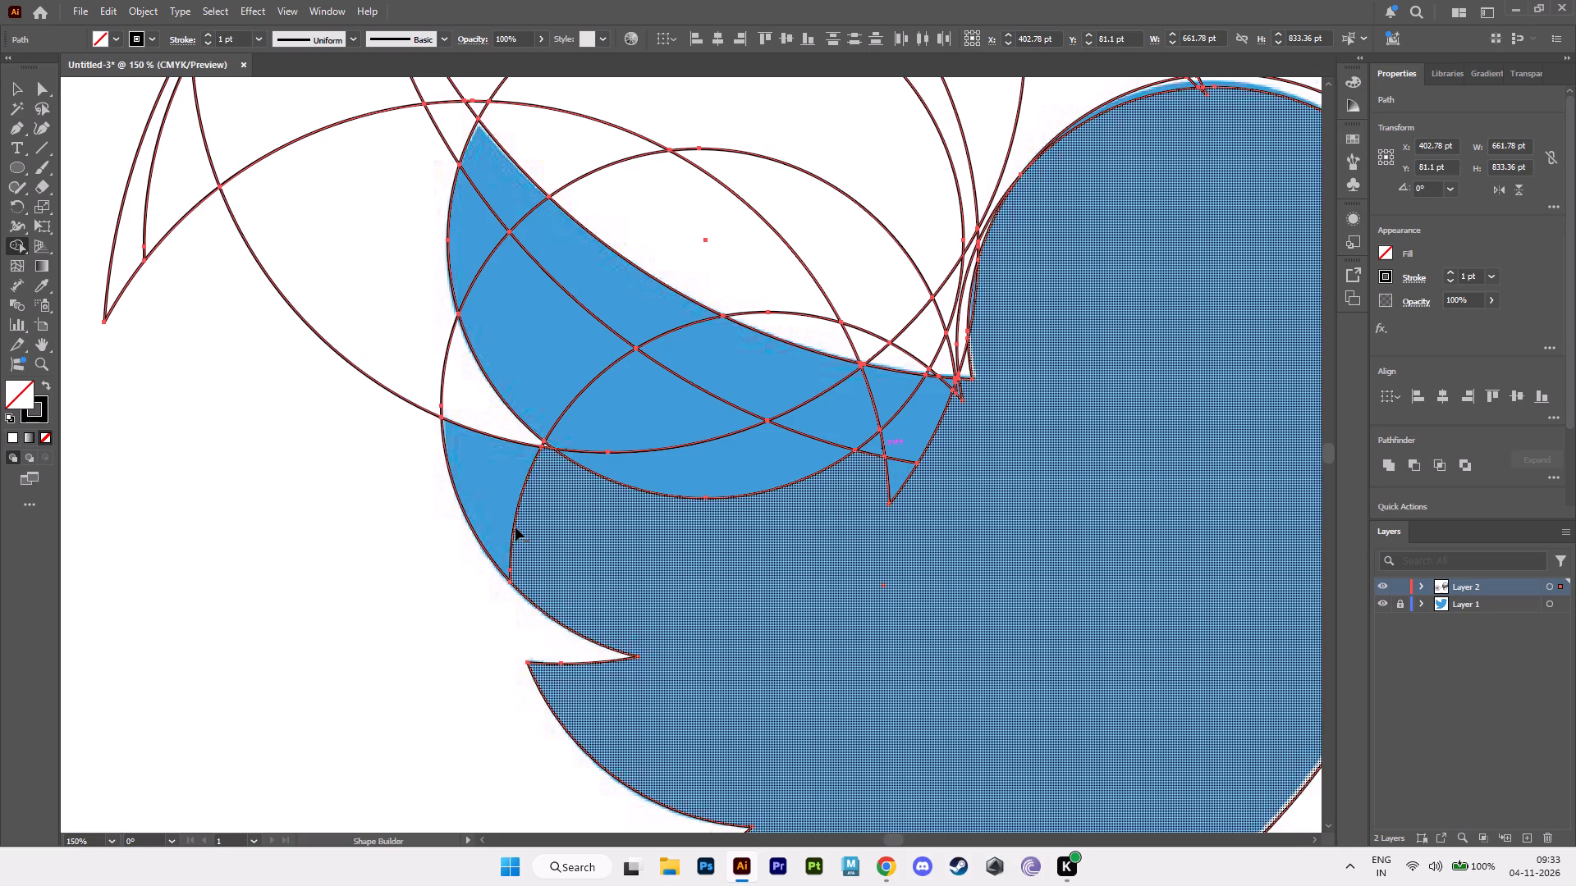
alt+click(580, 468)
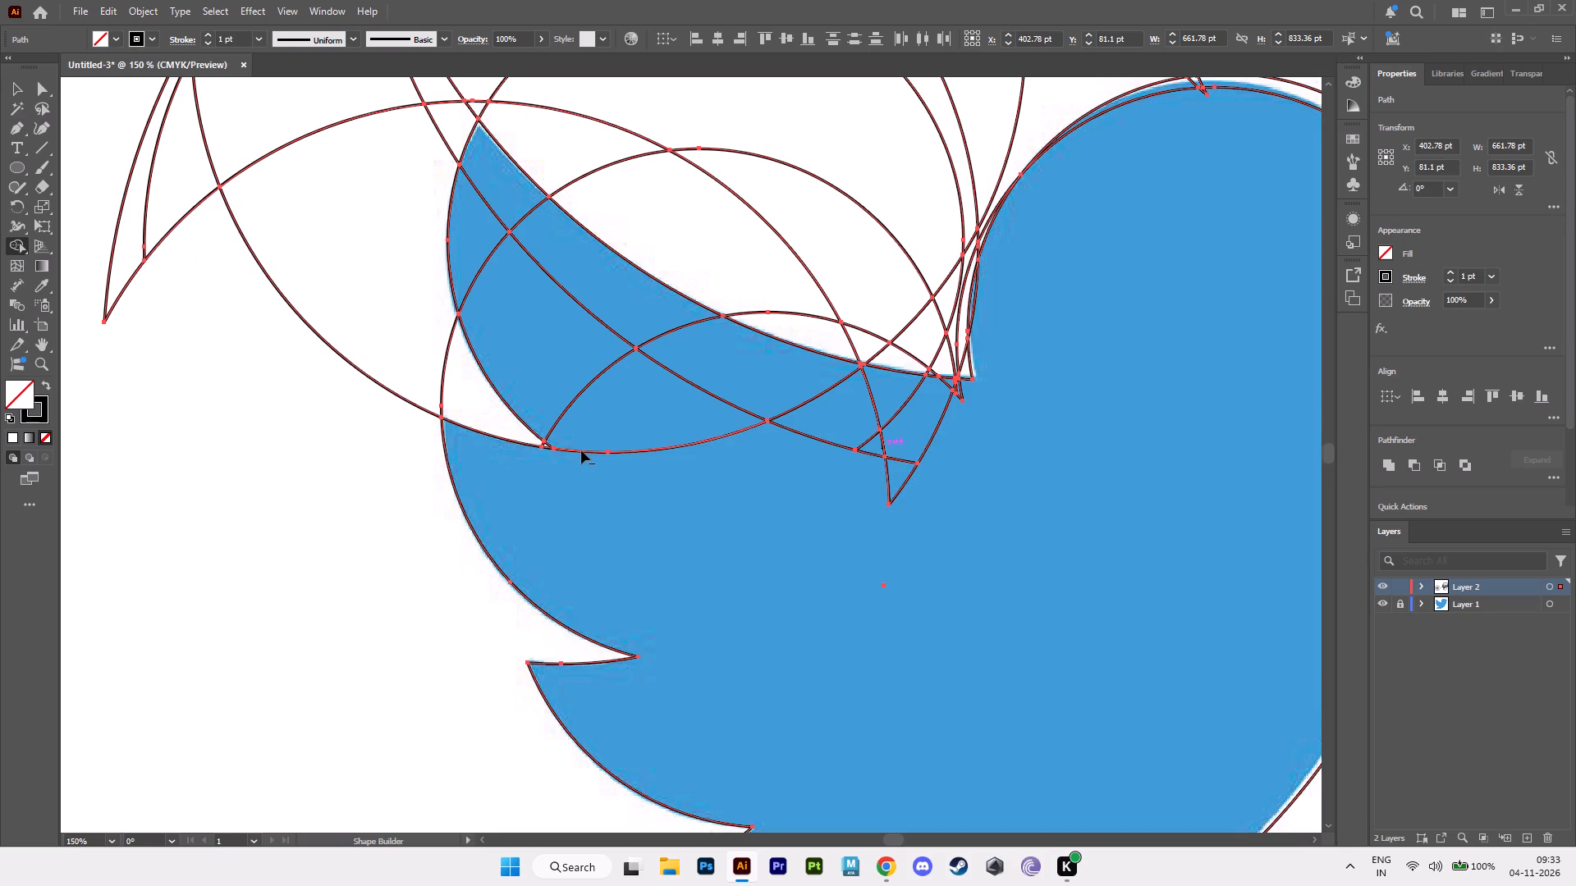
alt+click(581, 450)
Delete the short segment crossing the upper feather notch's point and the arc rising from it into the wing.
alt+scroll(578, 477, up, 5)
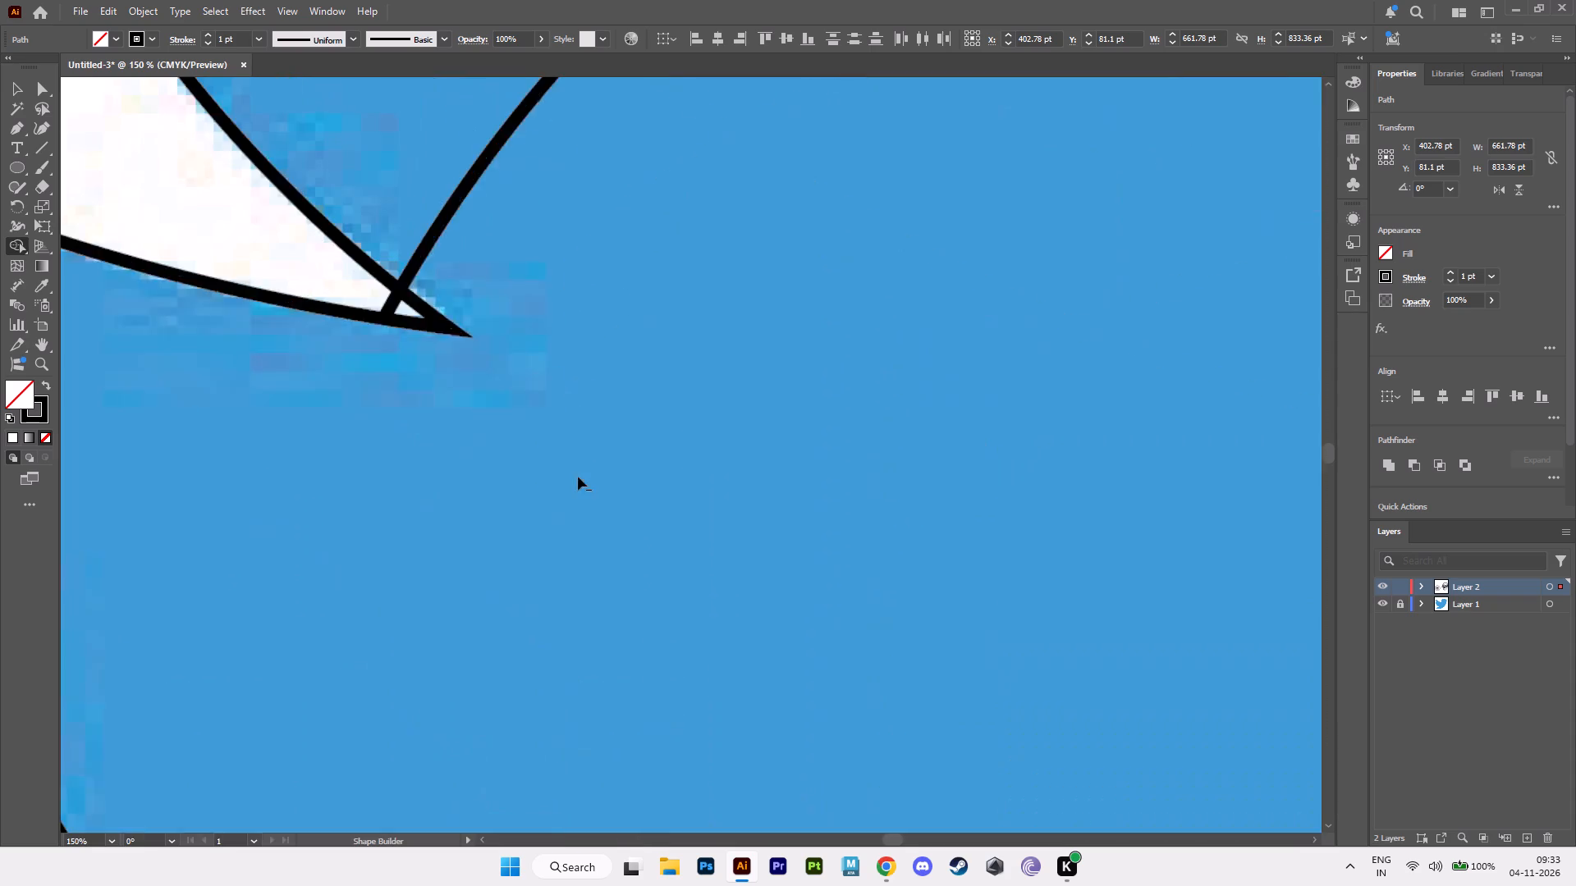
alt+middle_drag(563, 445, 737, 672)
alt+scroll(737, 672, up, 2)
alt+drag(378, 381, 394, 387)
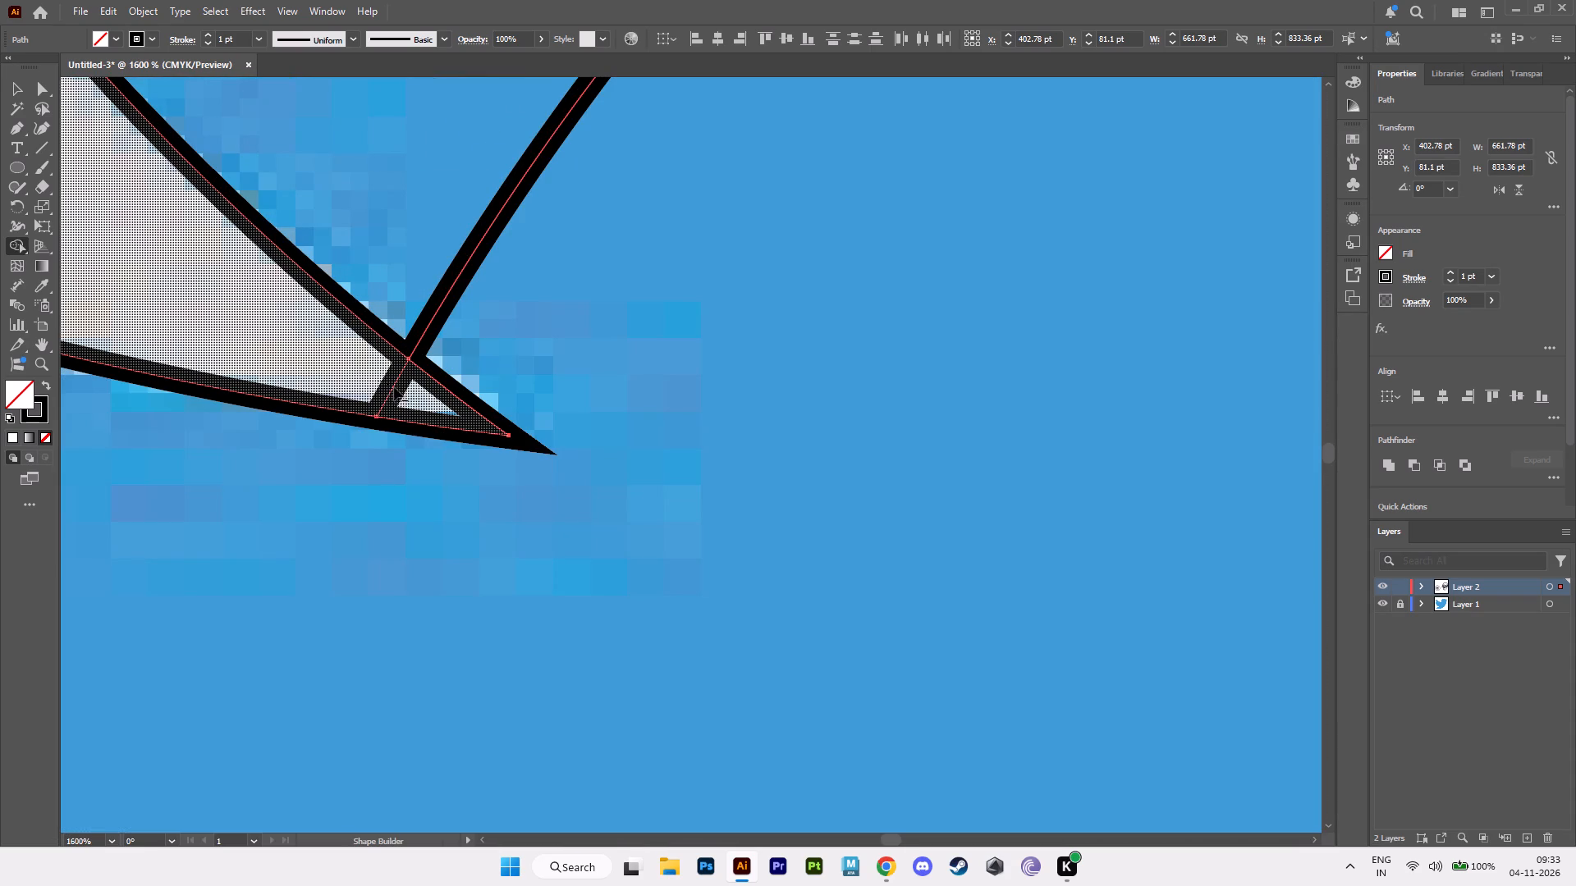
alt+drag(394, 387, 399, 390)
key(ctrl+z)
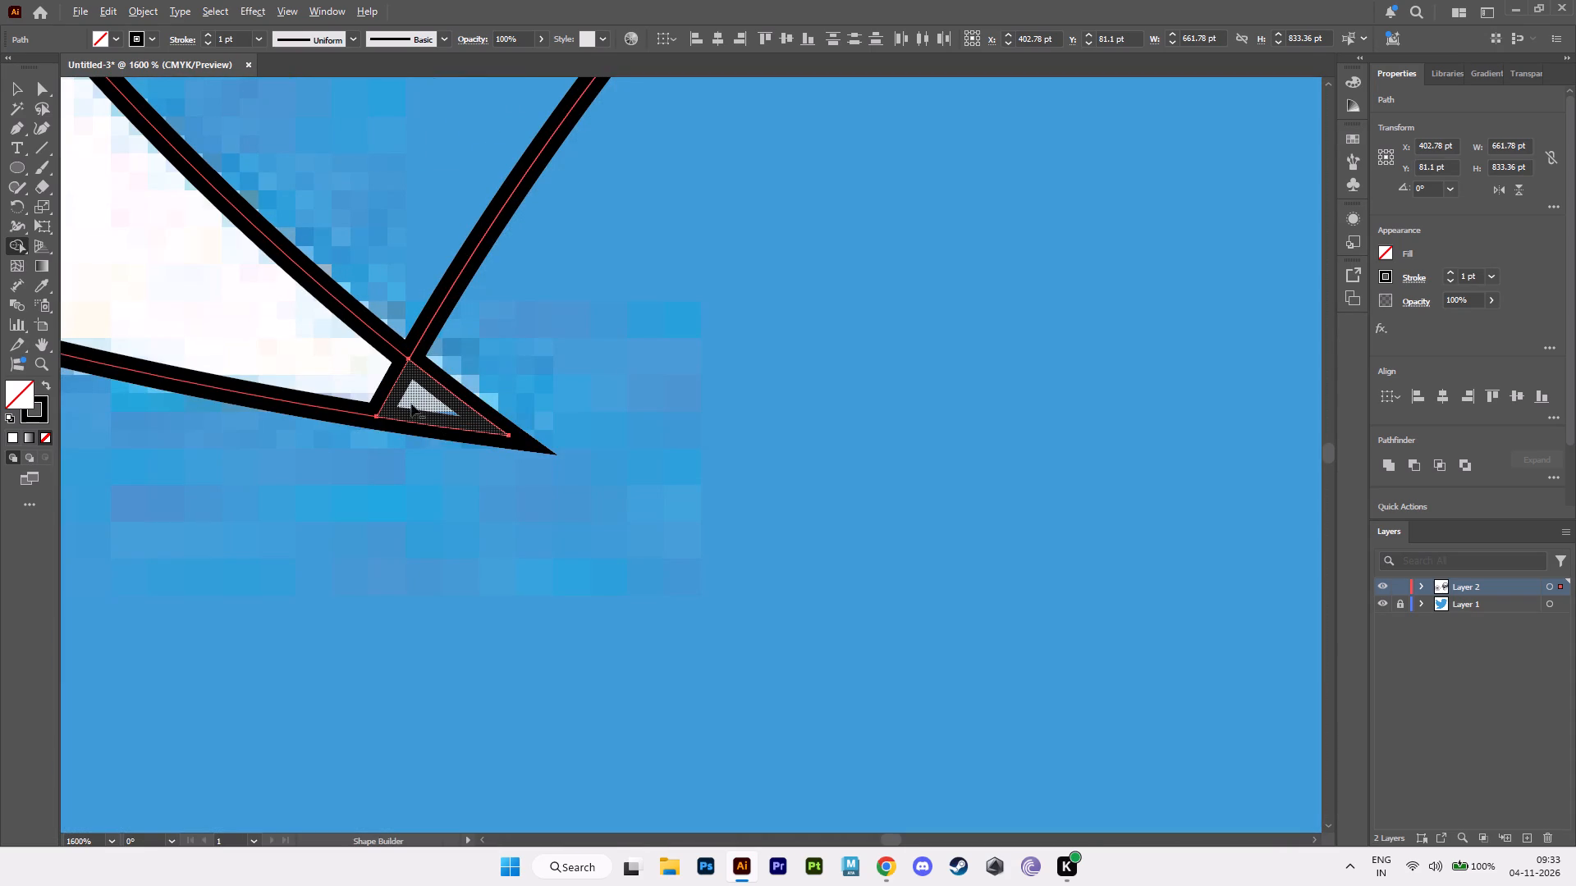
alt+click(392, 391)
alt+scroll(507, 441, down, 3)
alt+middle_drag(615, 523, 556, 628)
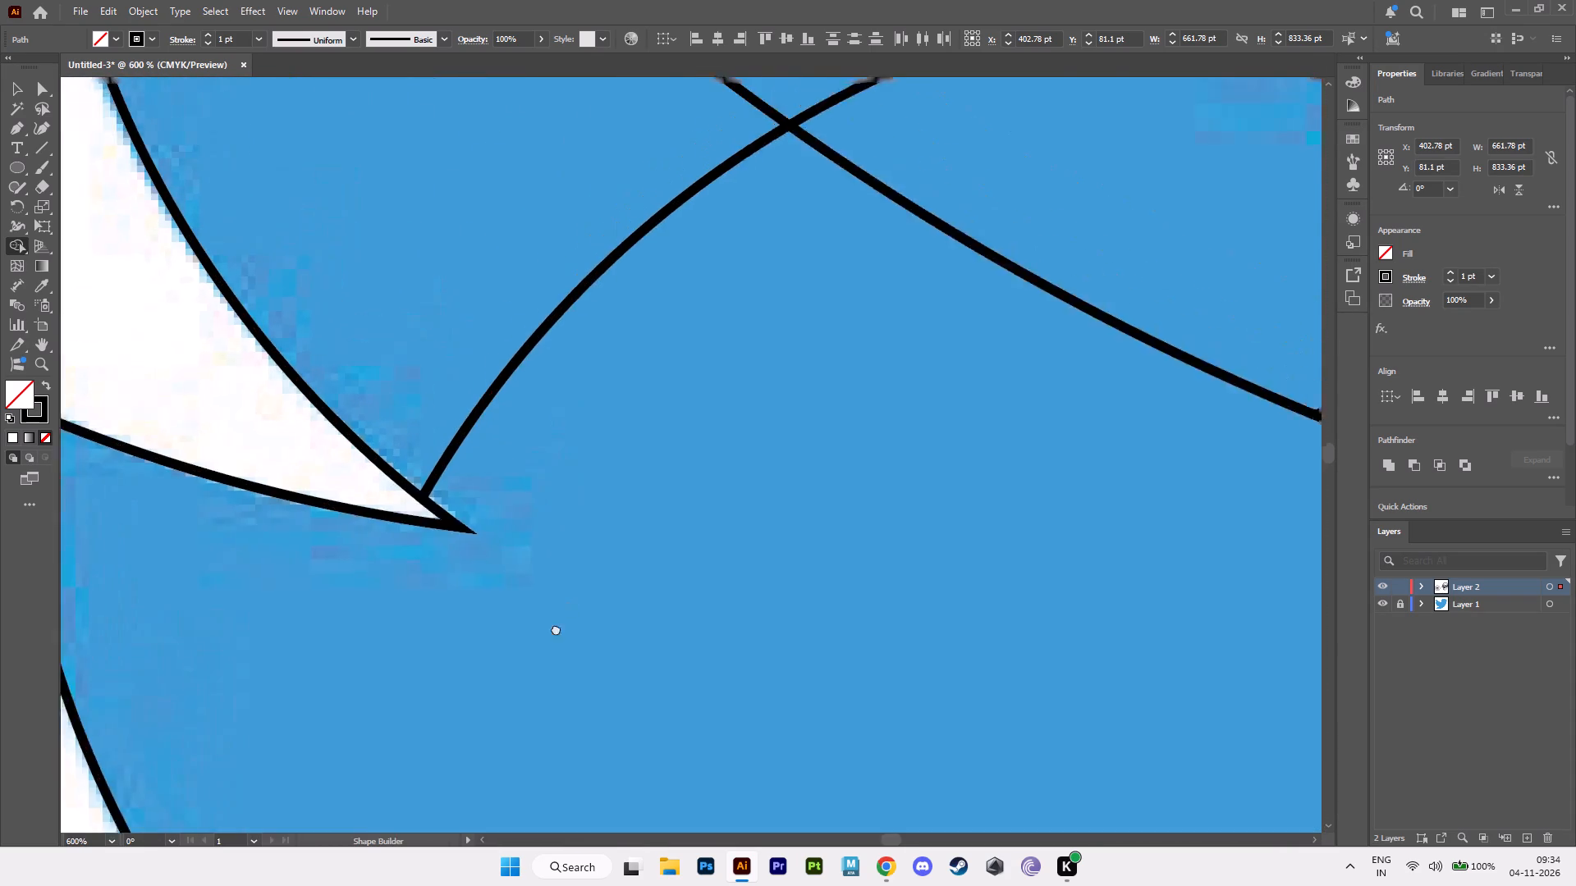
alt+middle_drag(556, 628, 501, 694)
alt+click(420, 487)
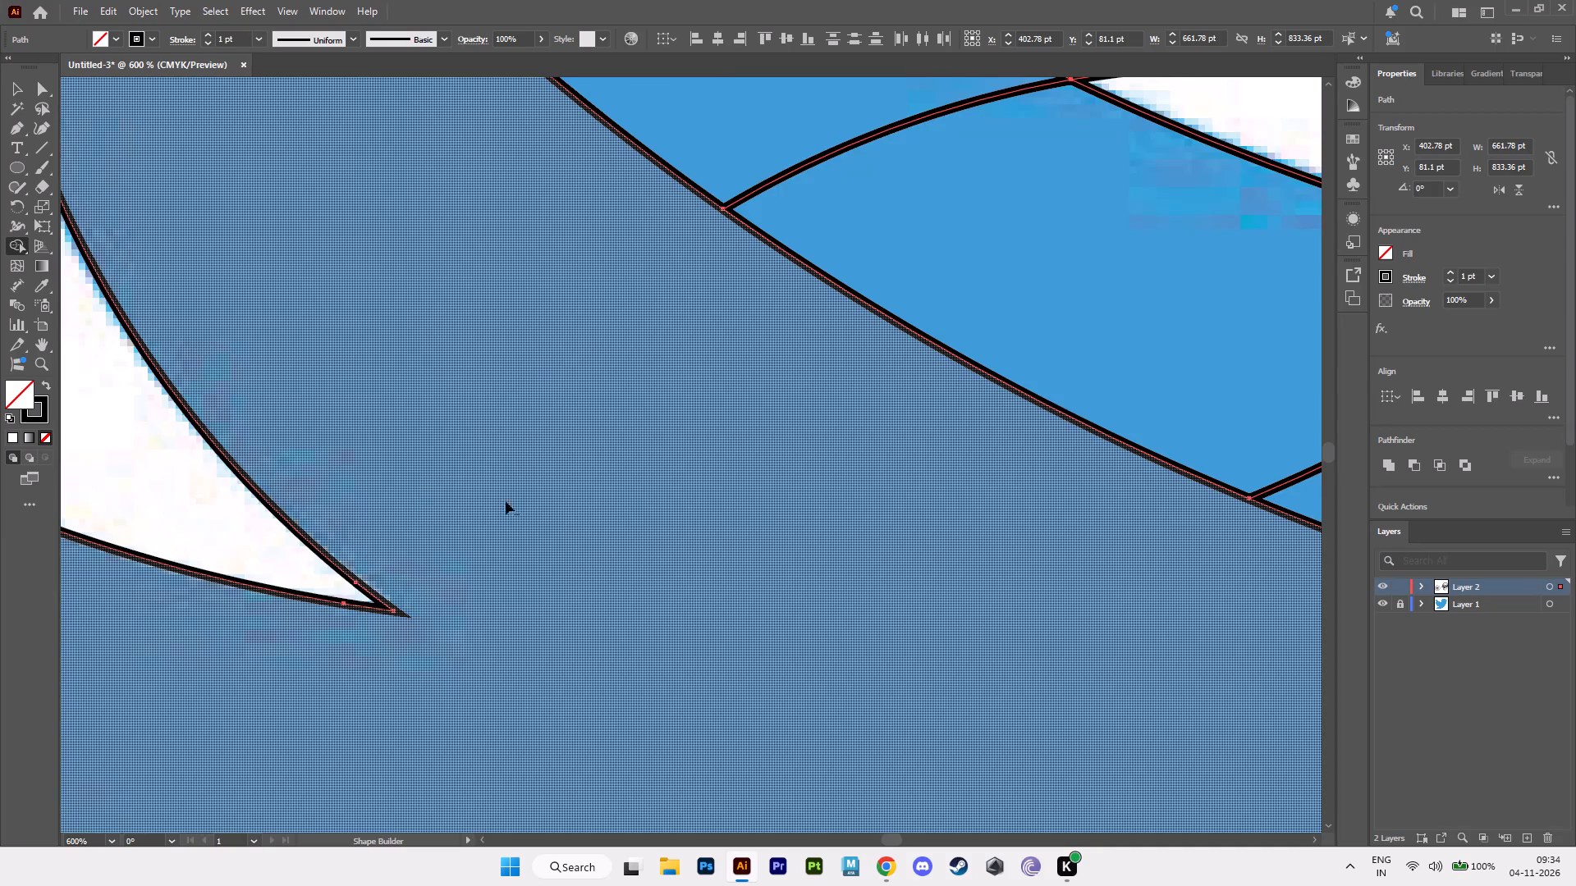
Delete the remaining circle arcs crossing the inside of the top wing feather, up to its outer edge.
alt+scroll(757, 500, down, 3)
alt+middle_drag(879, 546, 666, 619)
alt+click(612, 443)
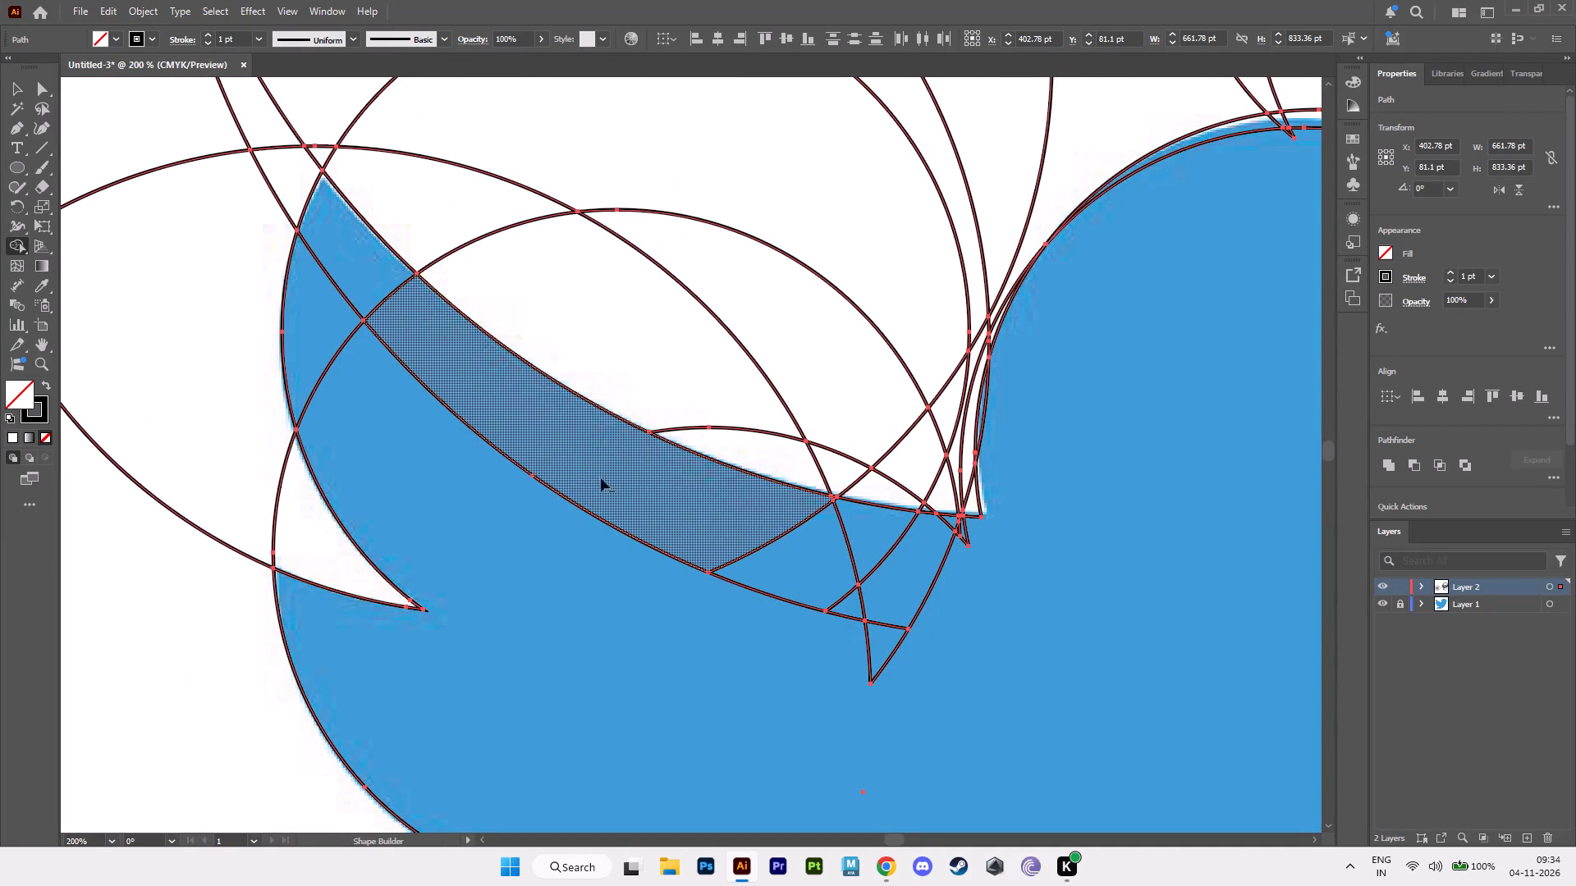
alt+click(576, 505)
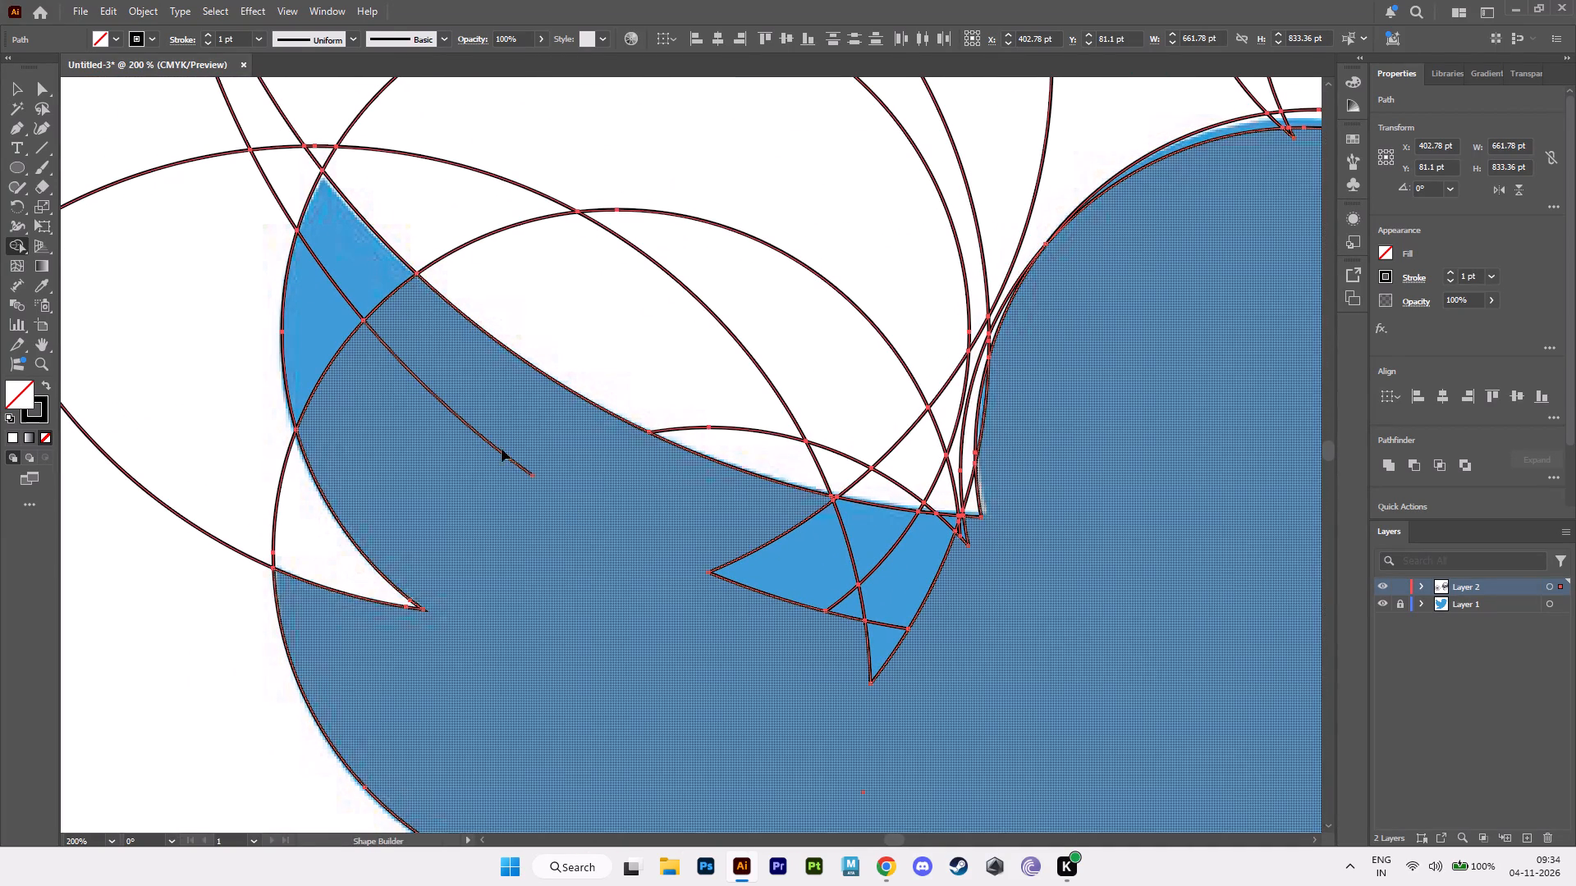
alt+click(495, 448)
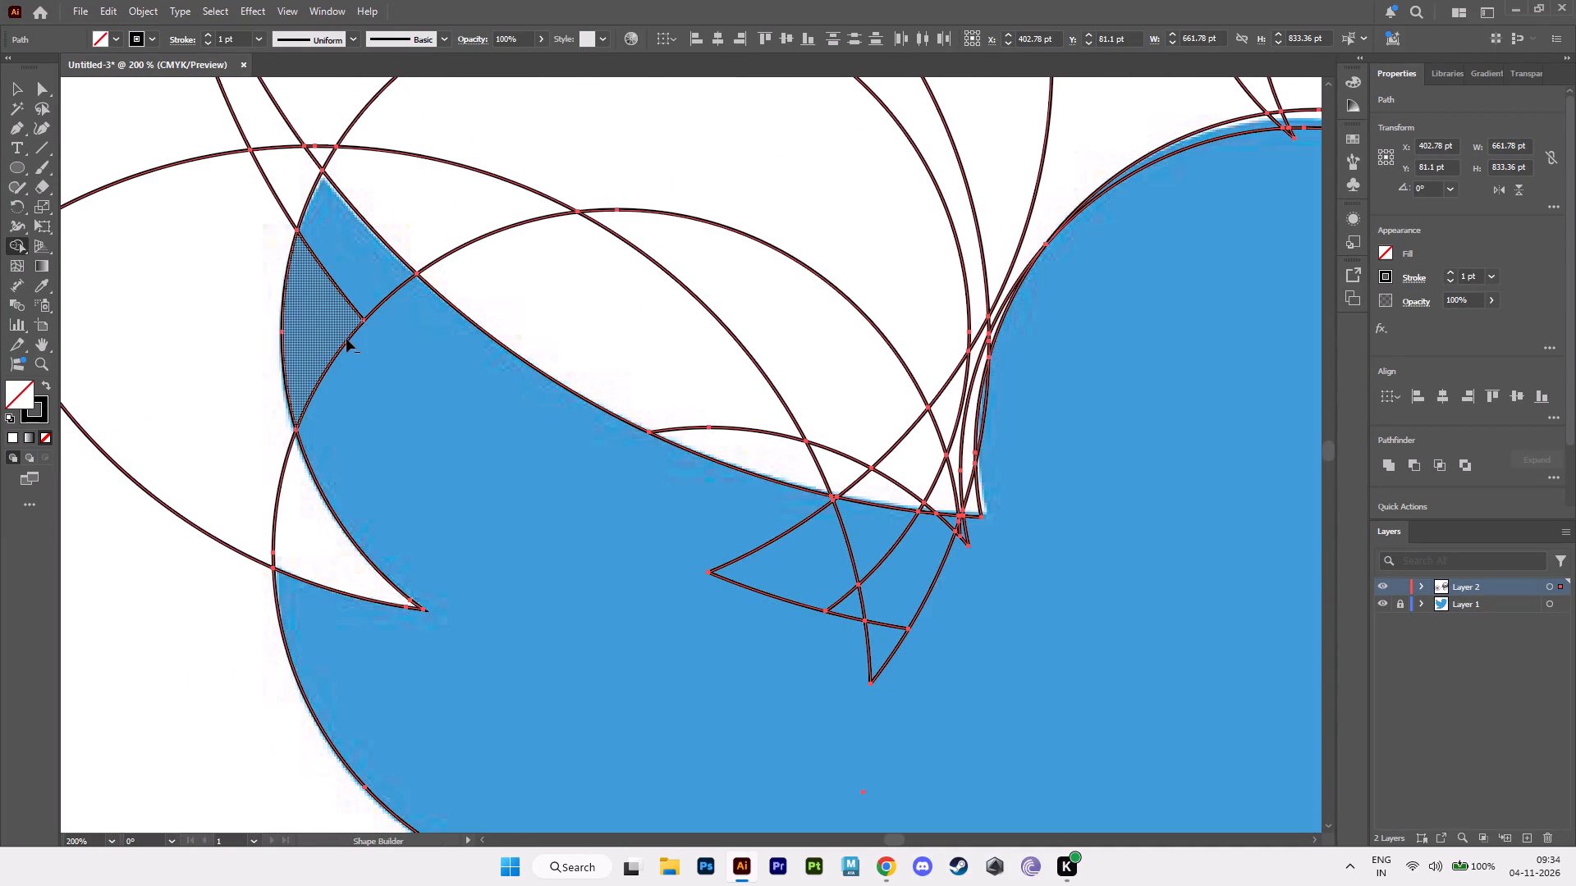
alt+click(349, 341)
alt+click(376, 309)
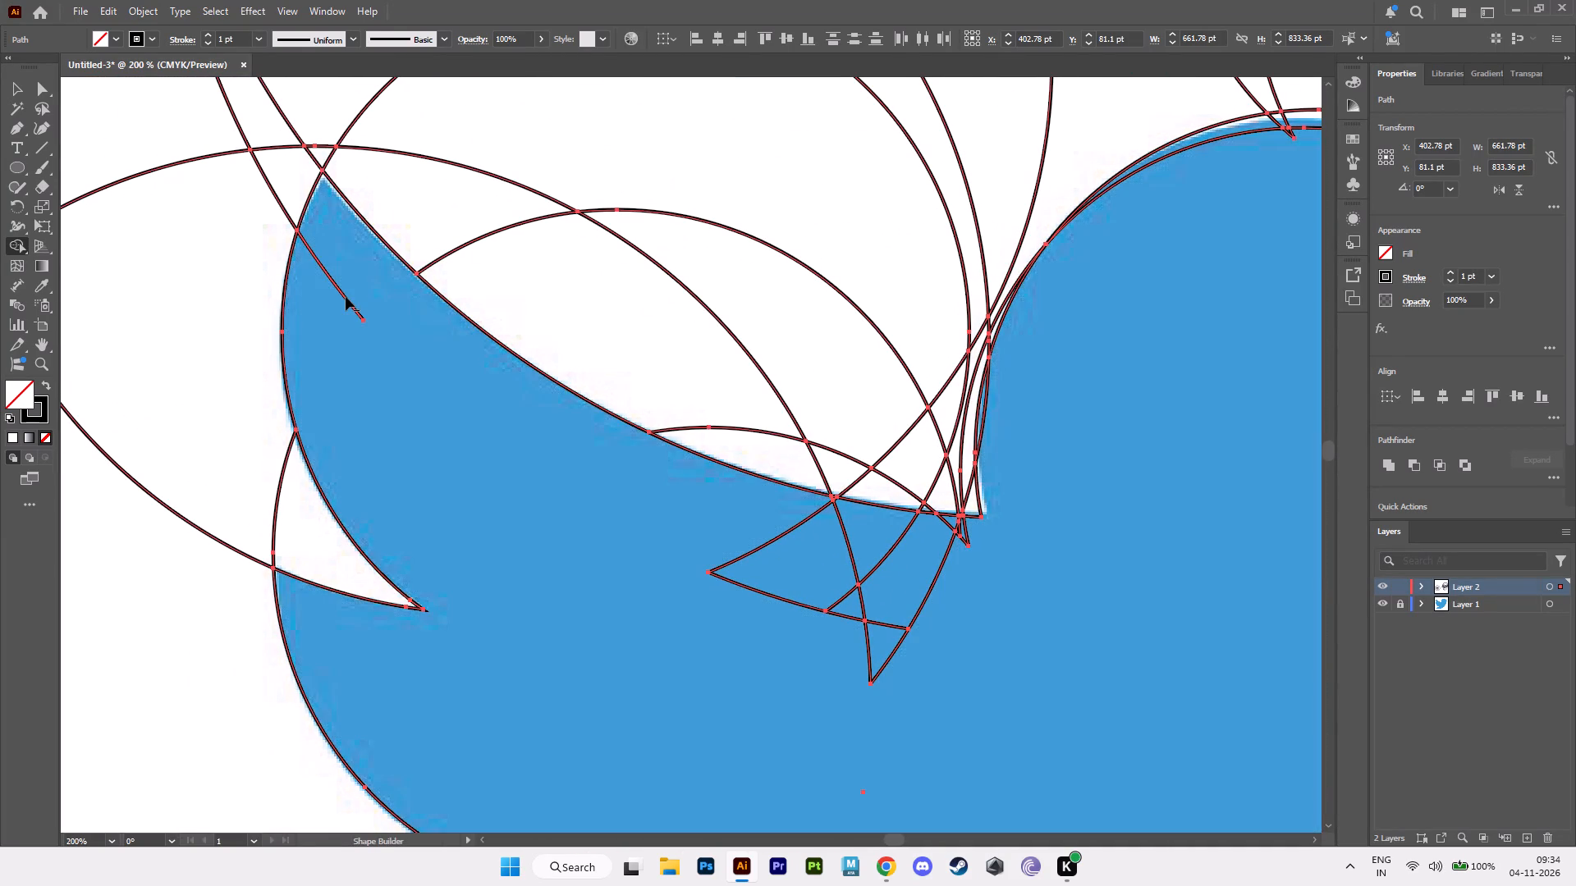
alt+click(345, 296)
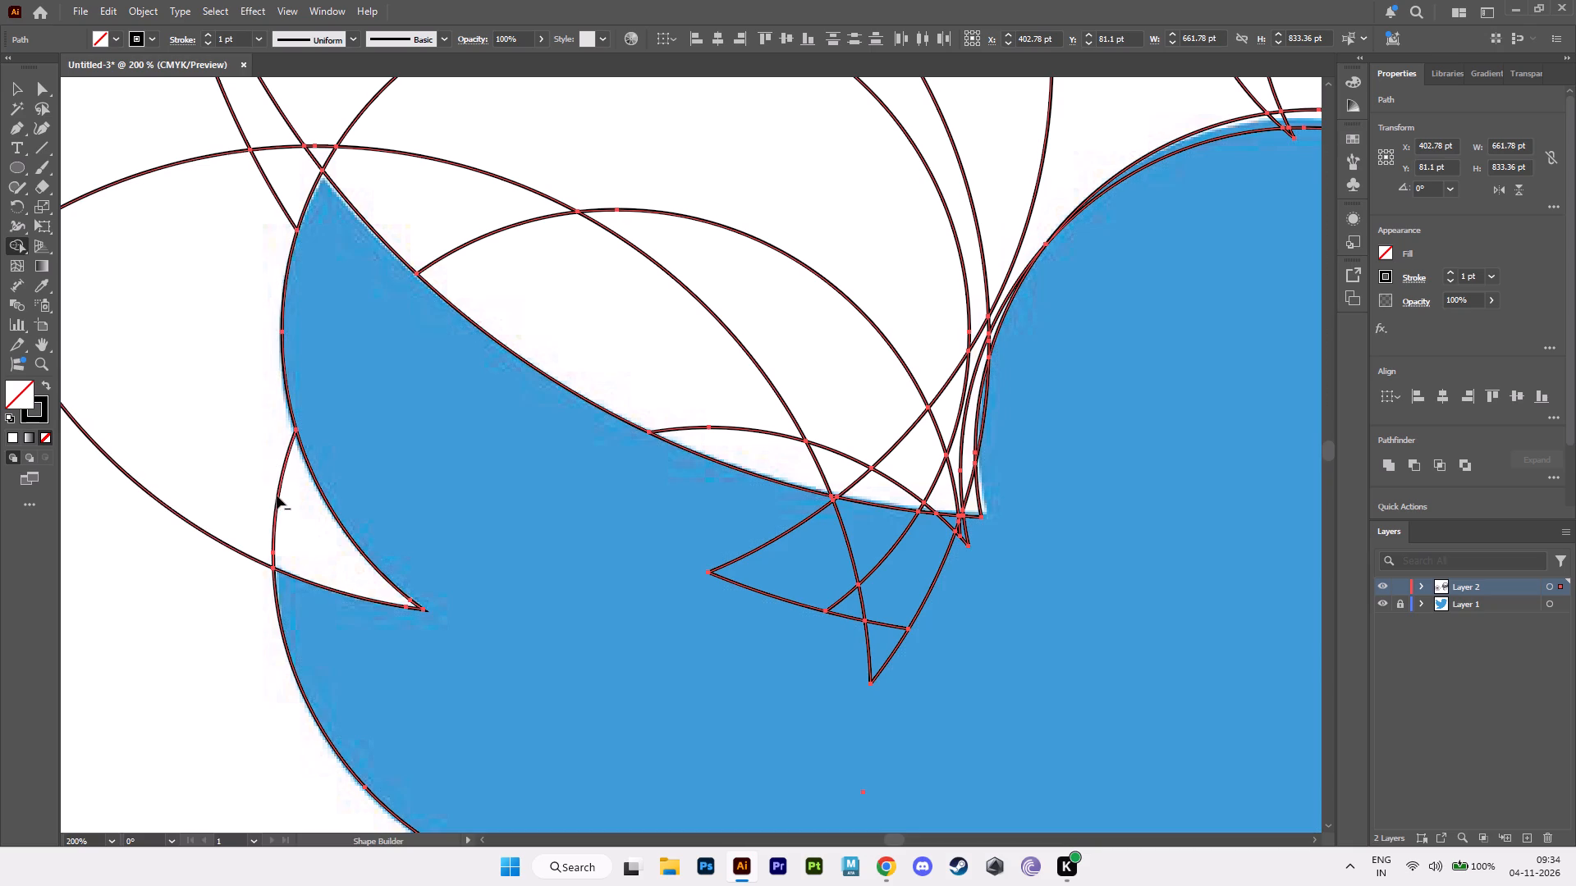
Delete the arc closing the notch between the top and middle feathers and the circle arc extending outside the wing.
alt+click(277, 496)
alt+click(276, 503)
alt+middle_drag(736, 579, 786, 579)
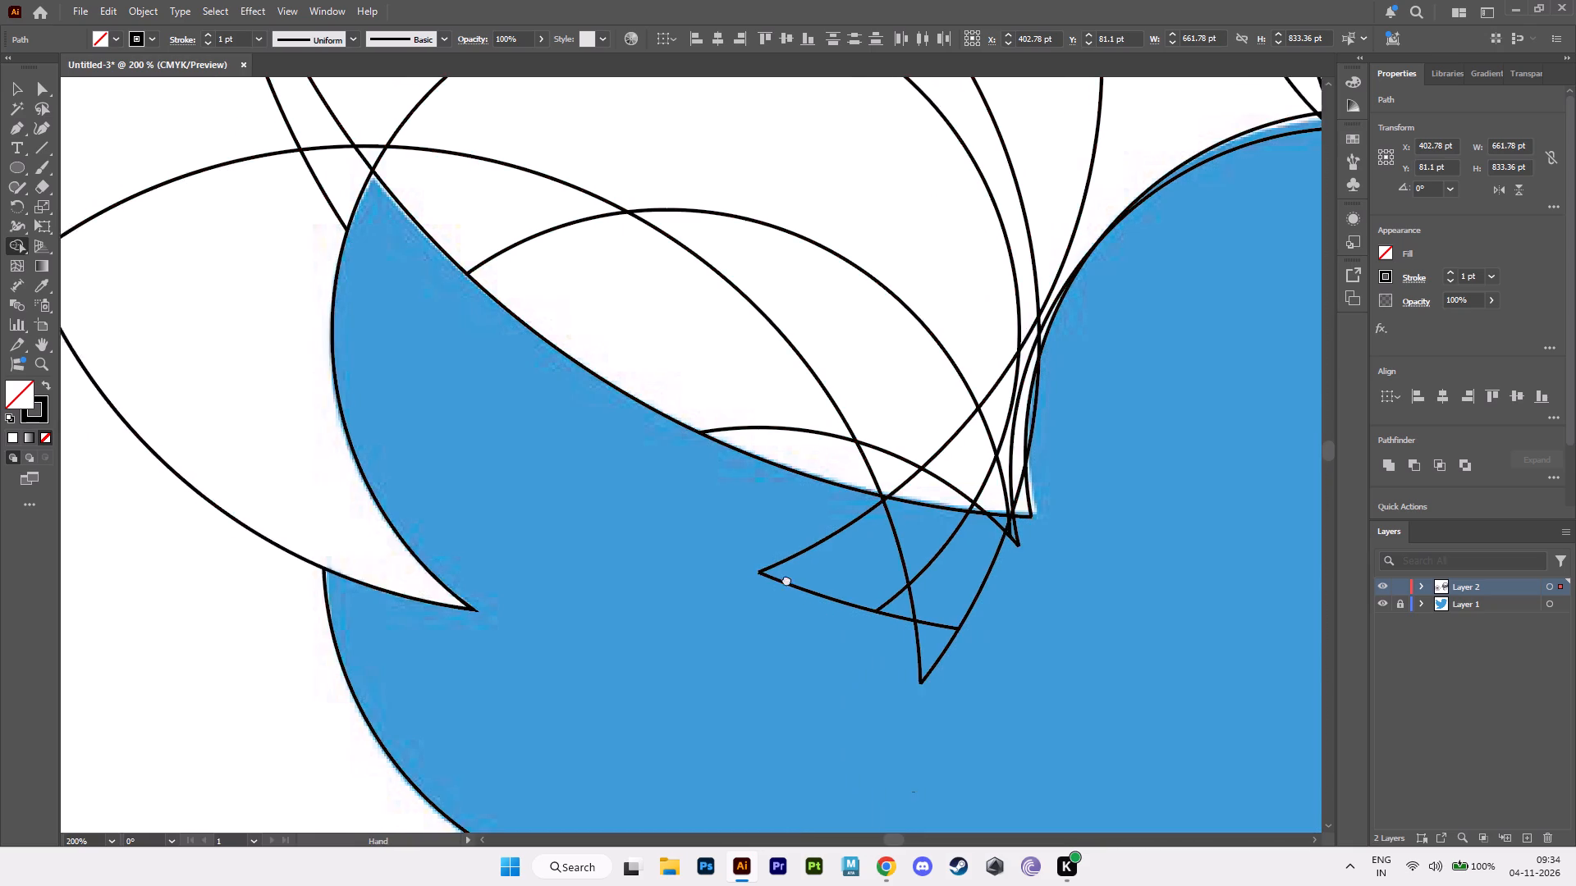
alt+middle_drag(786, 579, 1183, 637)
alt+click(625, 573)
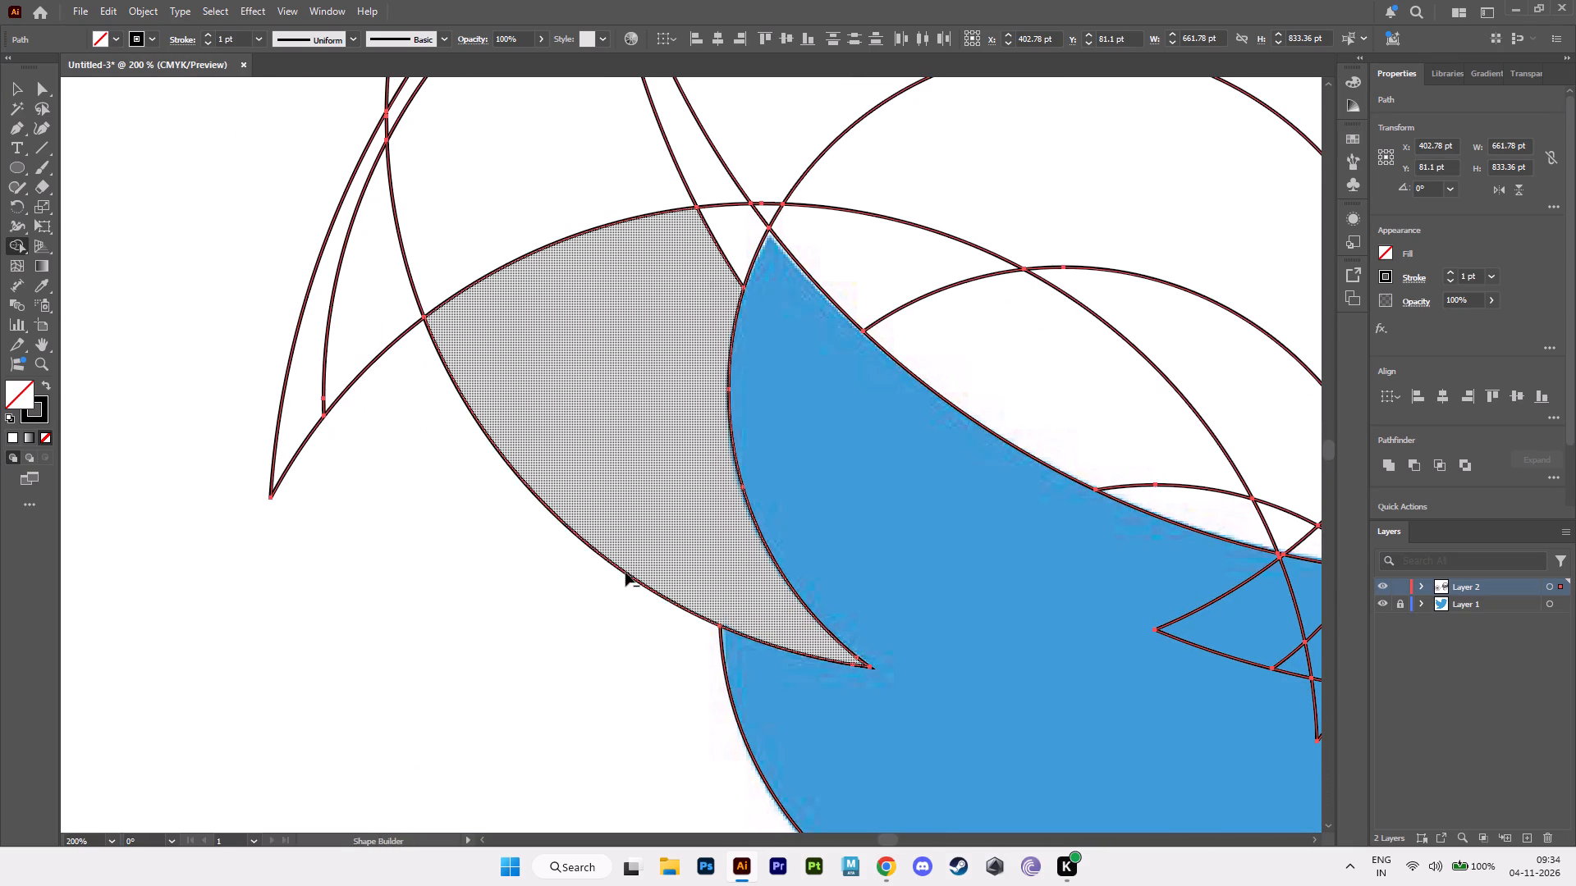
Delete the circle arcs extending into the body below the wing's upper edge, near the corner where wing and neck meet.
alt+scroll(786, 633, down, 3)
alt+middle_drag(848, 655, 556, 539)
alt+scroll(561, 539, up, 3)
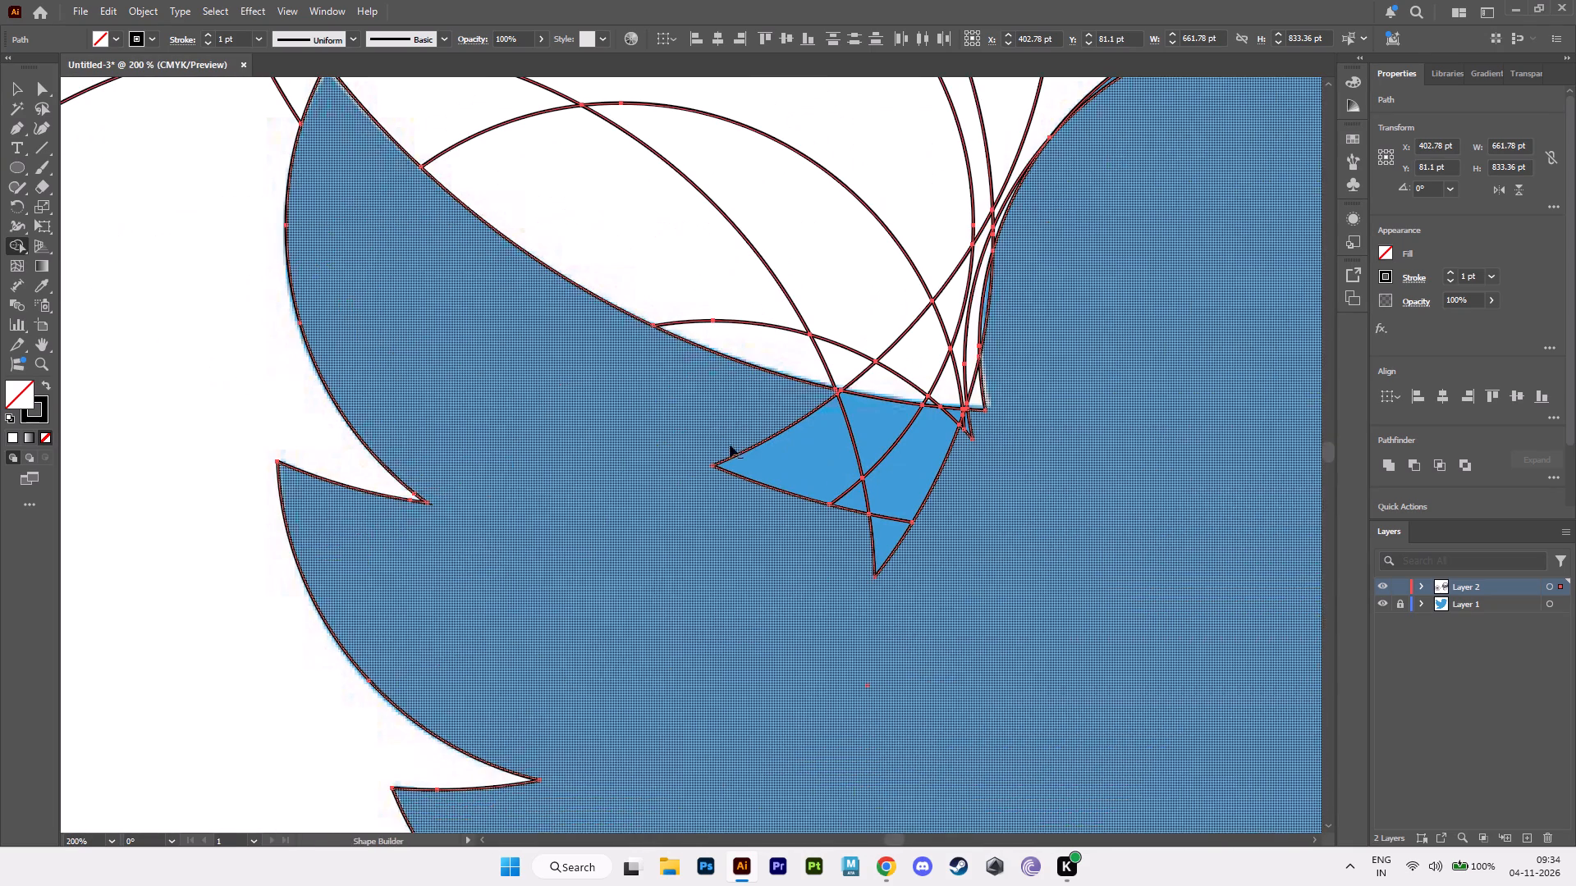
alt+click(754, 447)
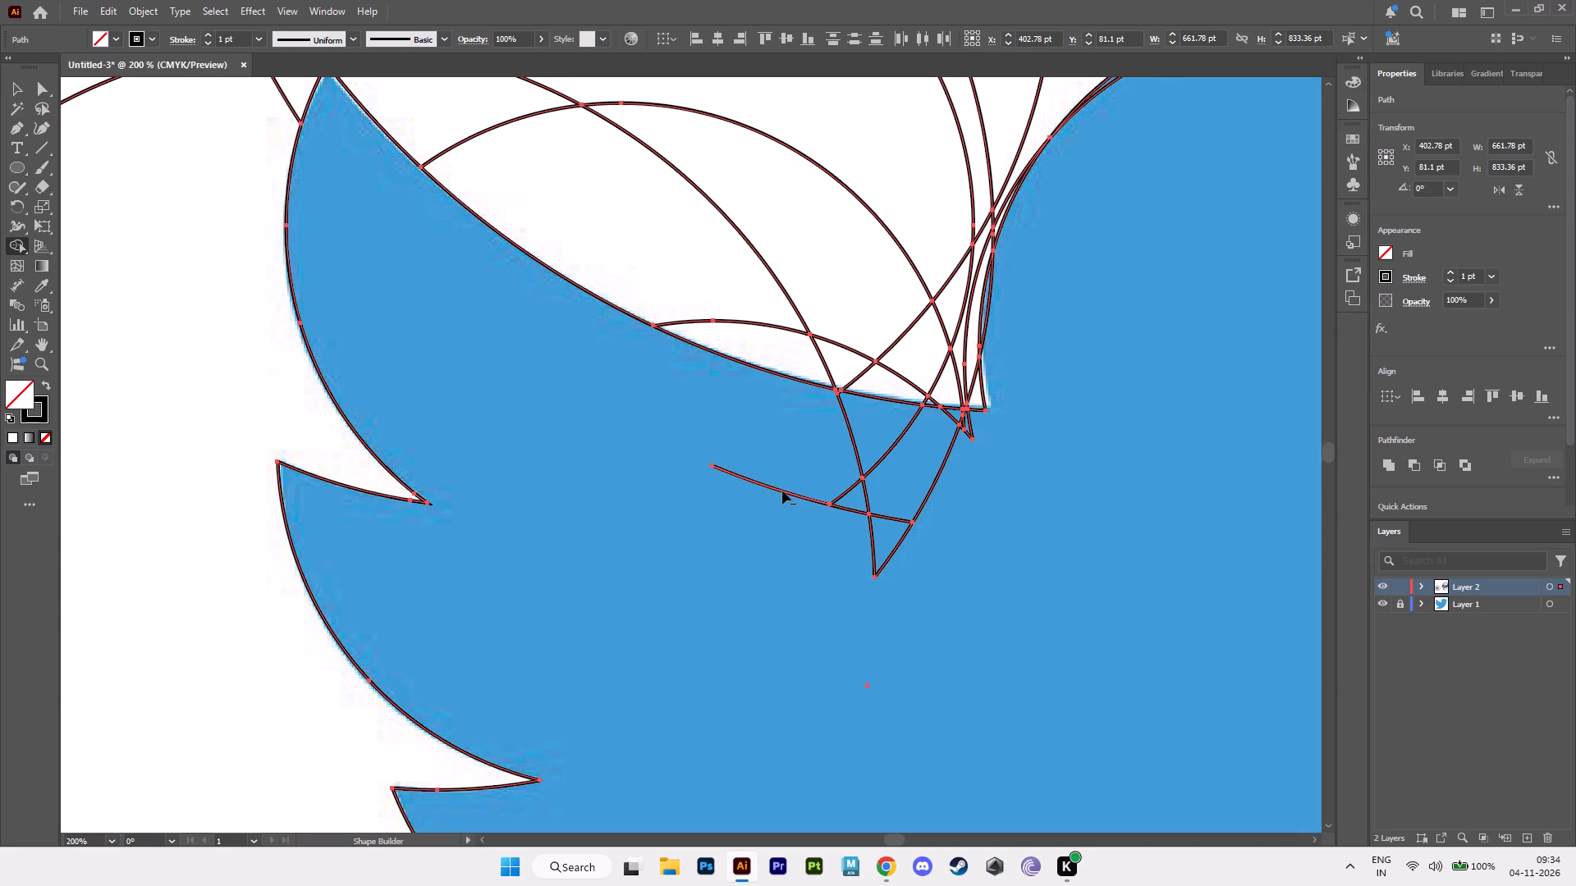
alt+click(782, 491)
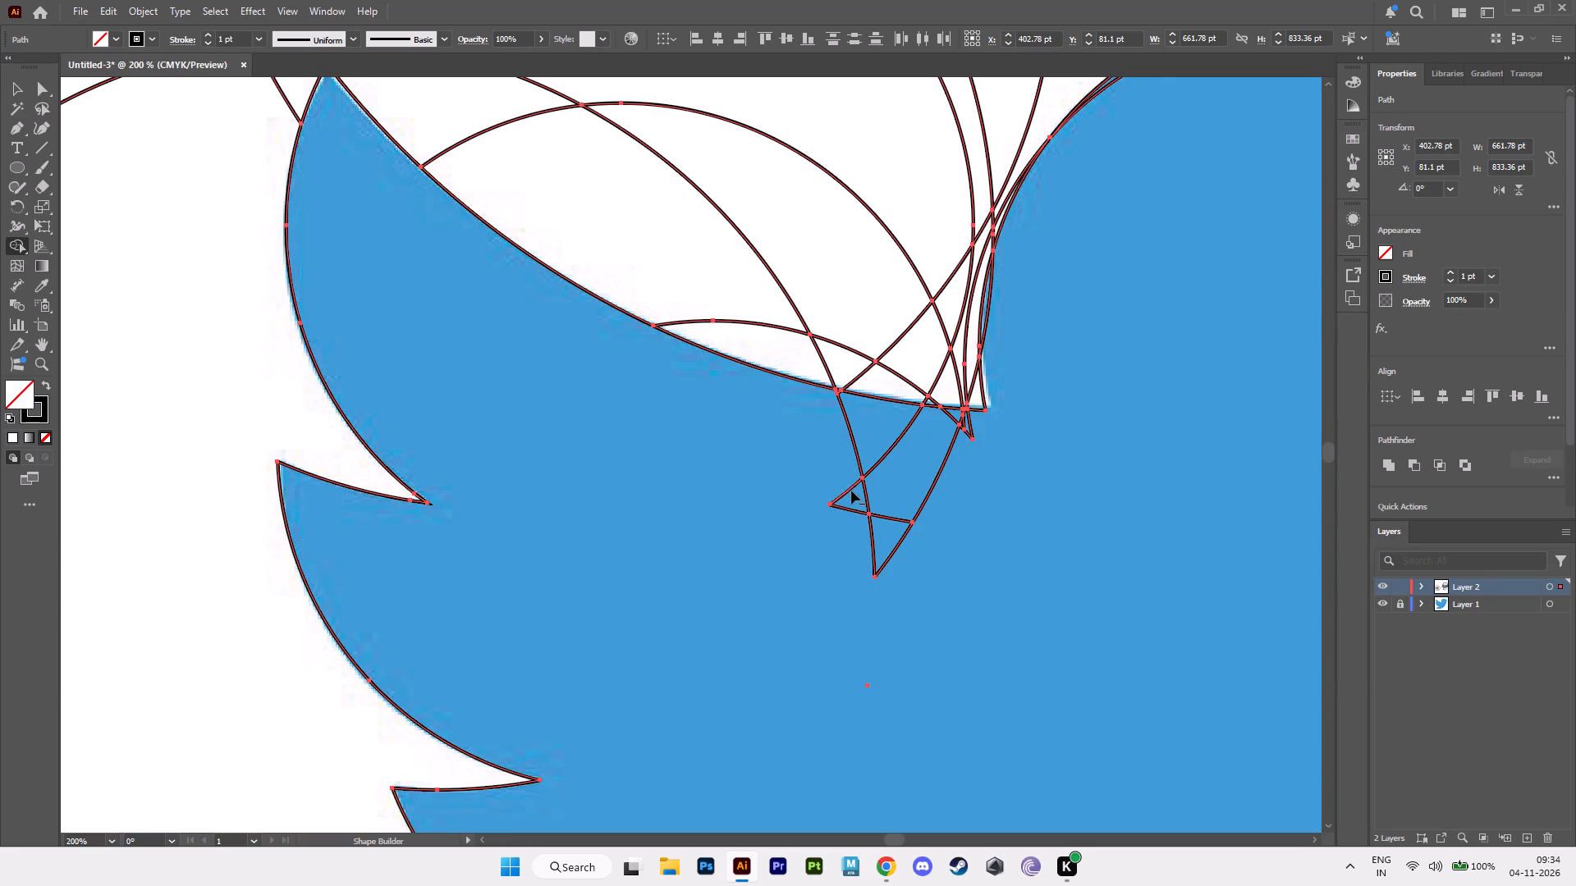
alt+click(849, 491)
alt+click(847, 509)
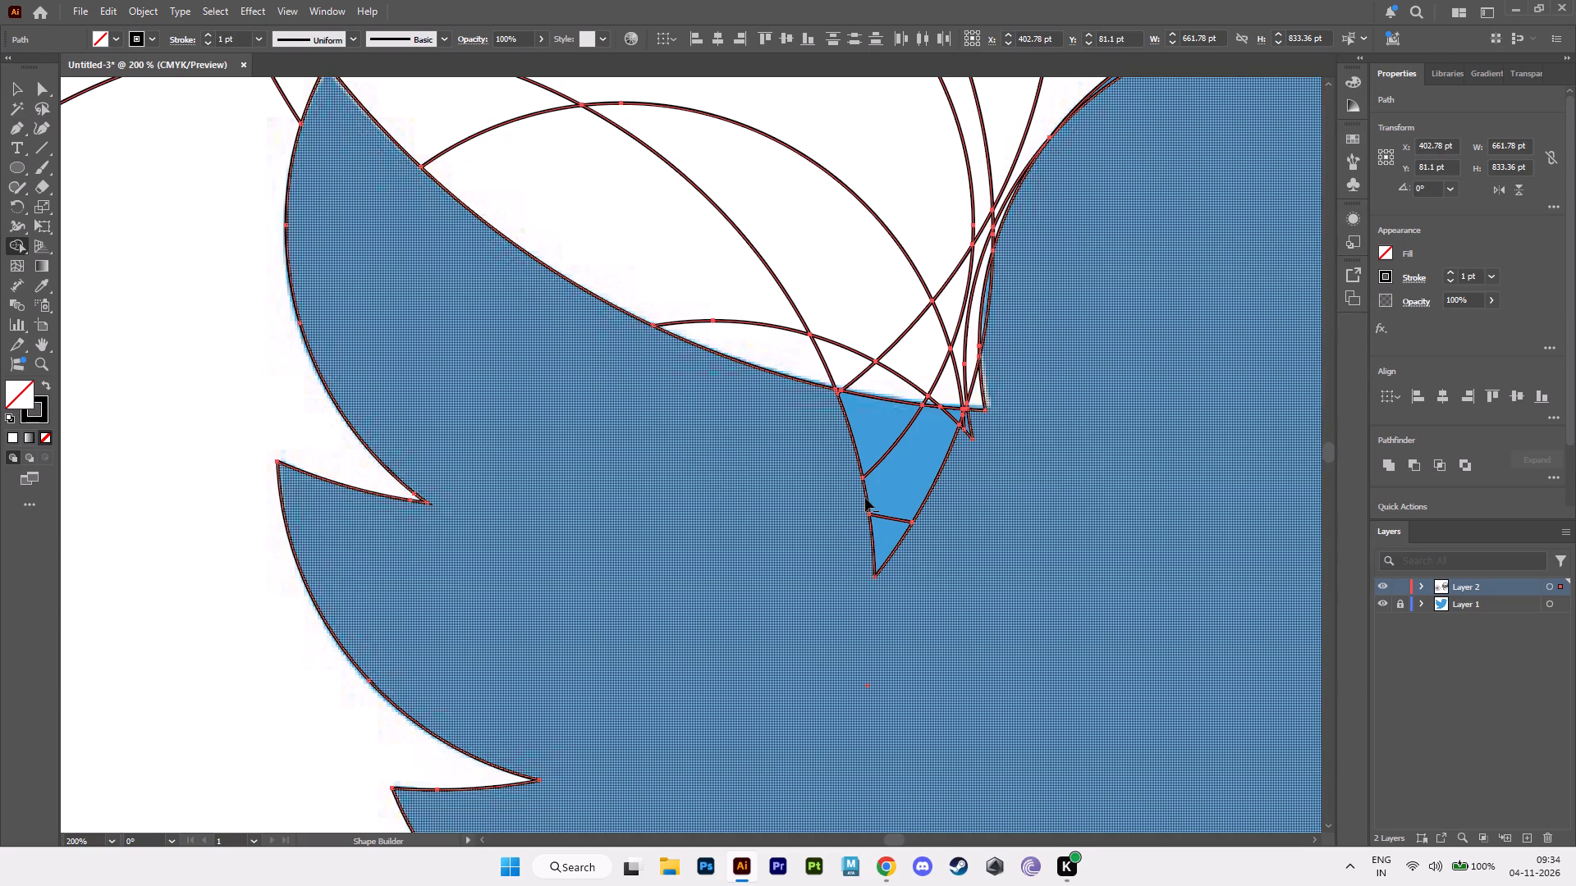
alt+click(867, 499)
alt+click(859, 464)
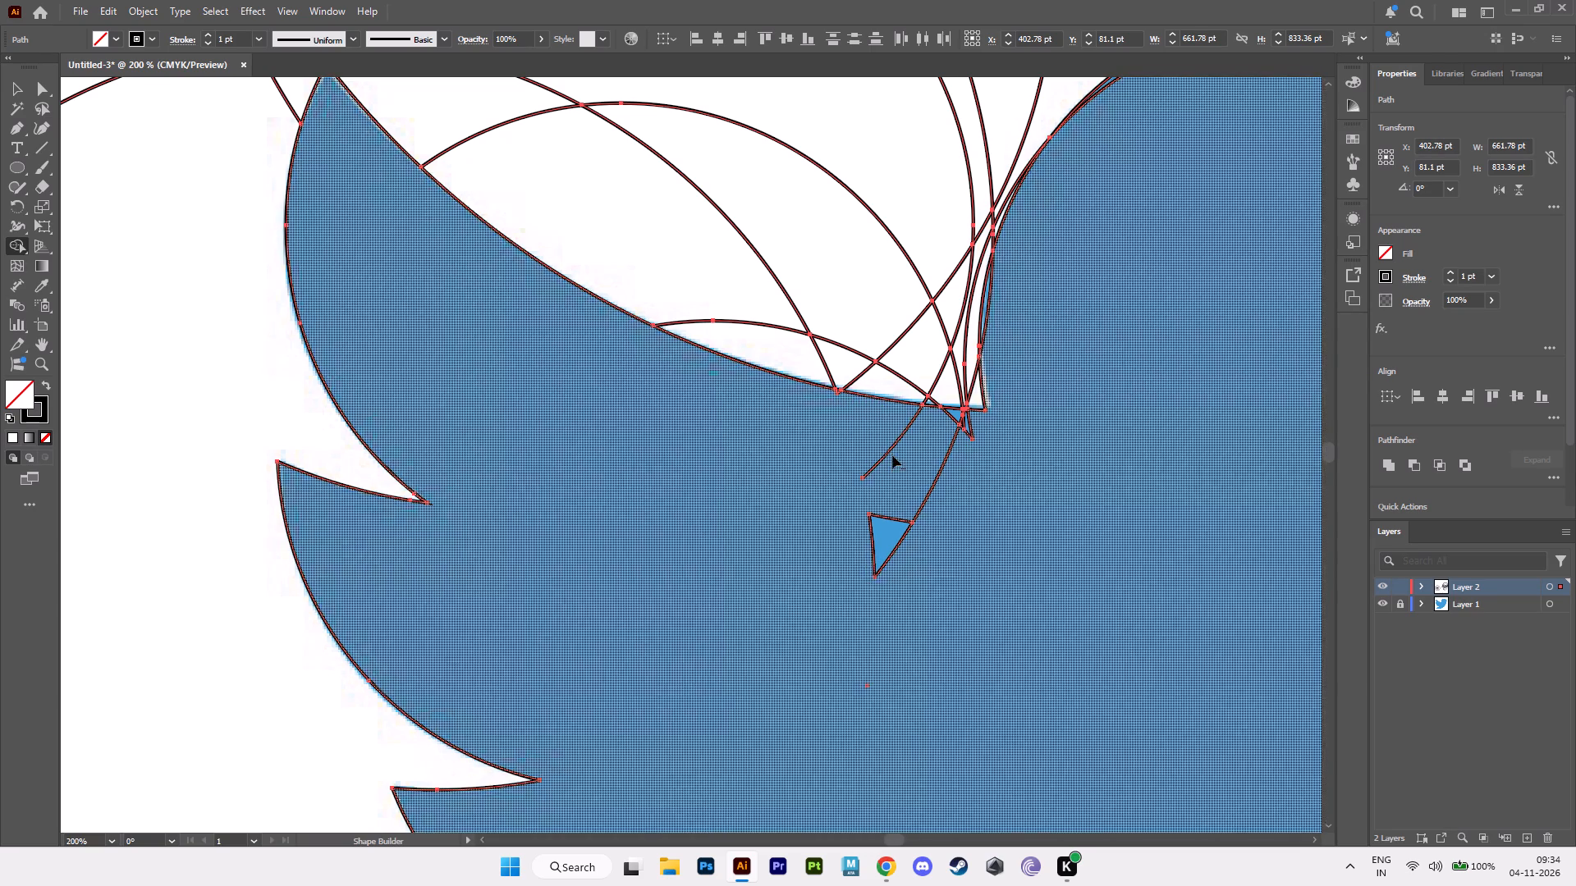
alt+click(889, 450)
alt+click(891, 521)
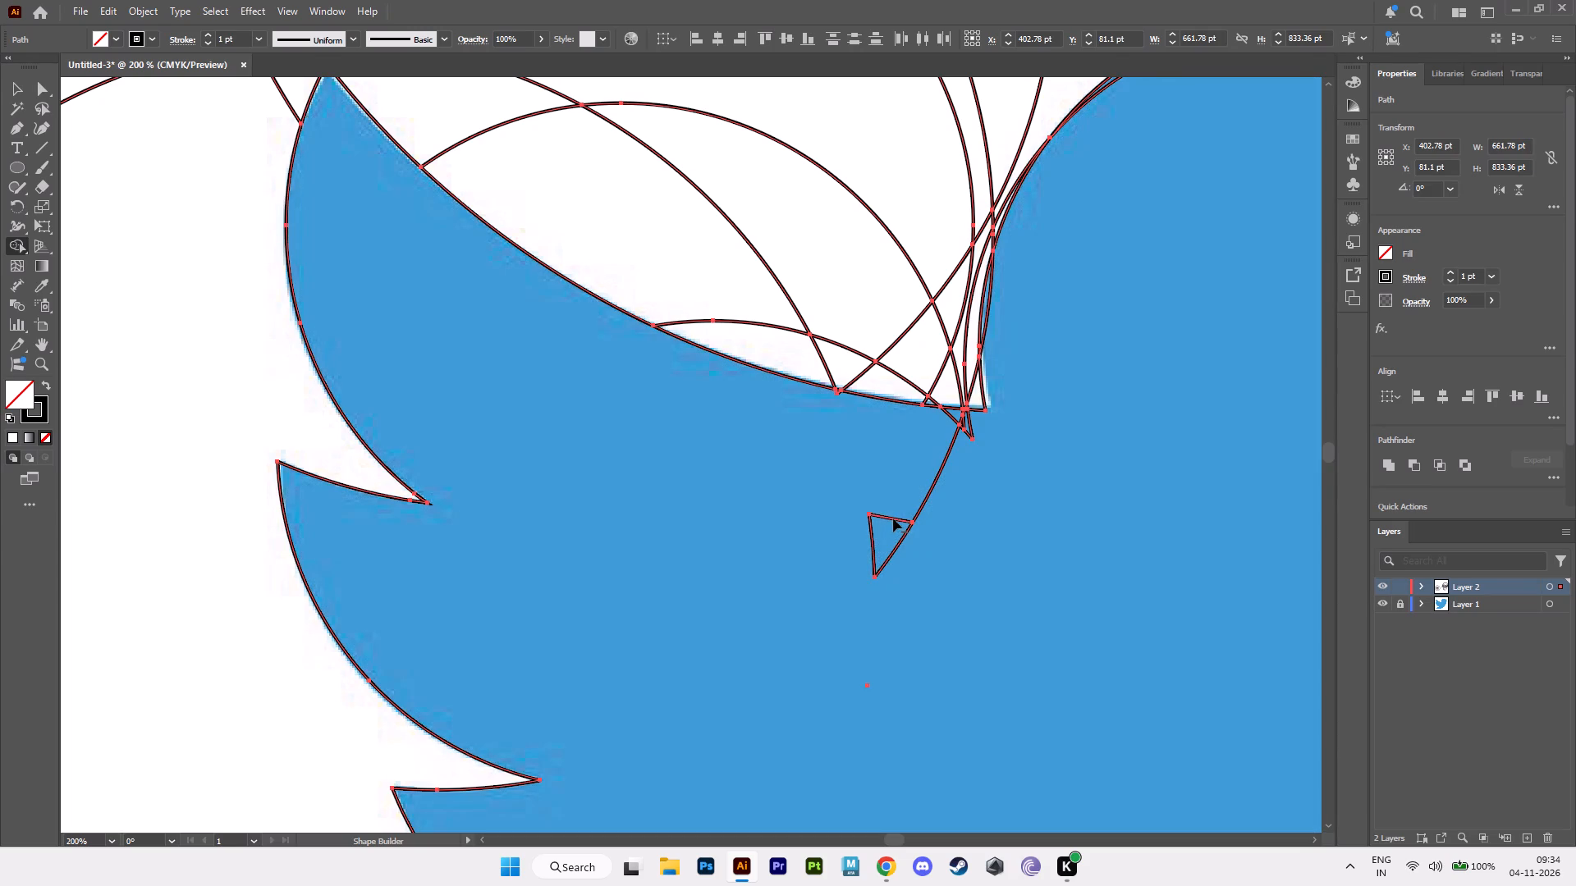
alt+click(893, 518)
alt+click(873, 536)
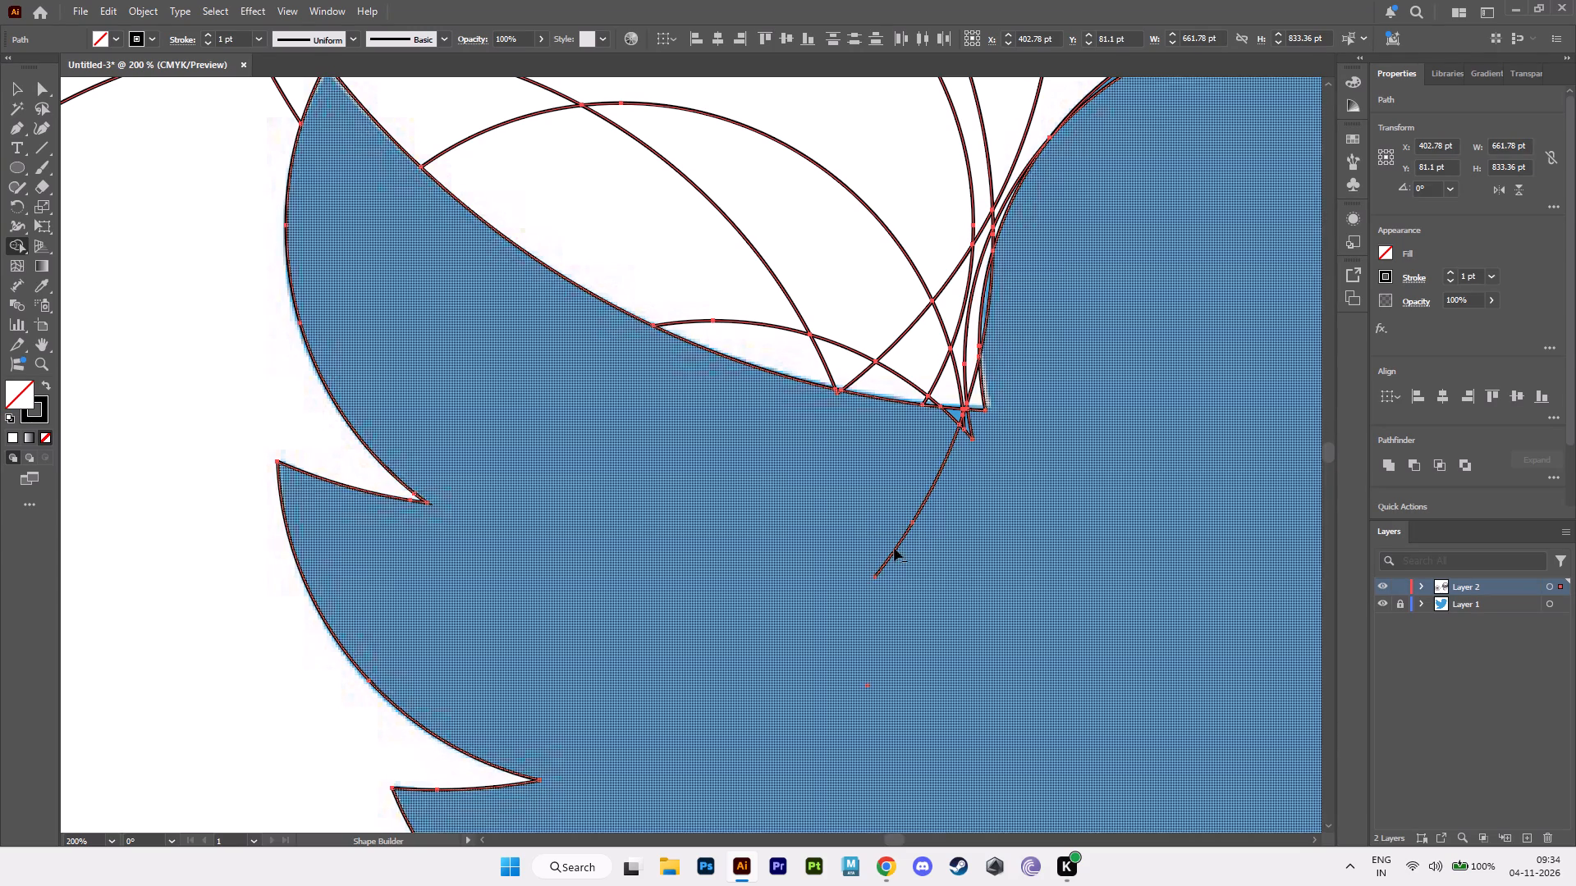
alt+click(896, 549)
Delete the small arc ends protruding into the body directly below the corner between wing and neck.
alt+scroll(954, 523, up, 3)
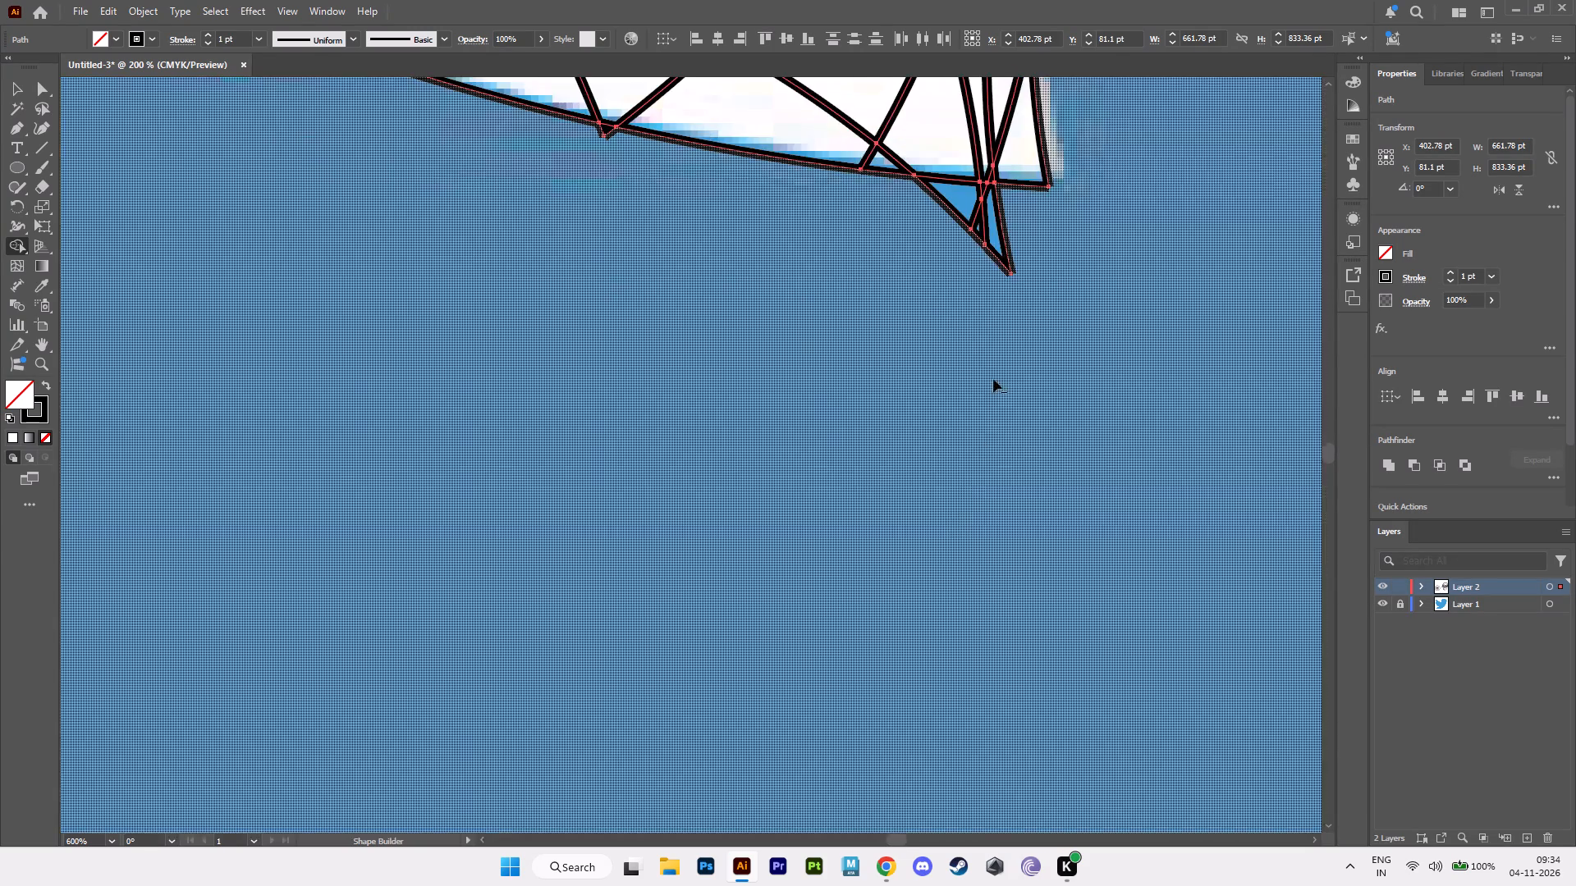
alt+middle_drag(997, 383, 908, 669)
alt+scroll(908, 669, up, 1)
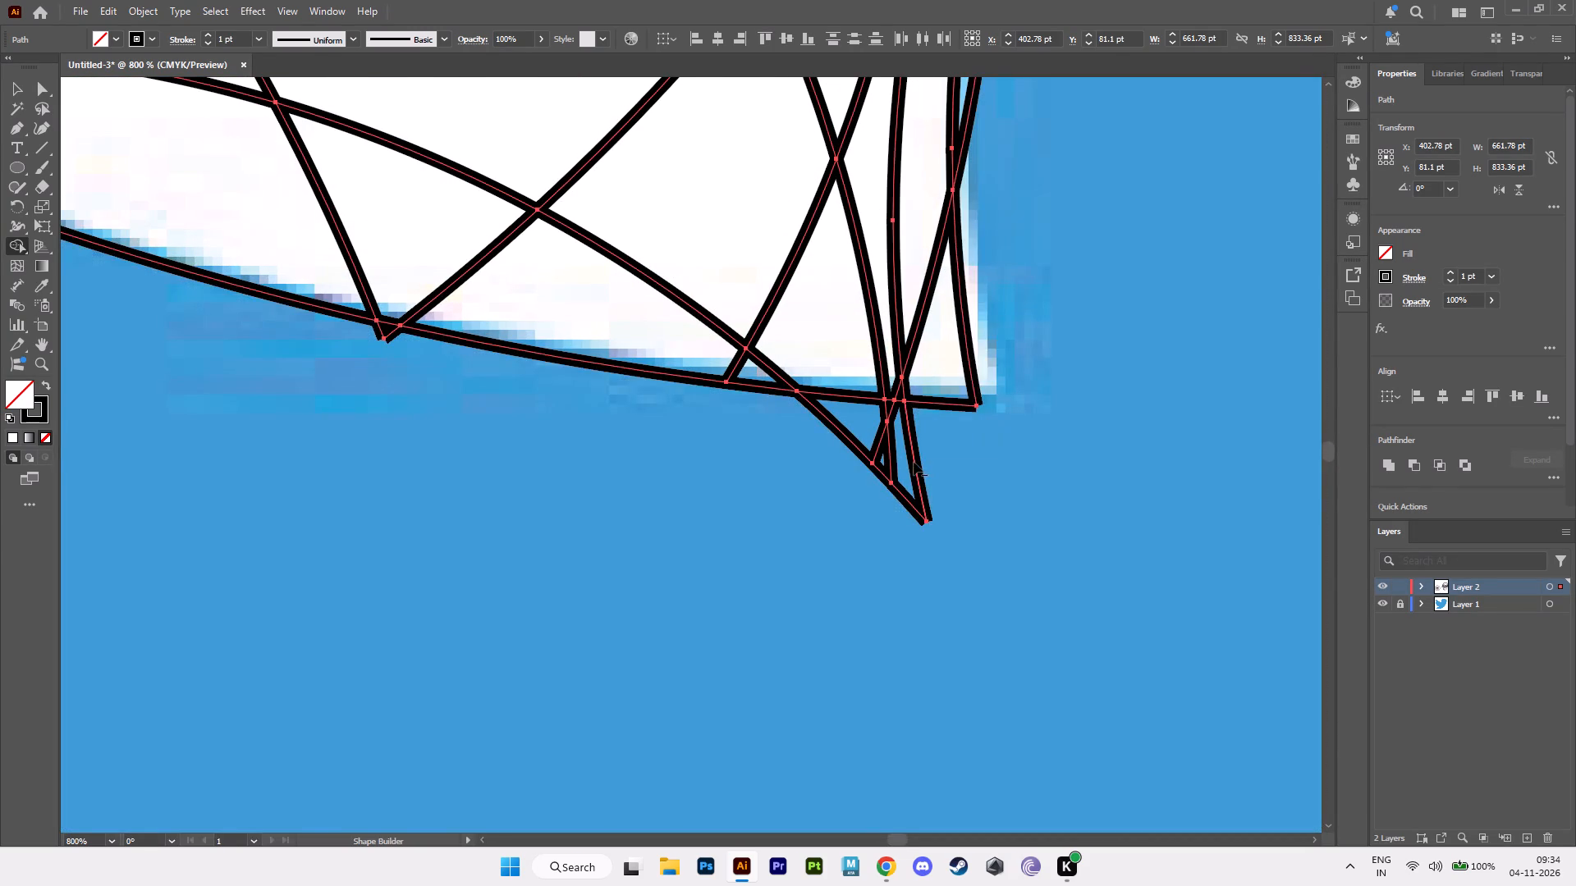
alt+click(914, 462)
alt+click(891, 450)
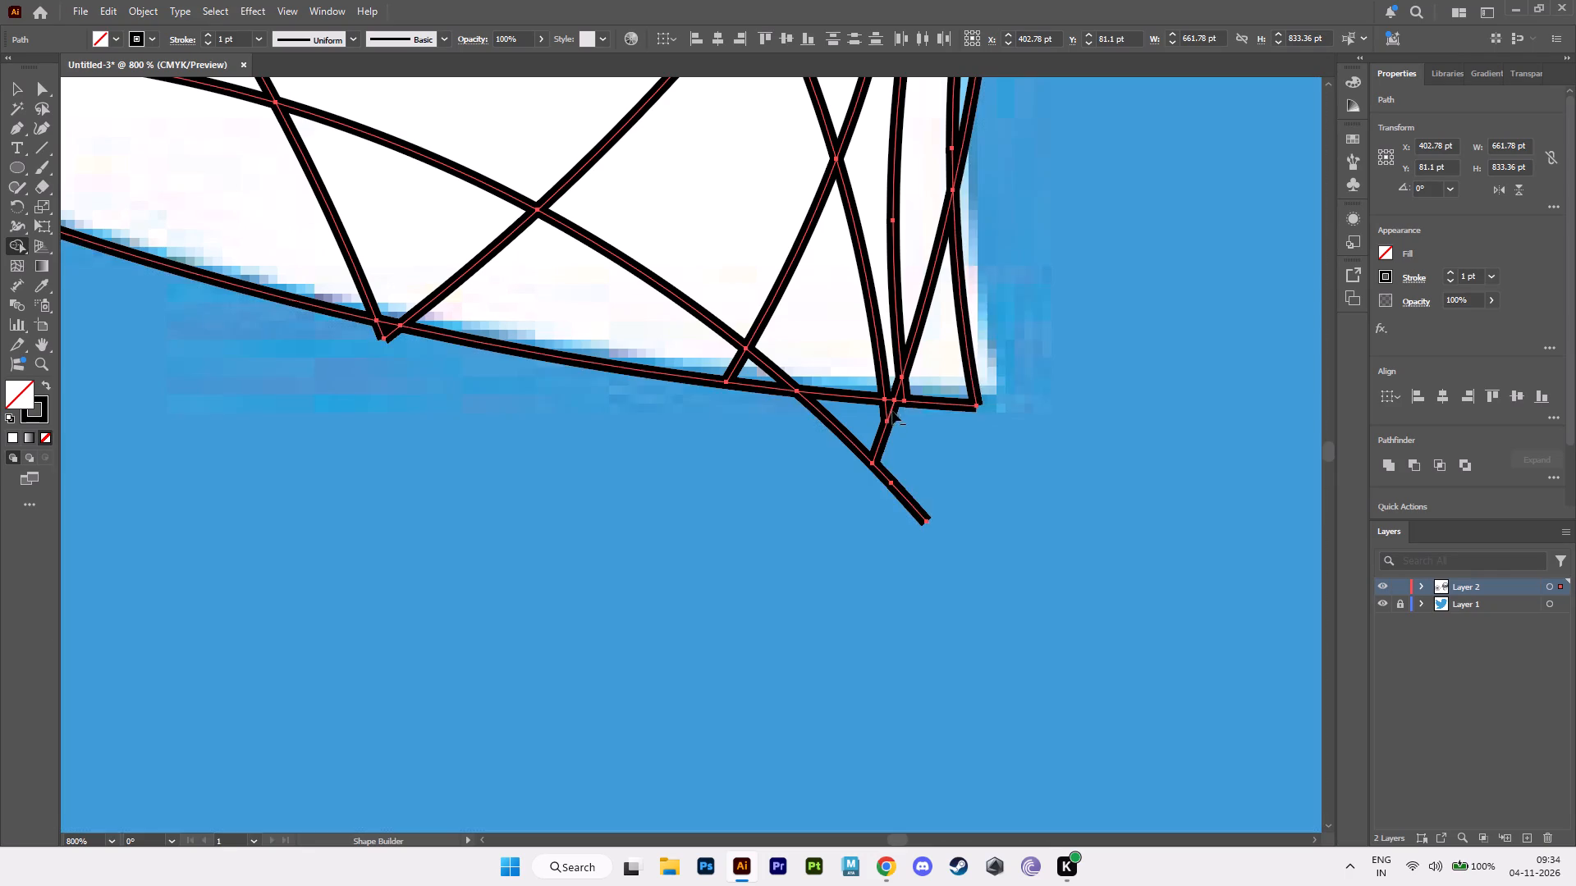
alt+click(890, 411)
alt+click(886, 413)
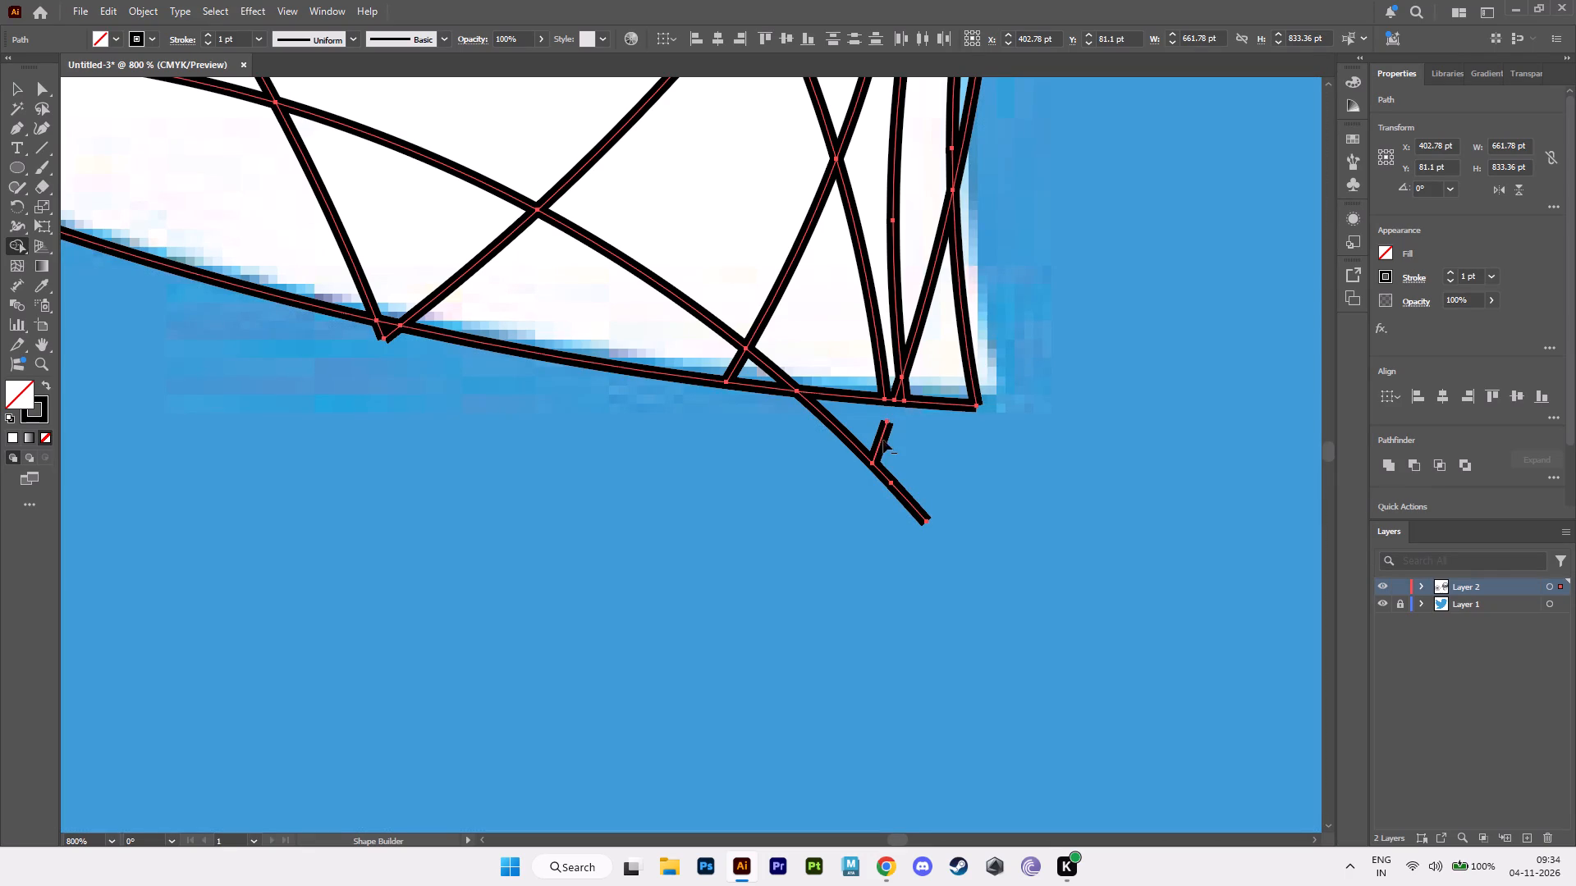
alt+click(881, 444)
alt+click(832, 426)
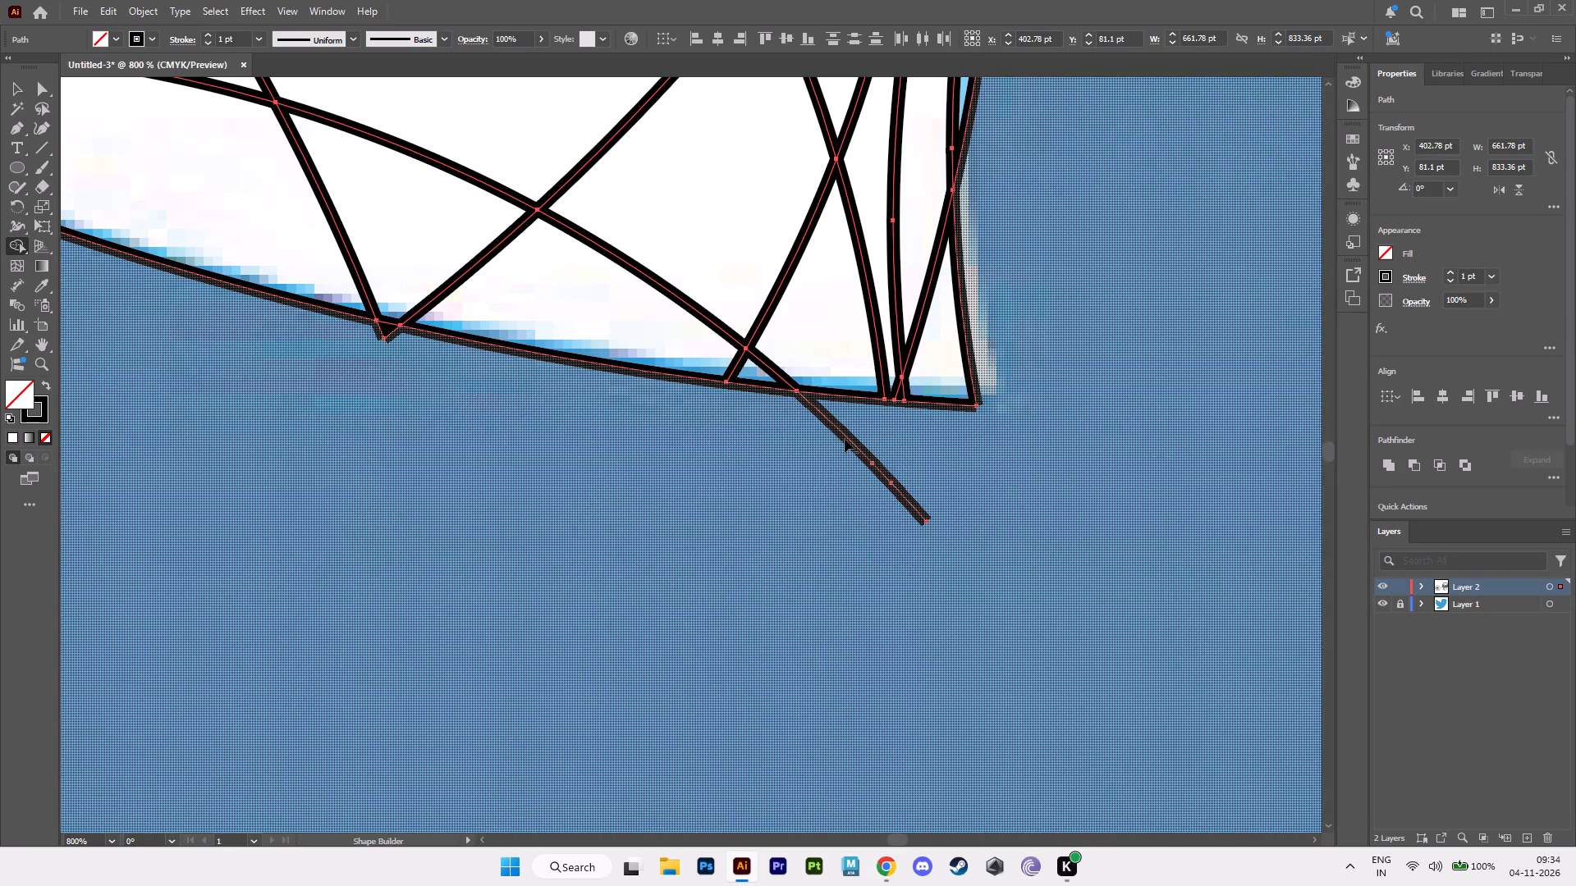
alt+click(845, 439)
alt+click(850, 440)
alt+click(906, 500)
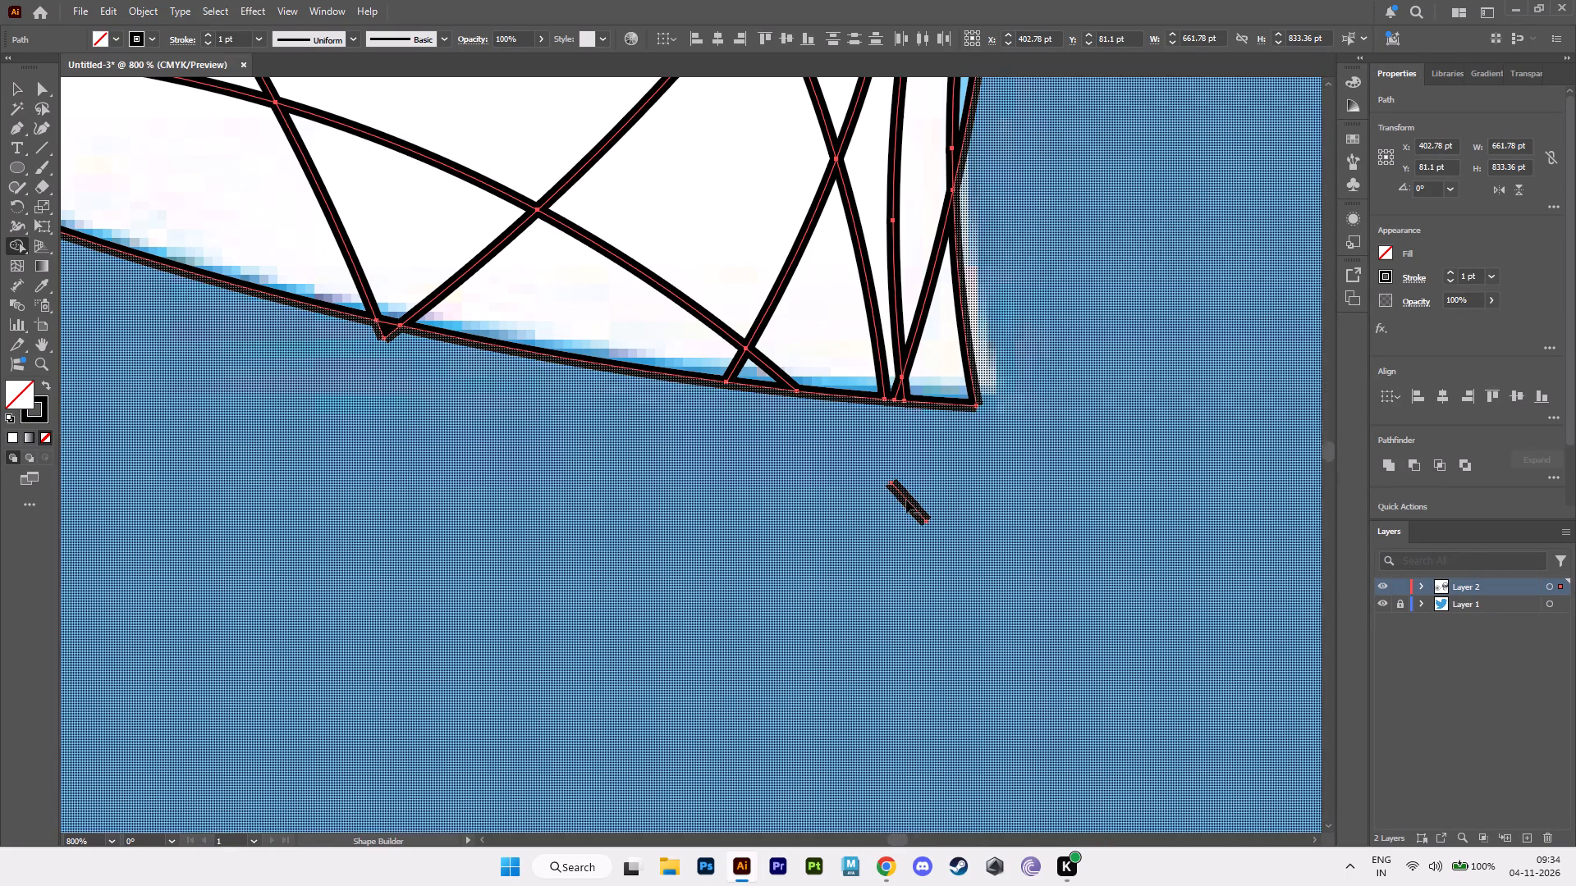
Delete the arc from the neck edge and the short crossing segments that meet the wing's upper edge beside the corner.
alt+middle_drag(921, 472, 915, 687)
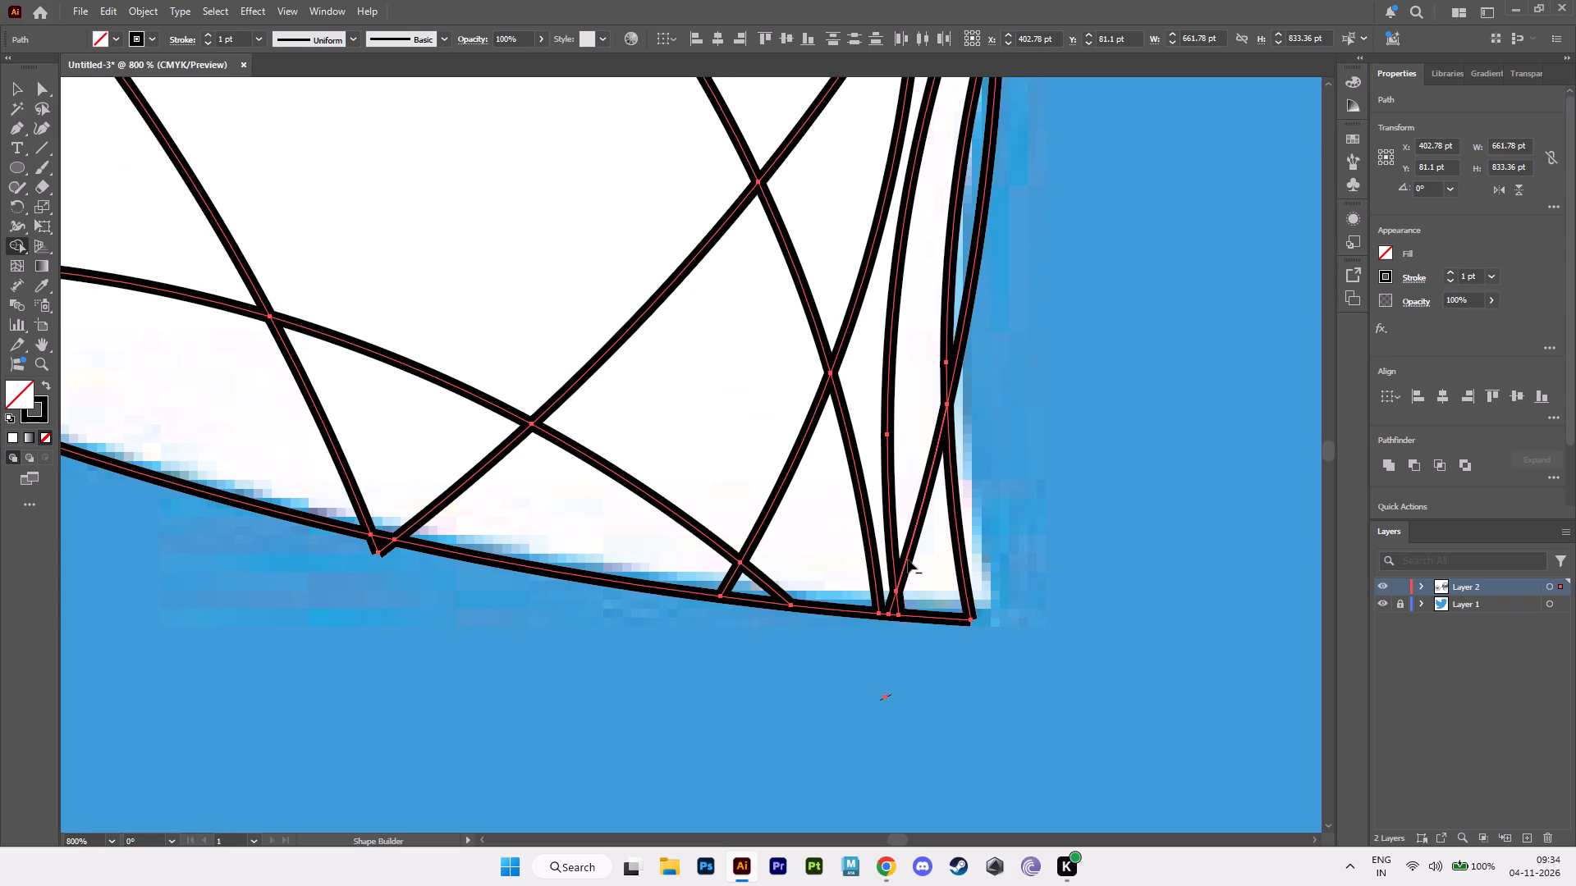
alt+click(906, 559)
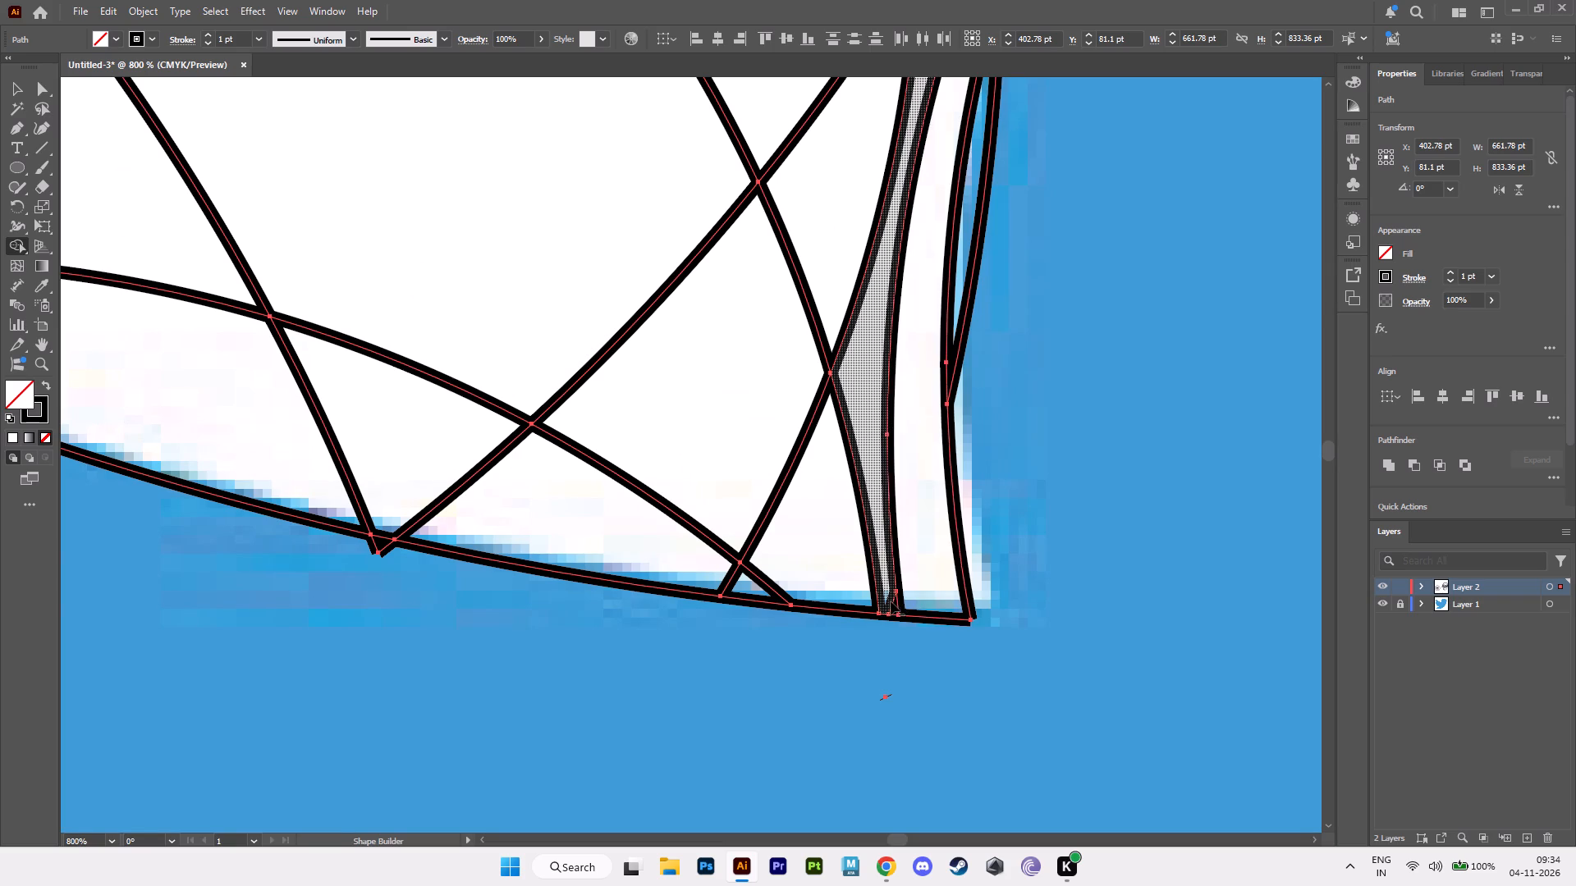
alt+click(894, 602)
alt+click(898, 603)
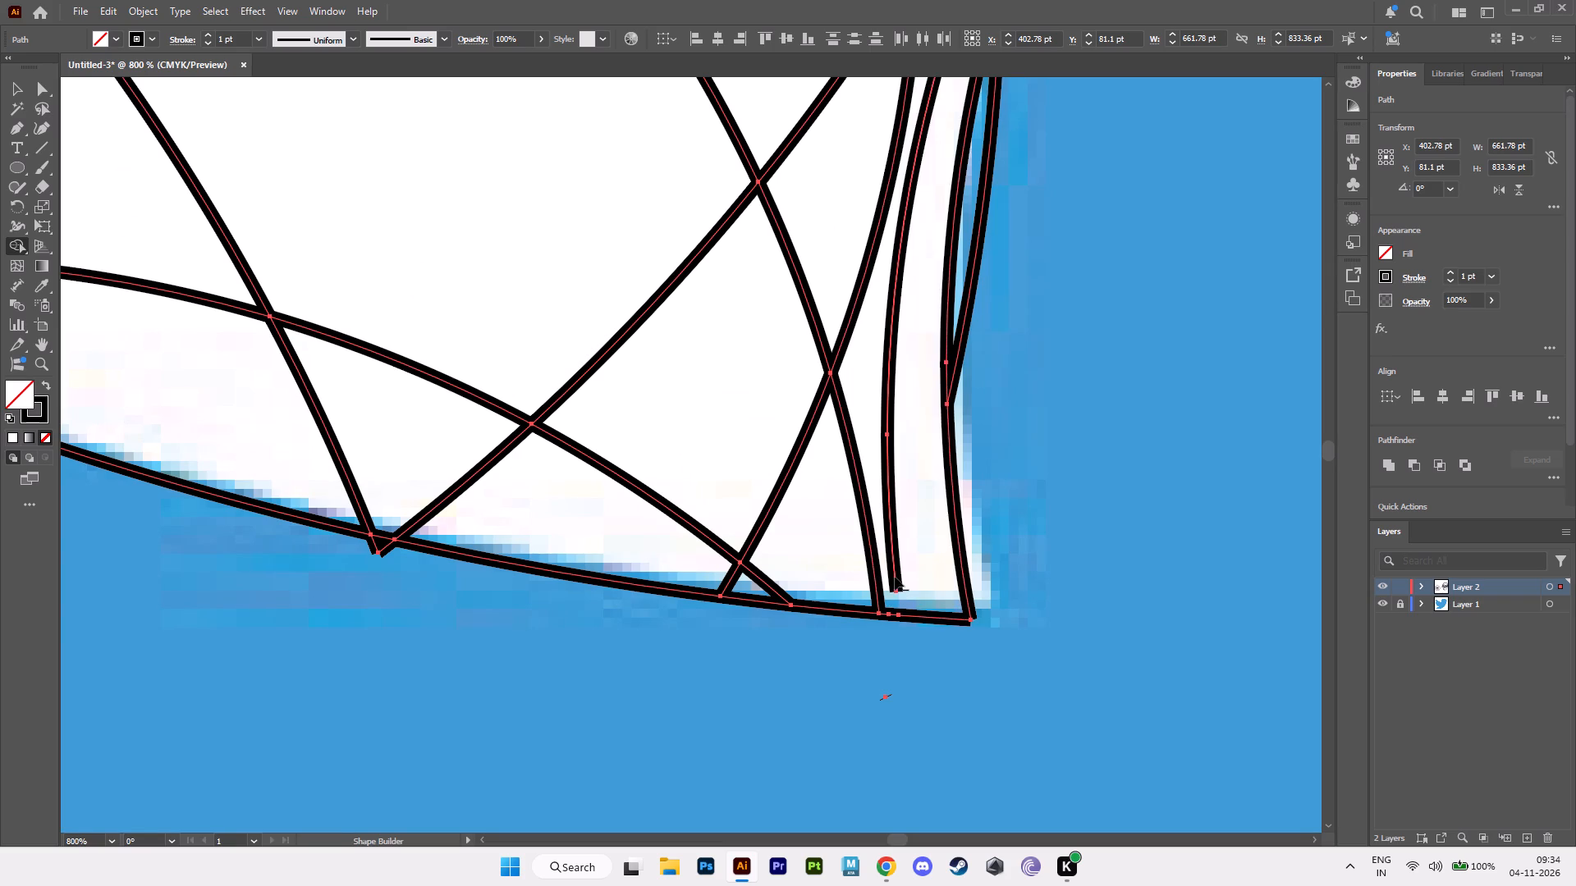
alt+click(895, 577)
Delete the surplus arc doubling the back edge of the neck just above the wing corner.
alt+scroll(963, 590, down, 3)
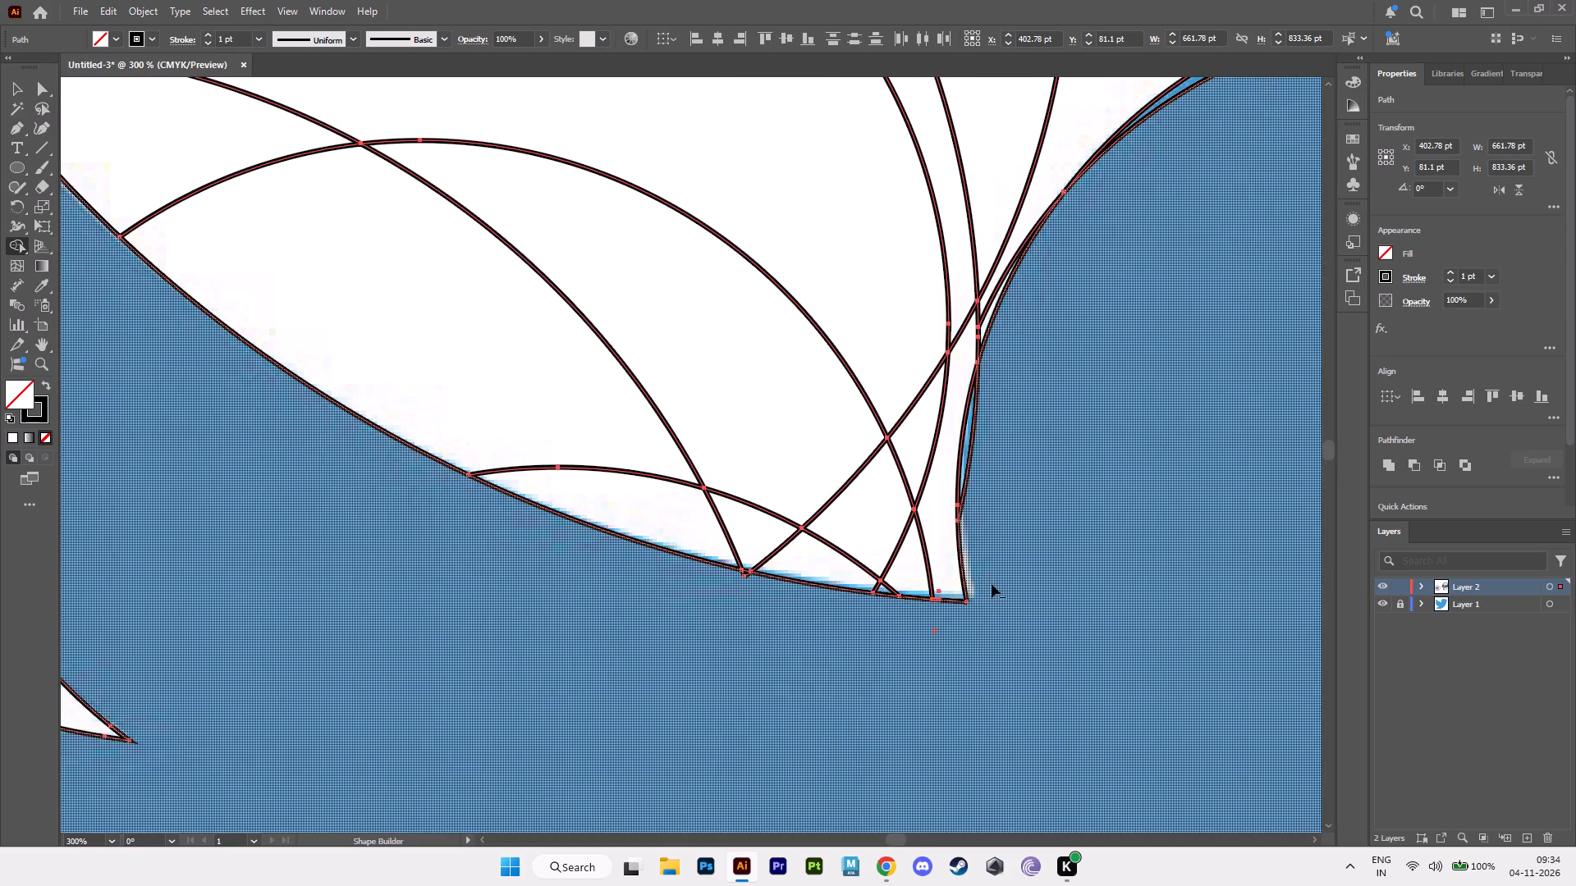
alt+middle_drag(990, 584, 975, 667)
alt+click(955, 540)
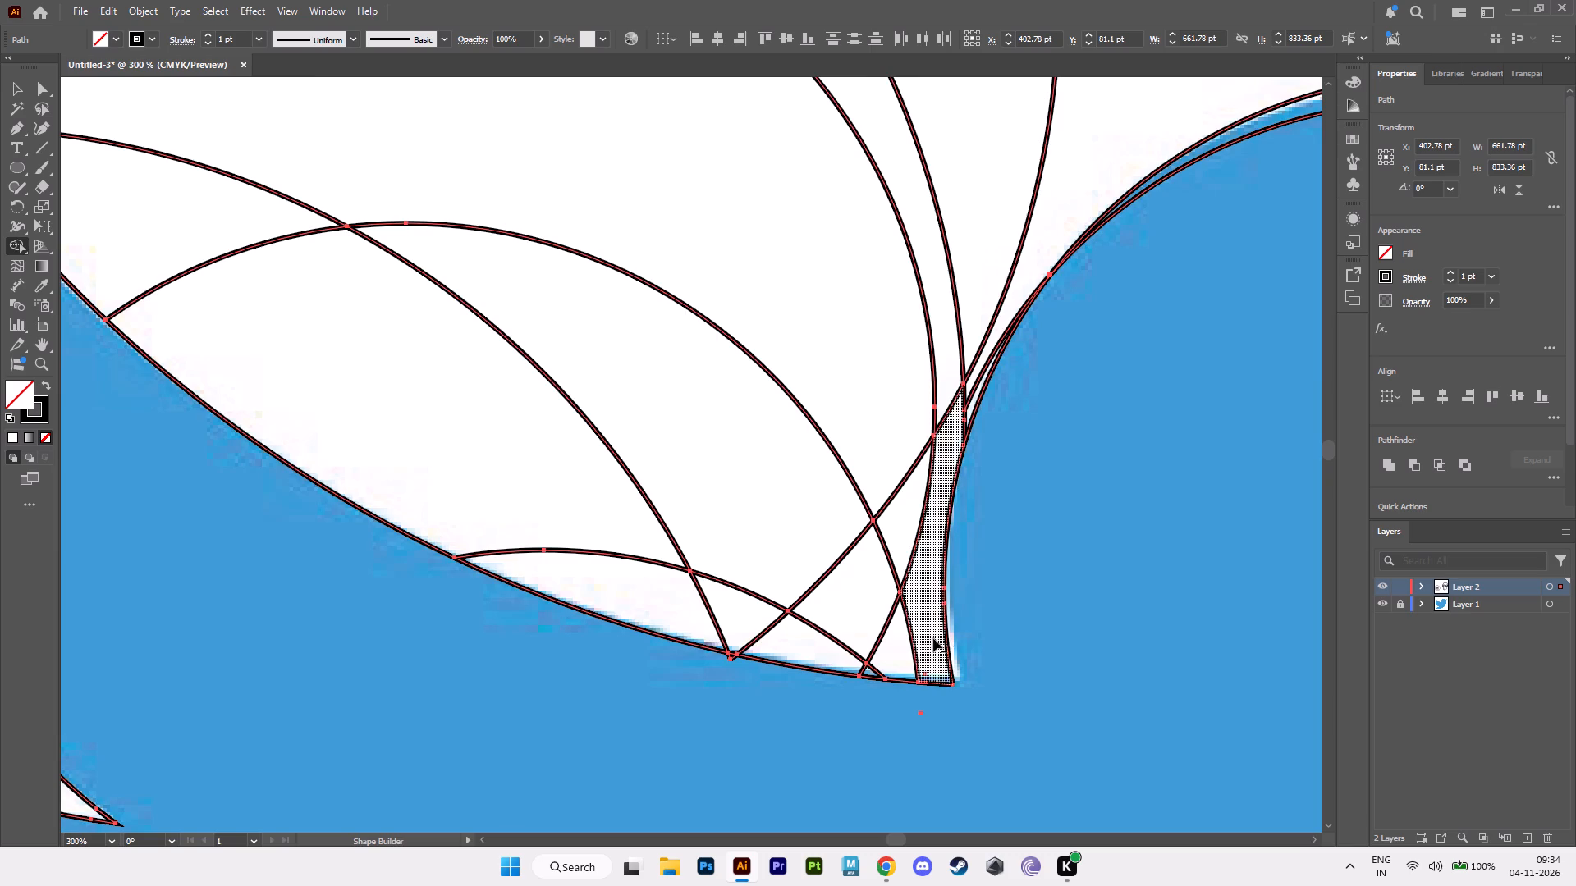
alt+scroll(924, 664, up, 3)
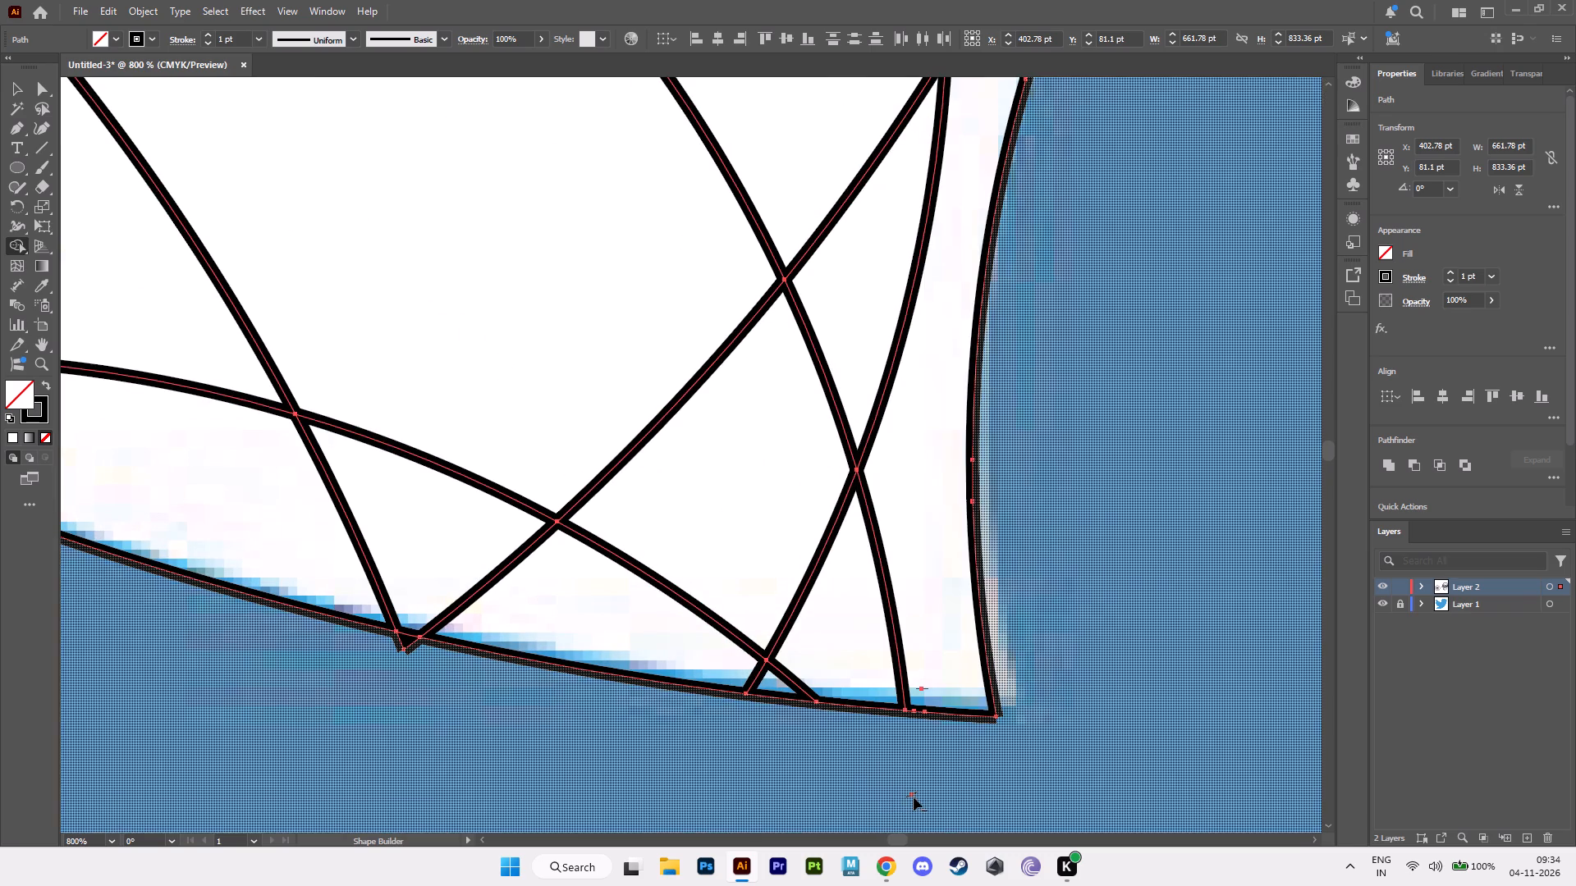
alt+click(912, 797)
Delete the low arc rising from the wing's upper edge and the two arc segments that meet at that edge.
alt+scroll(884, 768, down, 4)
alt+middle_drag(826, 749, 961, 540)
alt+scroll(863, 549, up, 2)
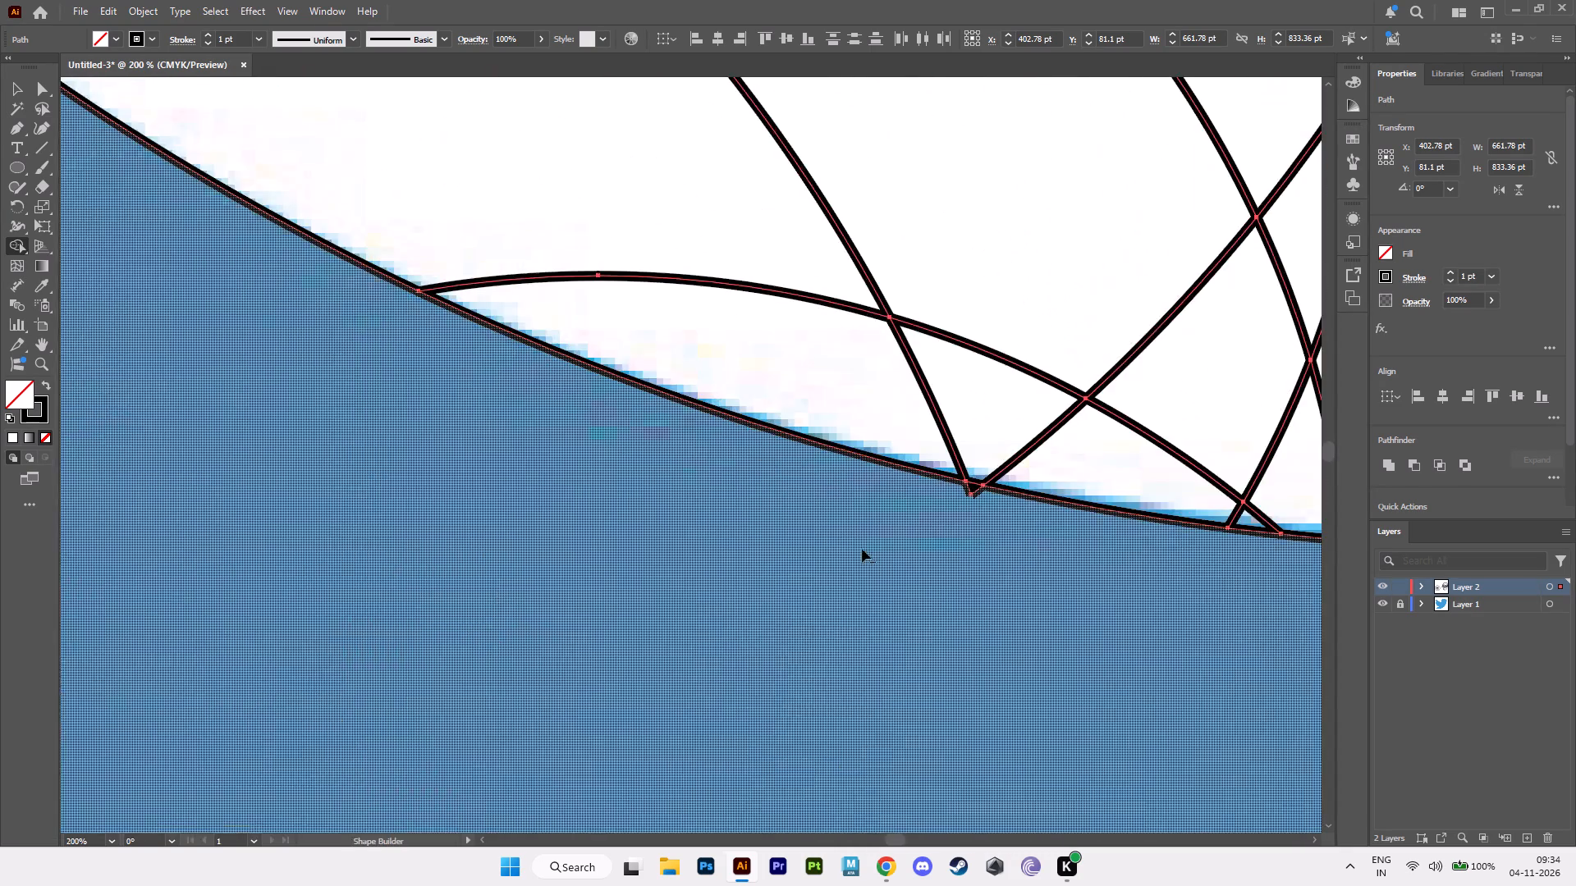
alt+scroll(862, 549, up, 2)
alt+middle_drag(954, 468, 742, 787)
alt+click(576, 524)
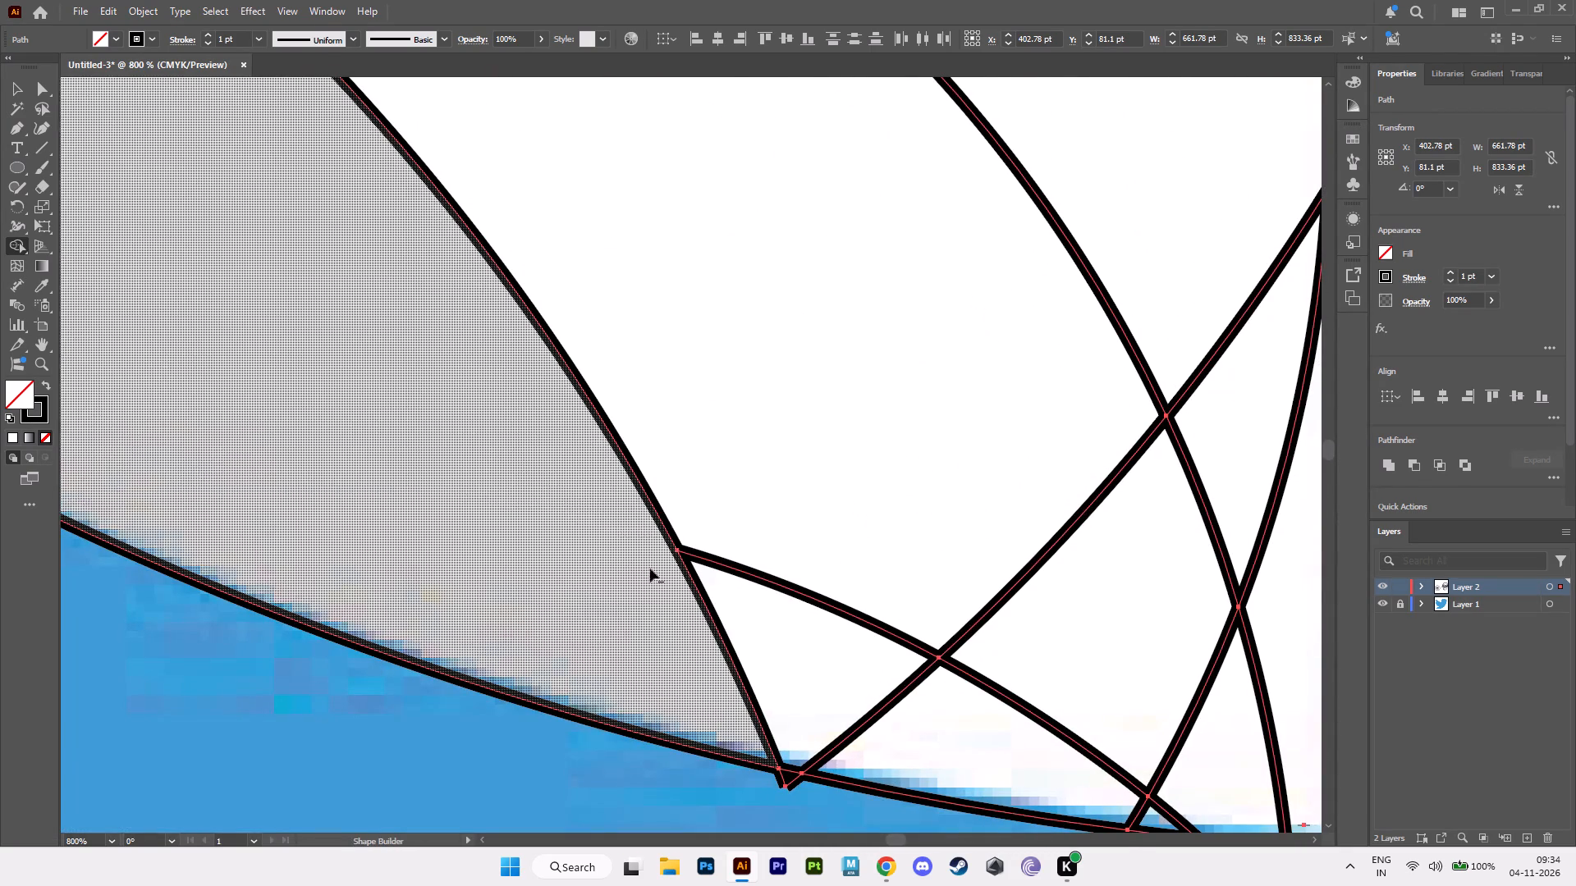
alt+scroll(667, 579, down, 3)
alt+middle_drag(822, 699, 756, 687)
alt+click(688, 628)
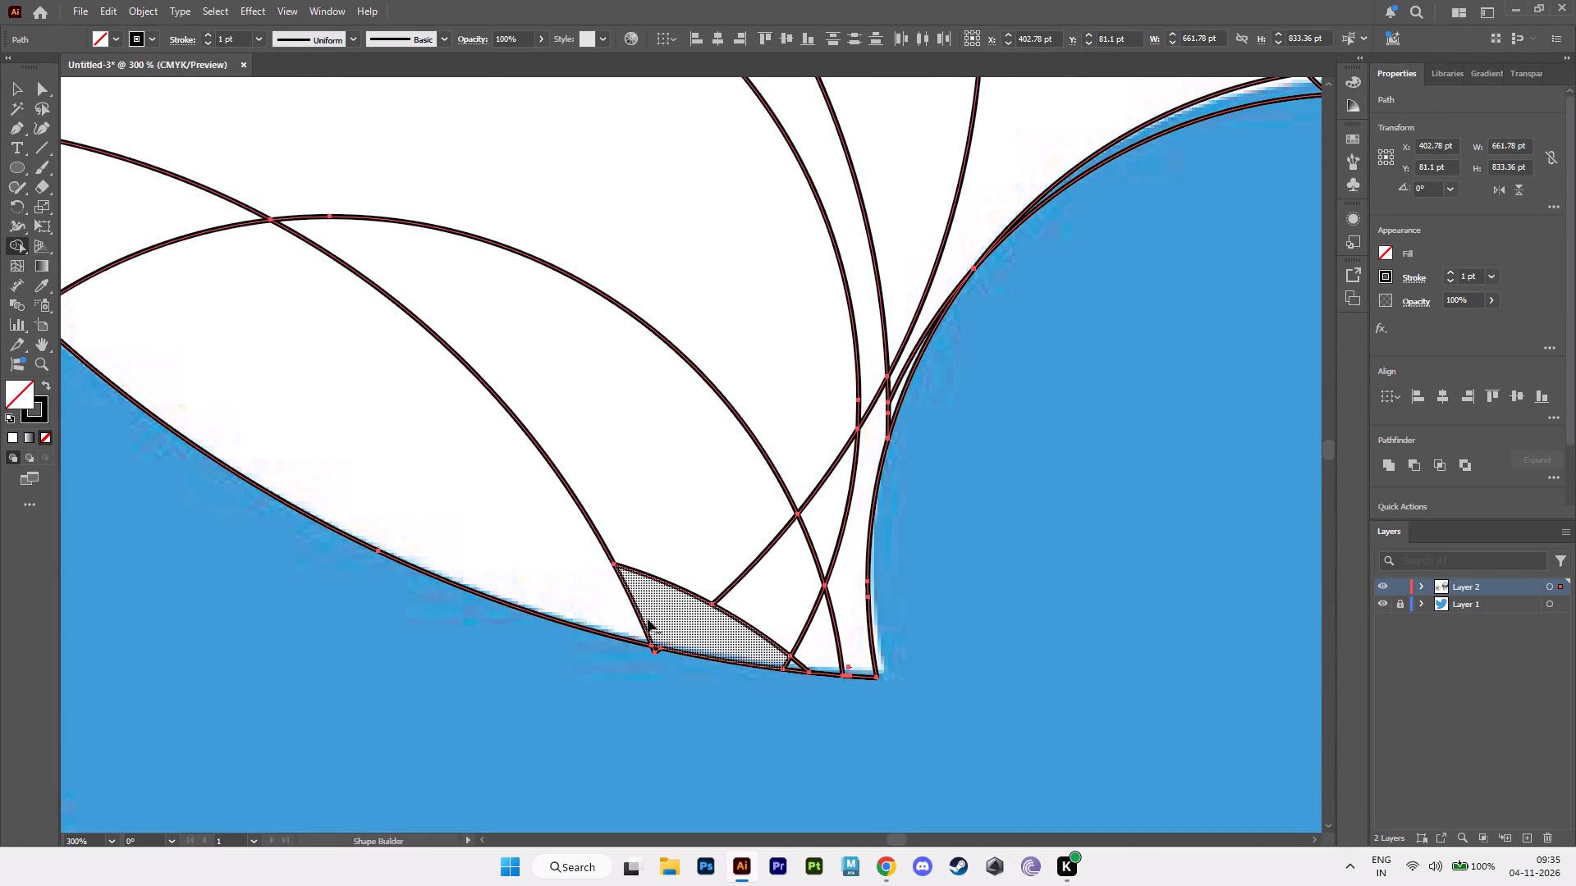
alt+click(639, 618)
Delete the tiny V-shaped spur protruding below the wing's upper edge.
alt+scroll(655, 712, up, 4)
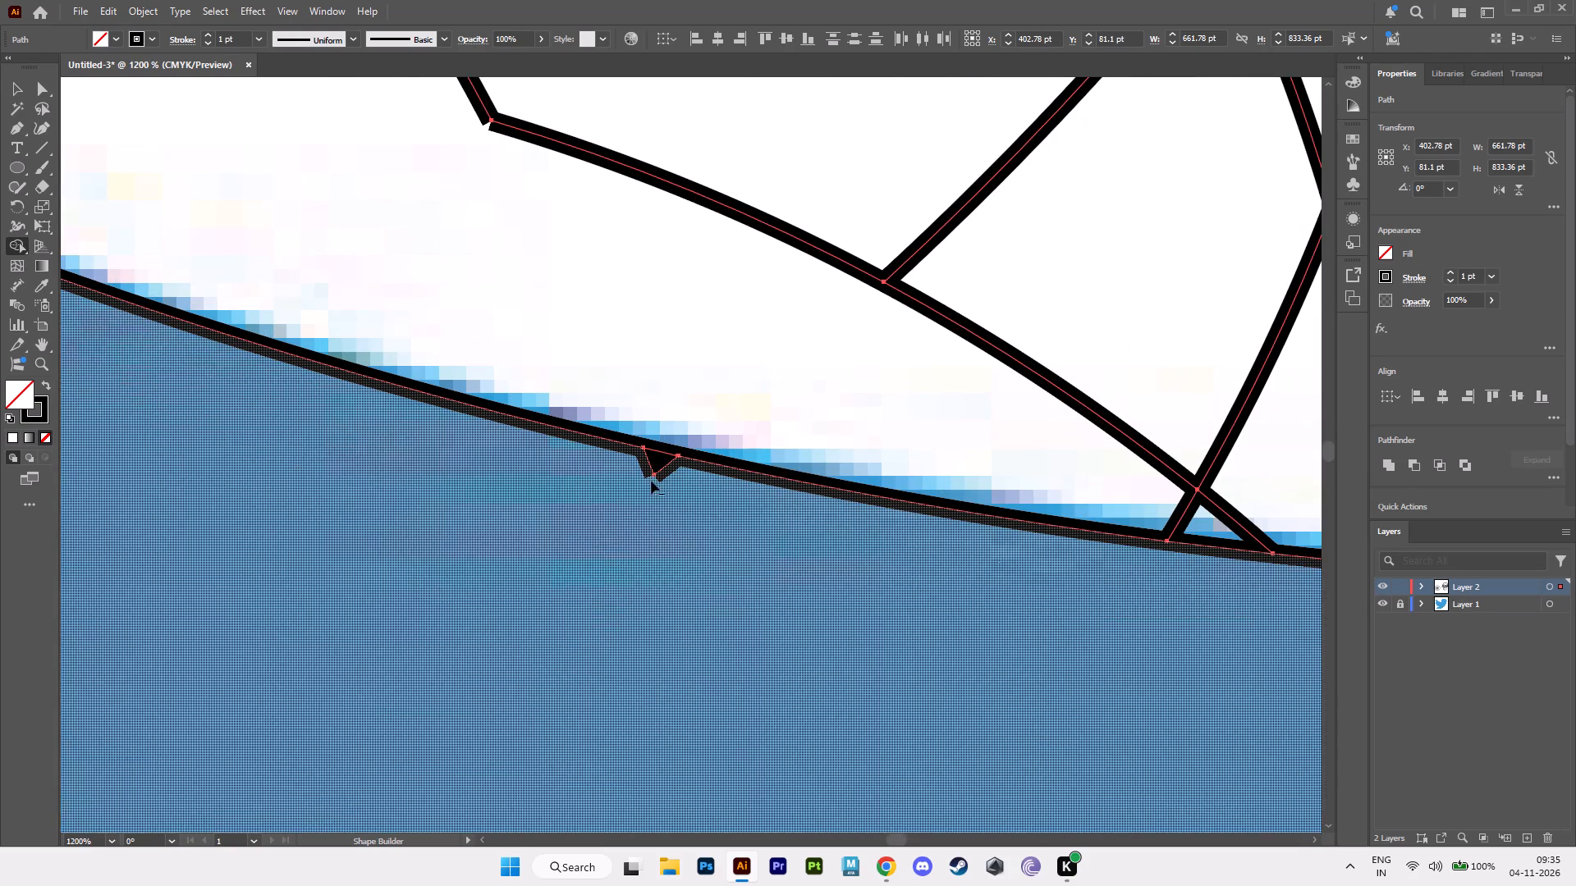
alt+click(653, 476)
alt+click(661, 473)
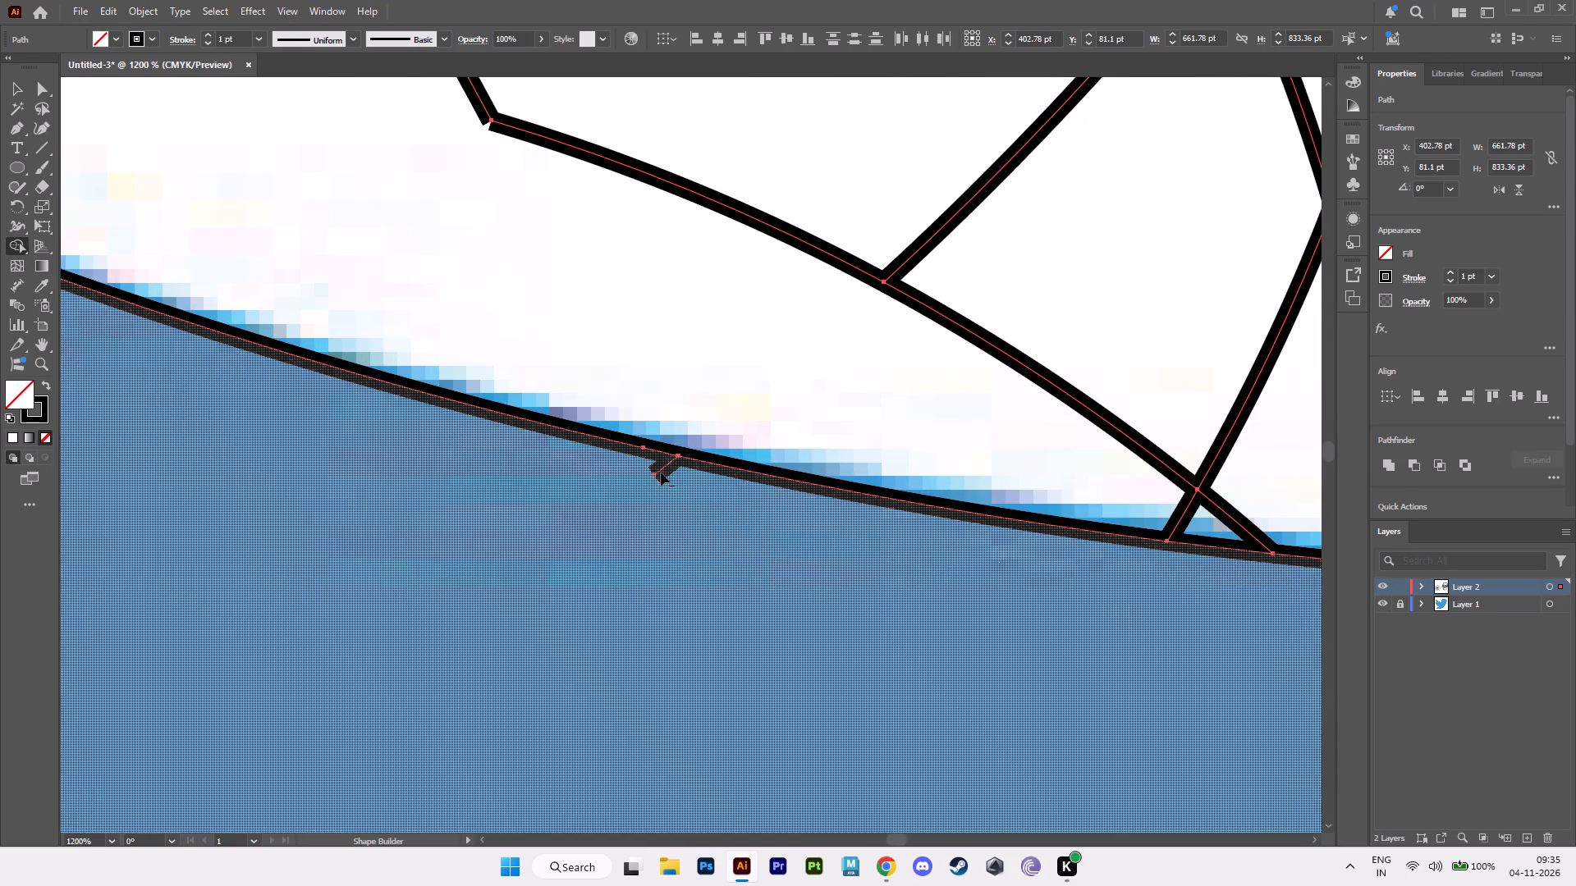
alt+click(665, 468)
Delete the remaining arc ends that meet the wing's upper edge close to the neck corner, including the segments just above it.
alt+scroll(747, 537, down, 2)
alt+middle_drag(911, 562, 744, 659)
alt+scroll(760, 652, up, 1)
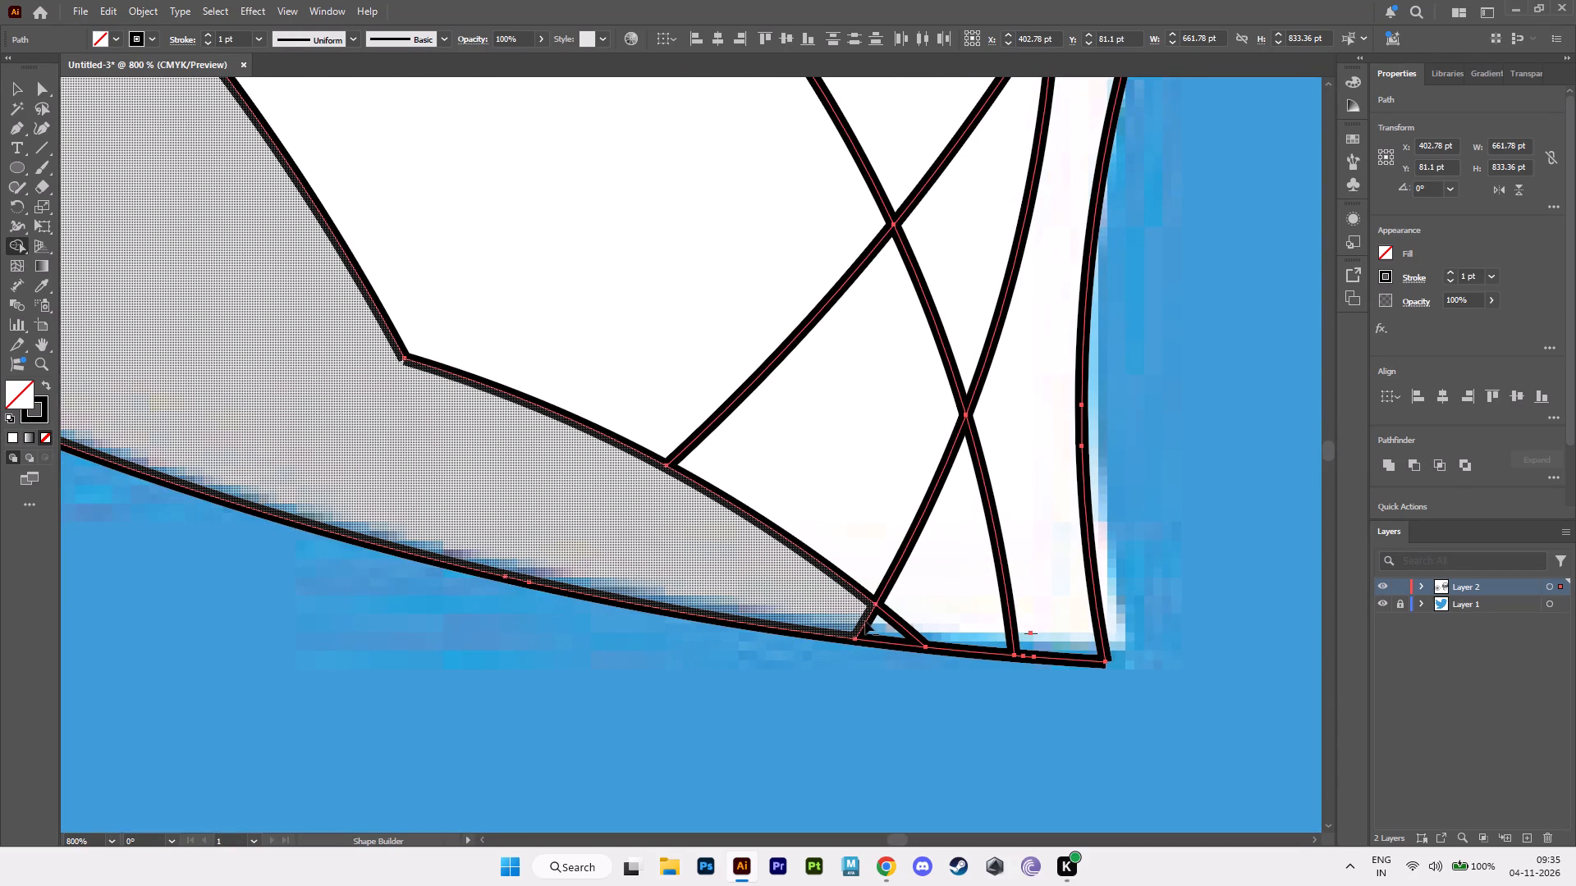
alt+click(866, 621)
alt+click(896, 623)
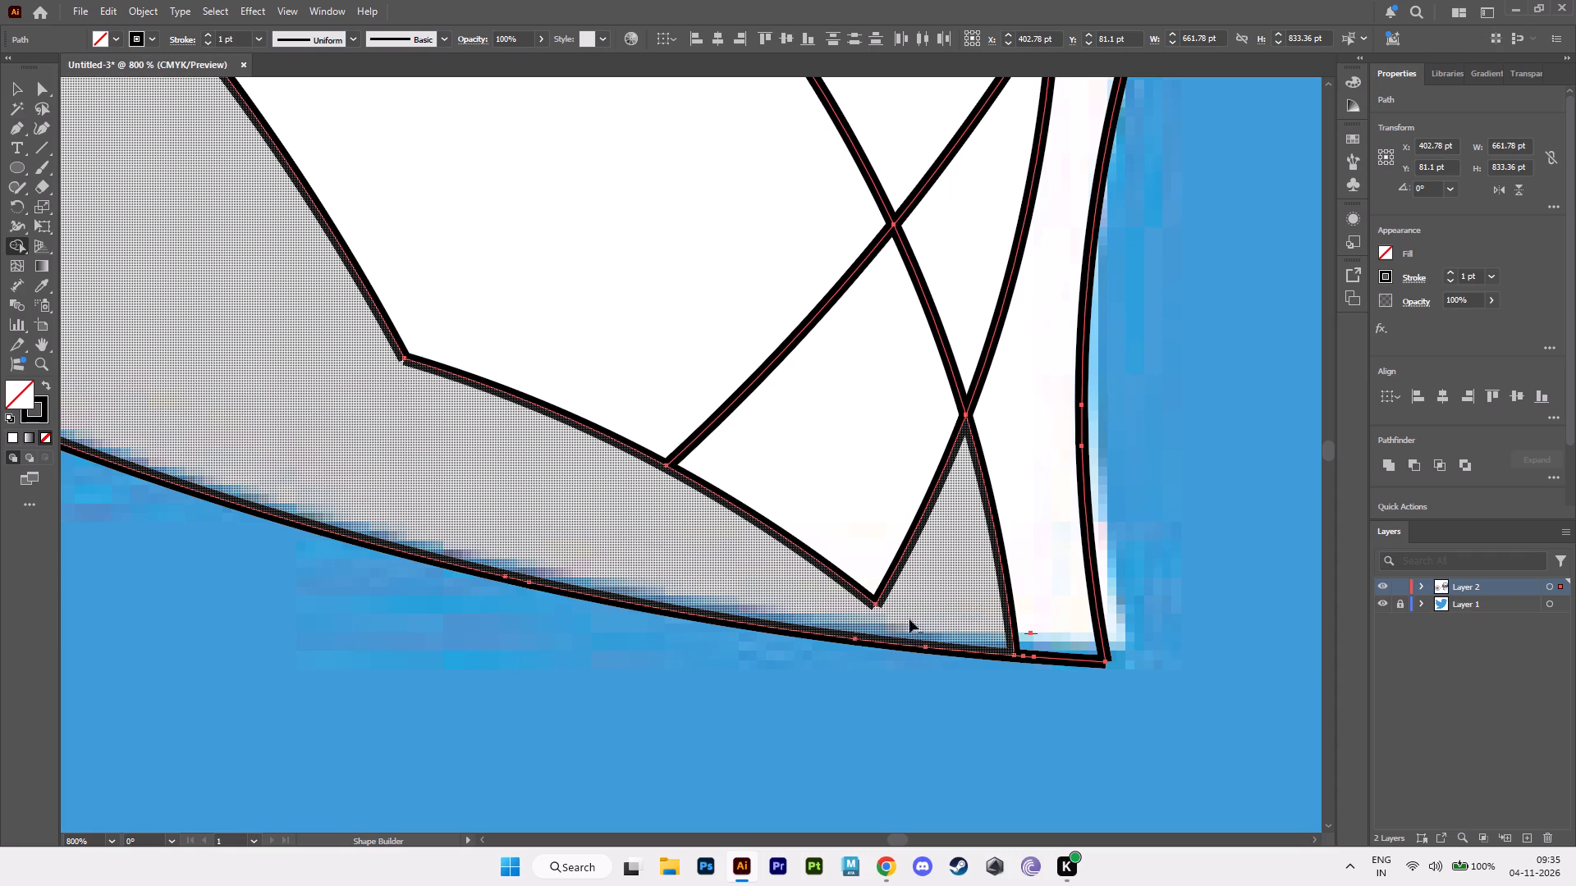
alt+click(1007, 589)
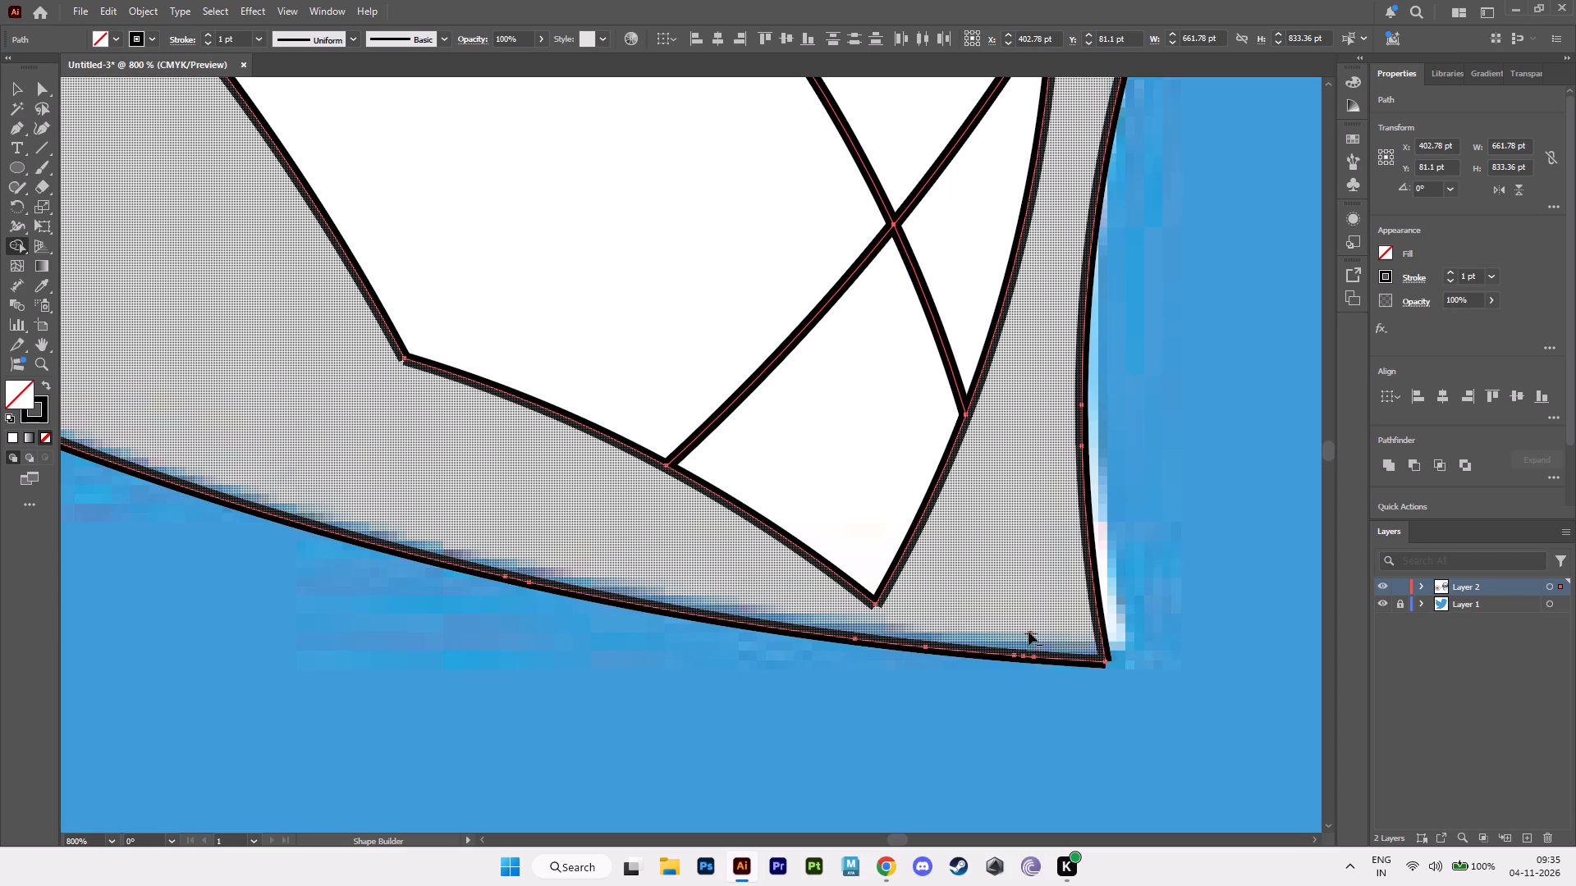
alt+click(1029, 632)
alt+click(1031, 633)
alt+click(908, 544)
Delete the arcs above the wing's upper edge and the segments crossing around the top feather's tip.
alt+scroll(928, 549, down, 5)
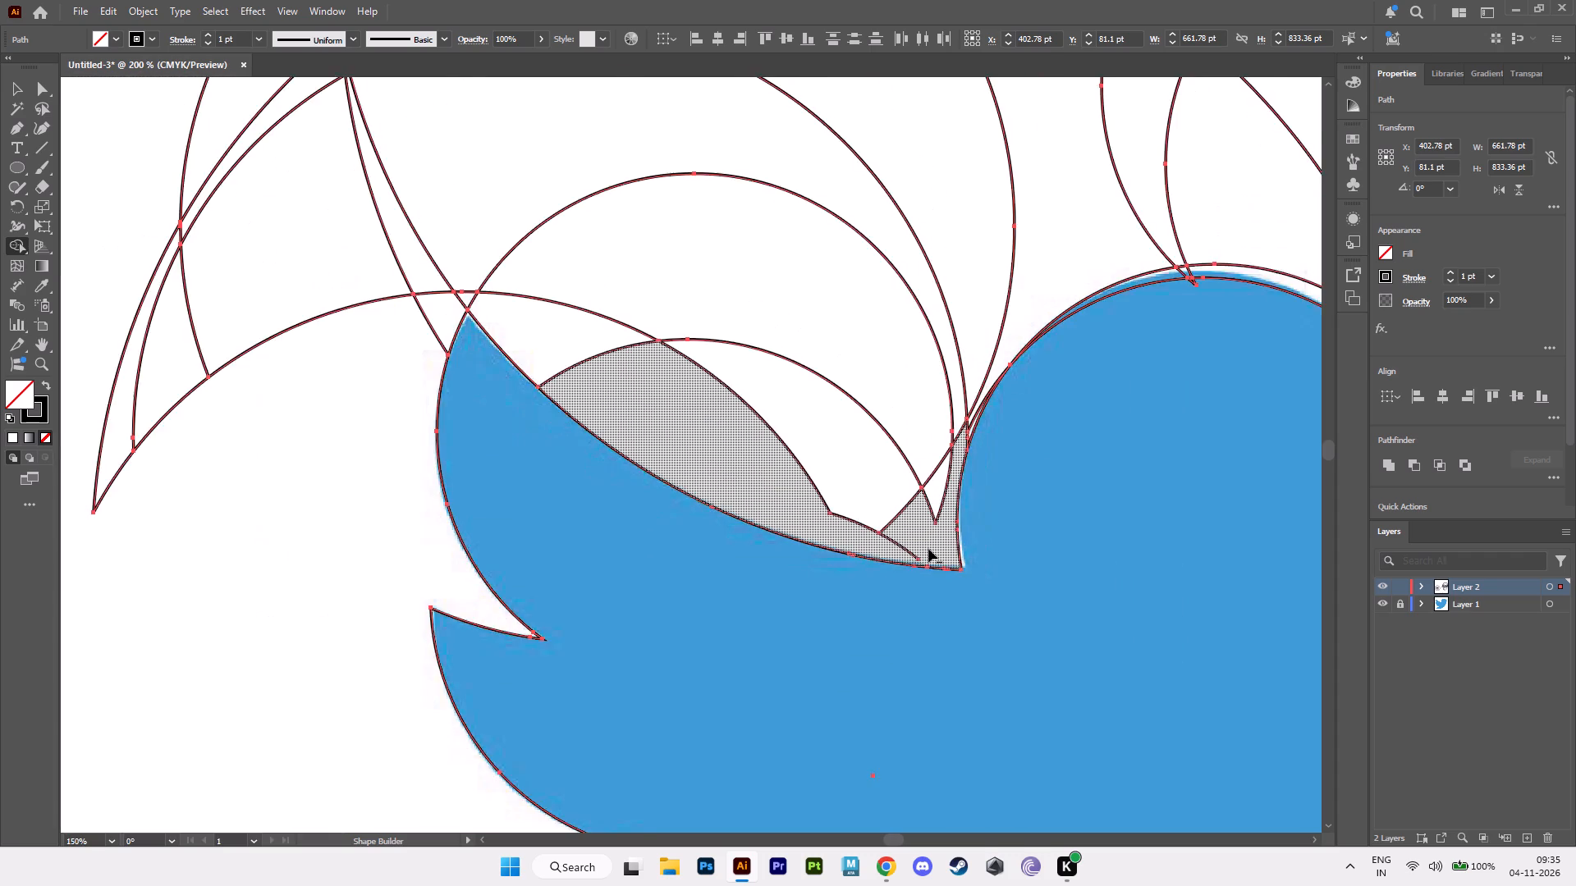
alt+middle_drag(928, 549, 1056, 613)
alt+click(715, 422)
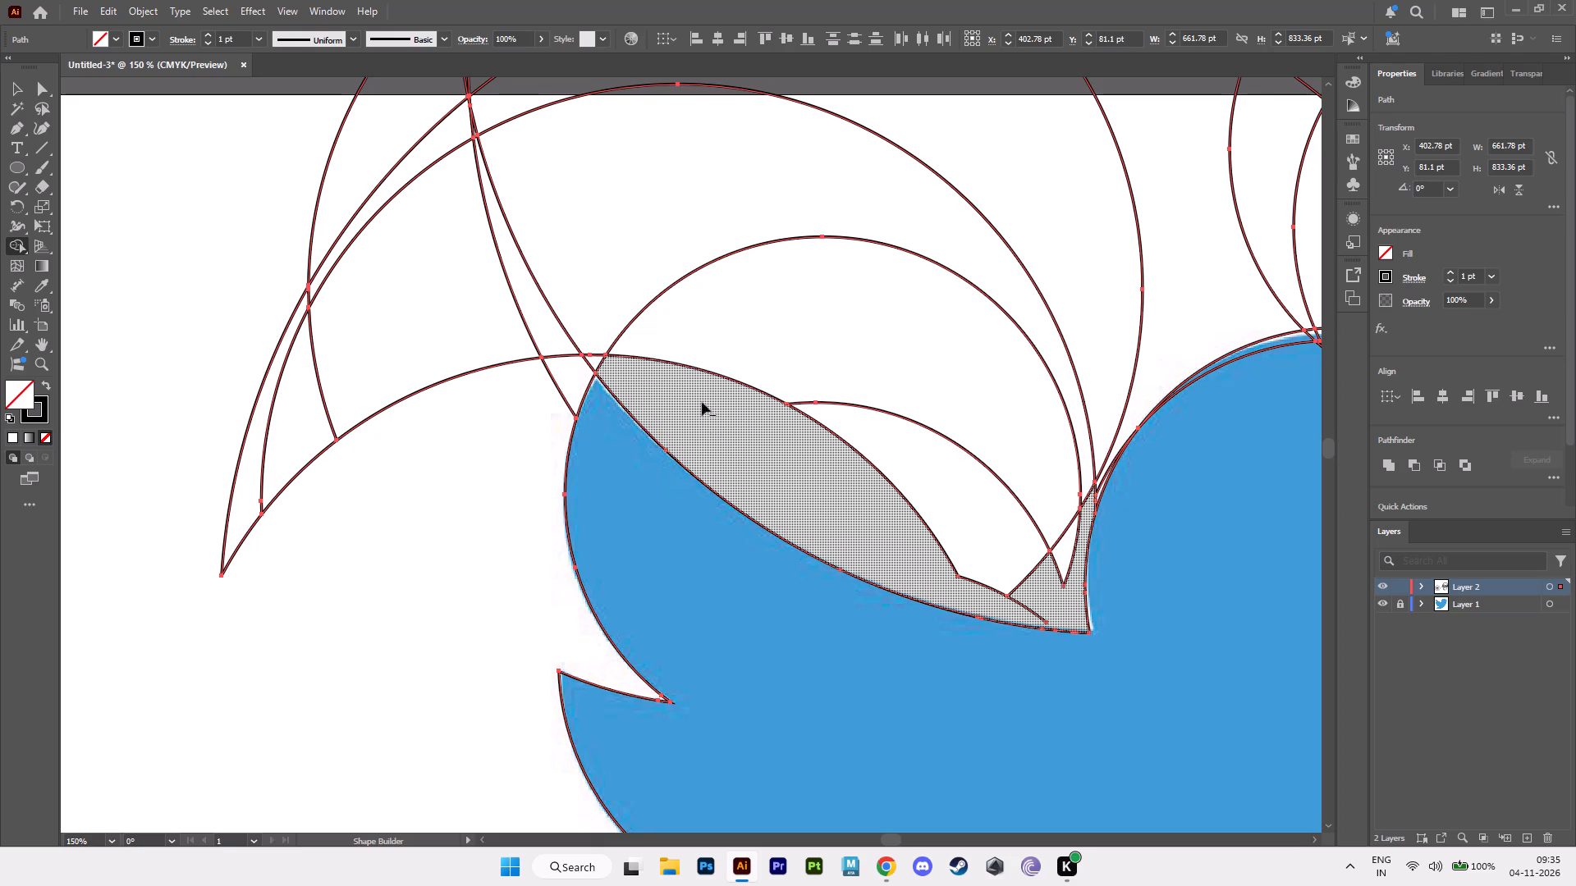
alt+click(657, 361)
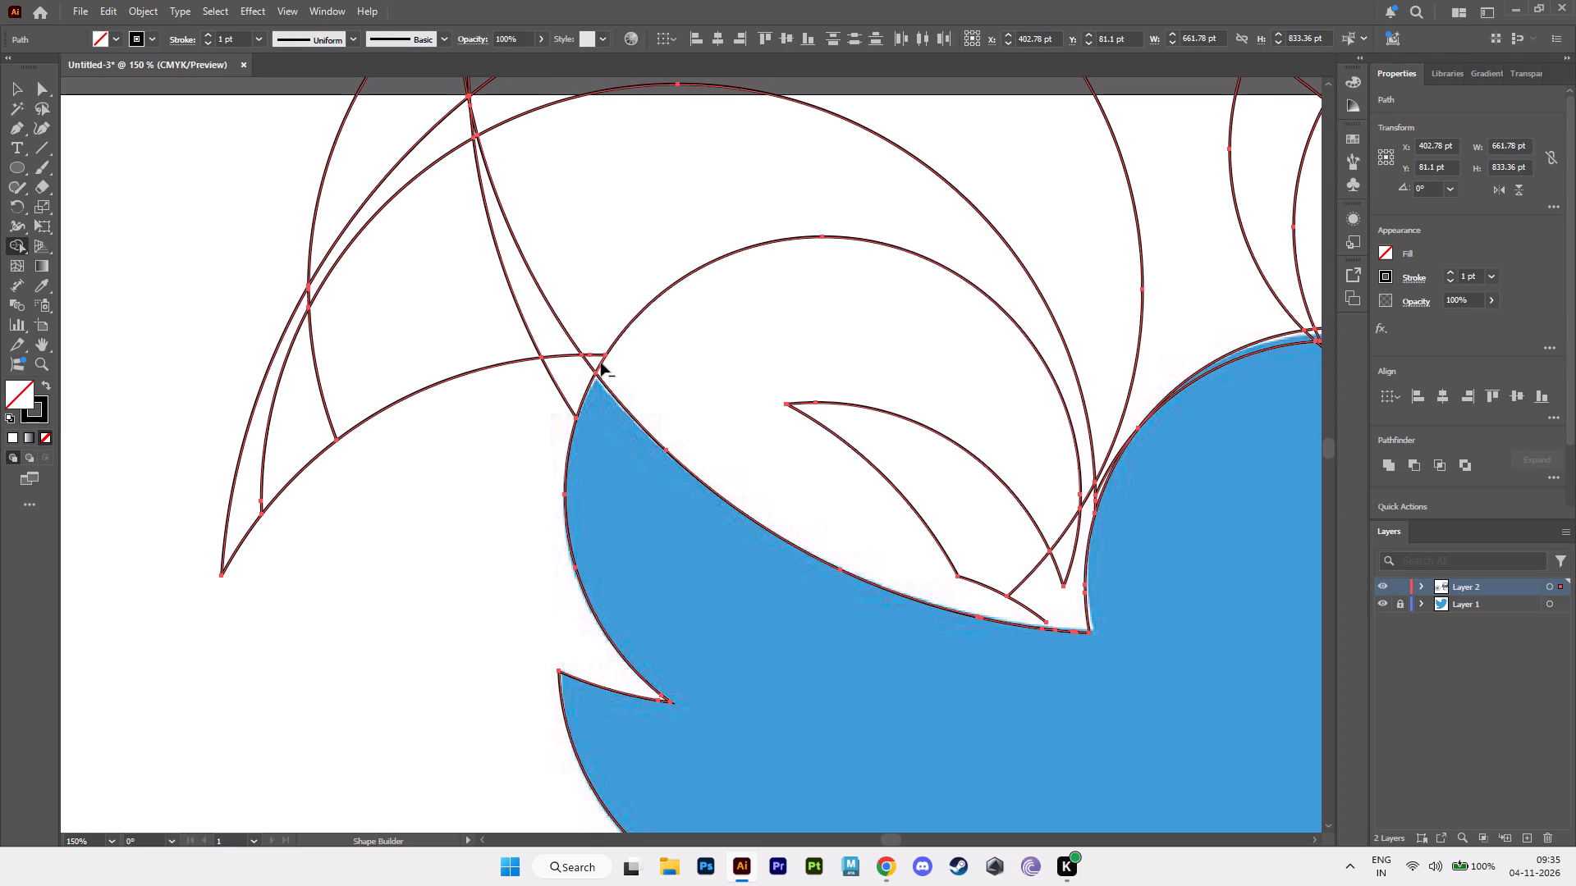
alt+click(601, 363)
alt+click(589, 361)
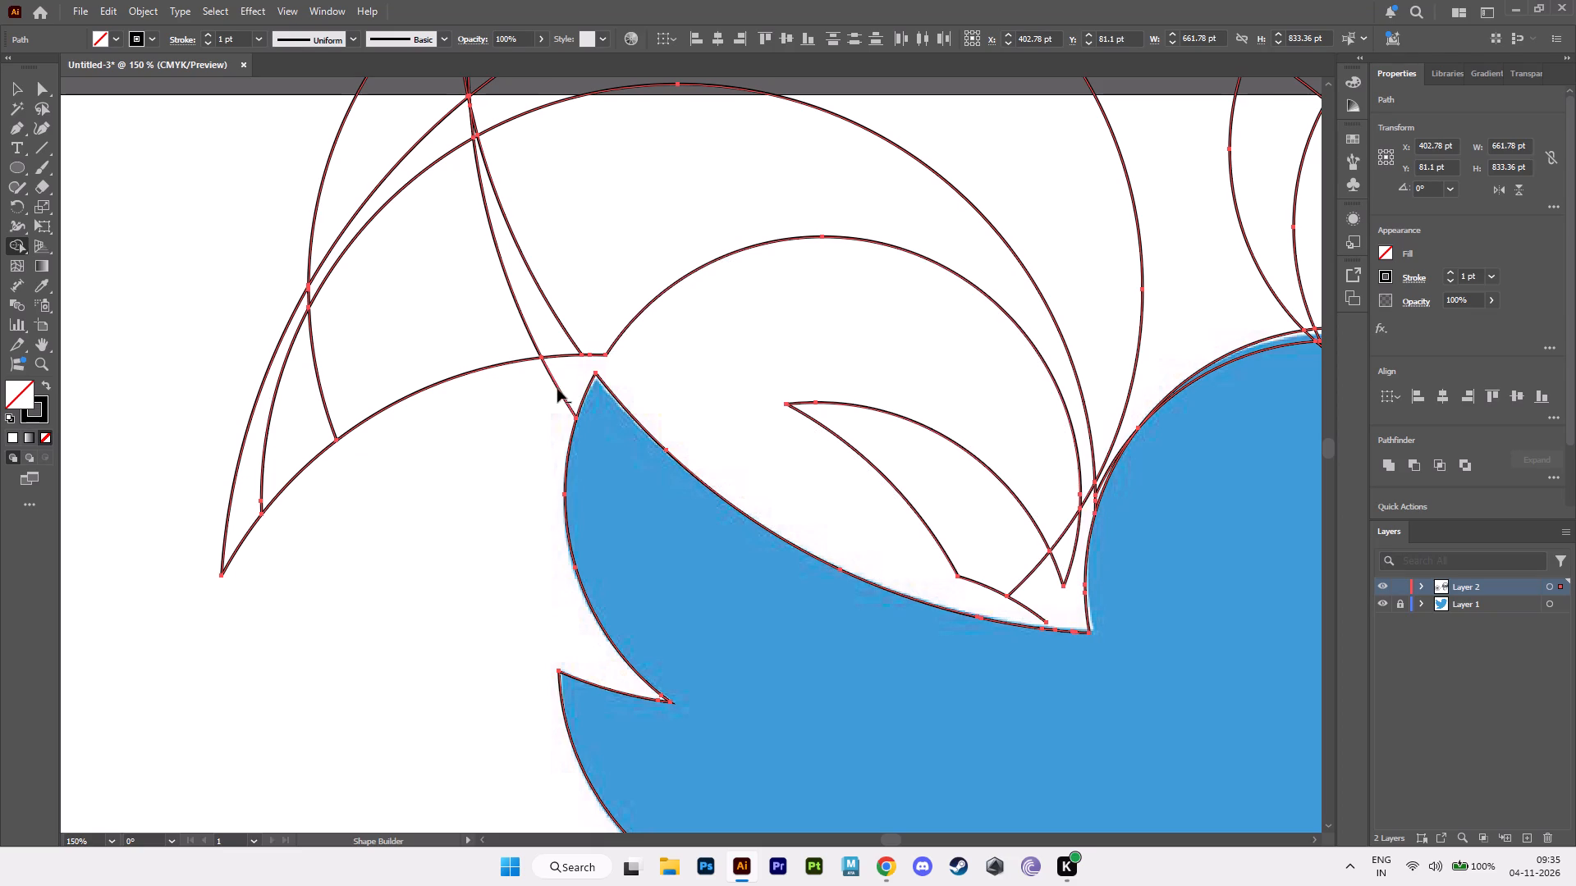
alt+click(557, 389)
alt+click(552, 354)
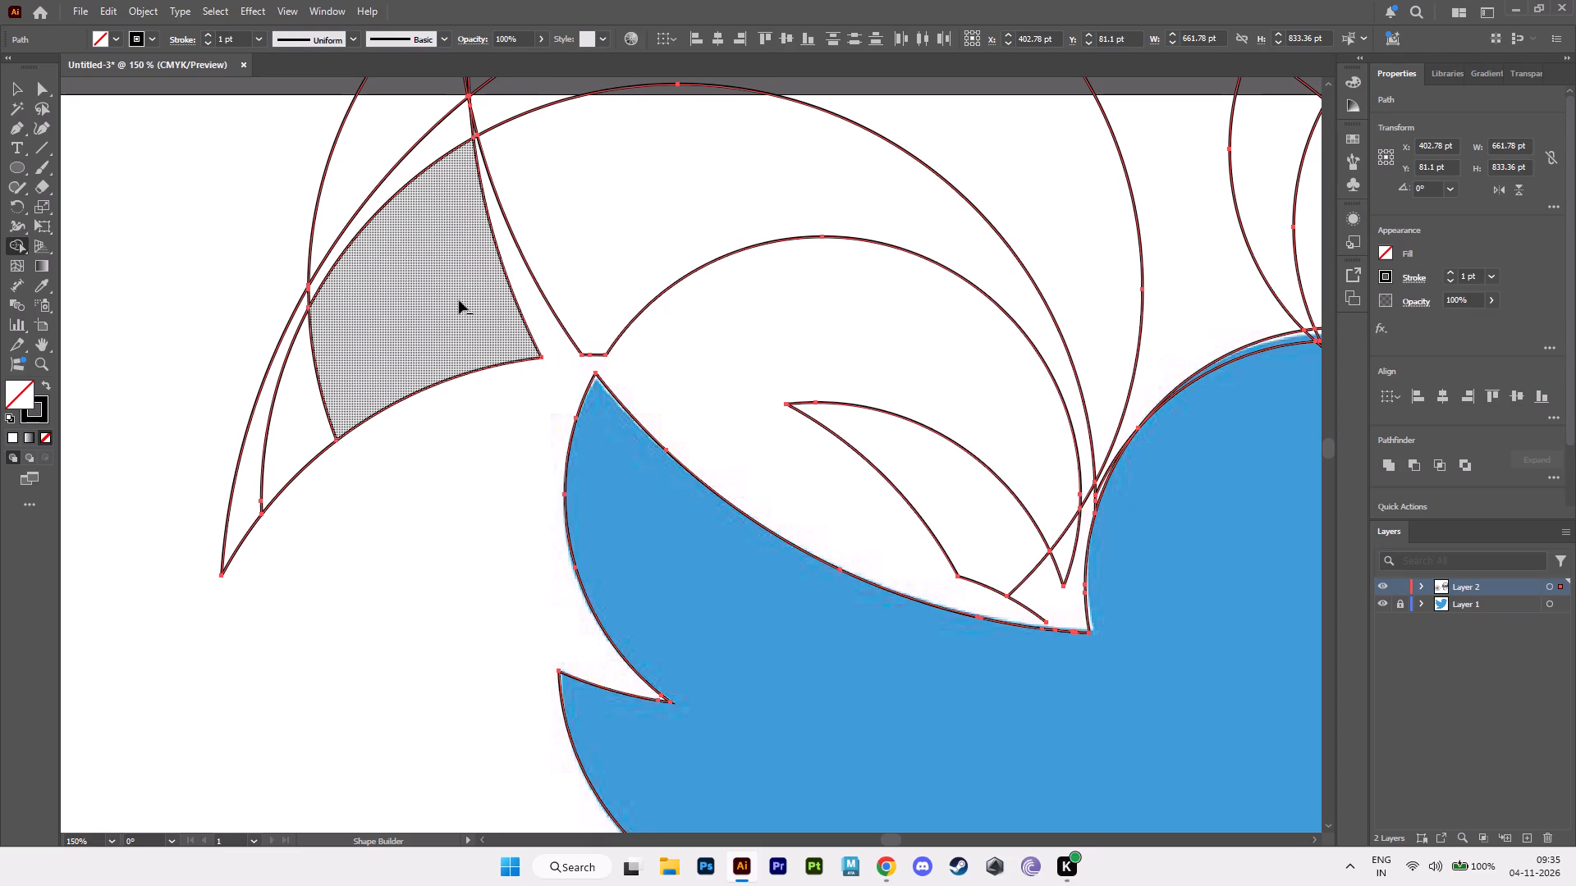
Delete the surplus arcs enclosing the empty area outside the wing's top feather tip, together with the stray anchor point left there.
alt+click(456, 301)
alt+drag(505, 255, 190, 436)
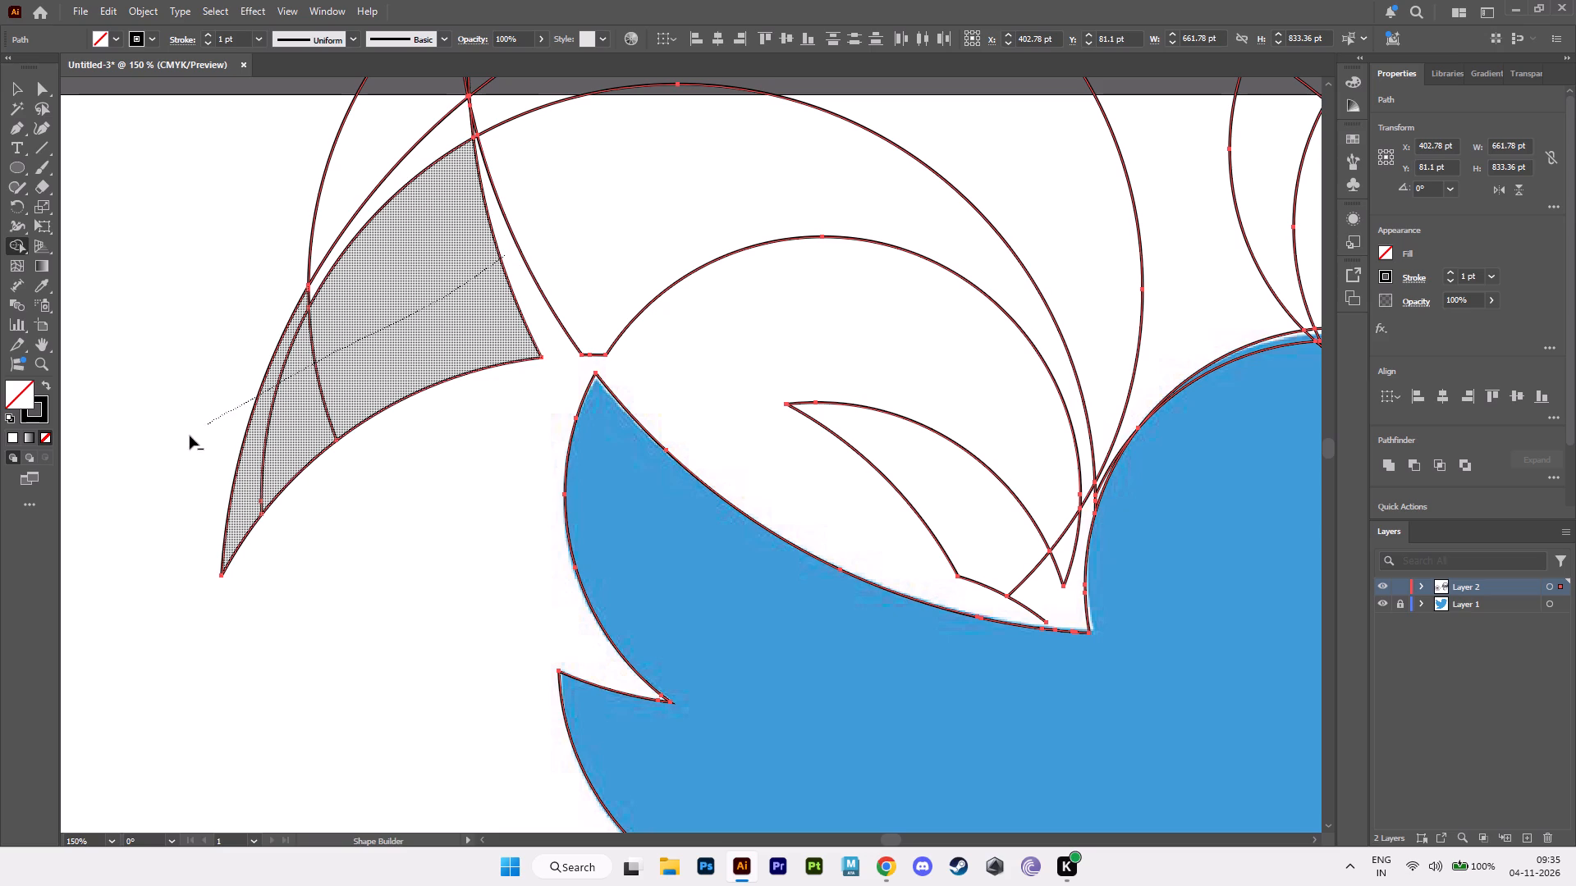
alt+drag(190, 436, 167, 450)
alt+drag(341, 406, 364, 458)
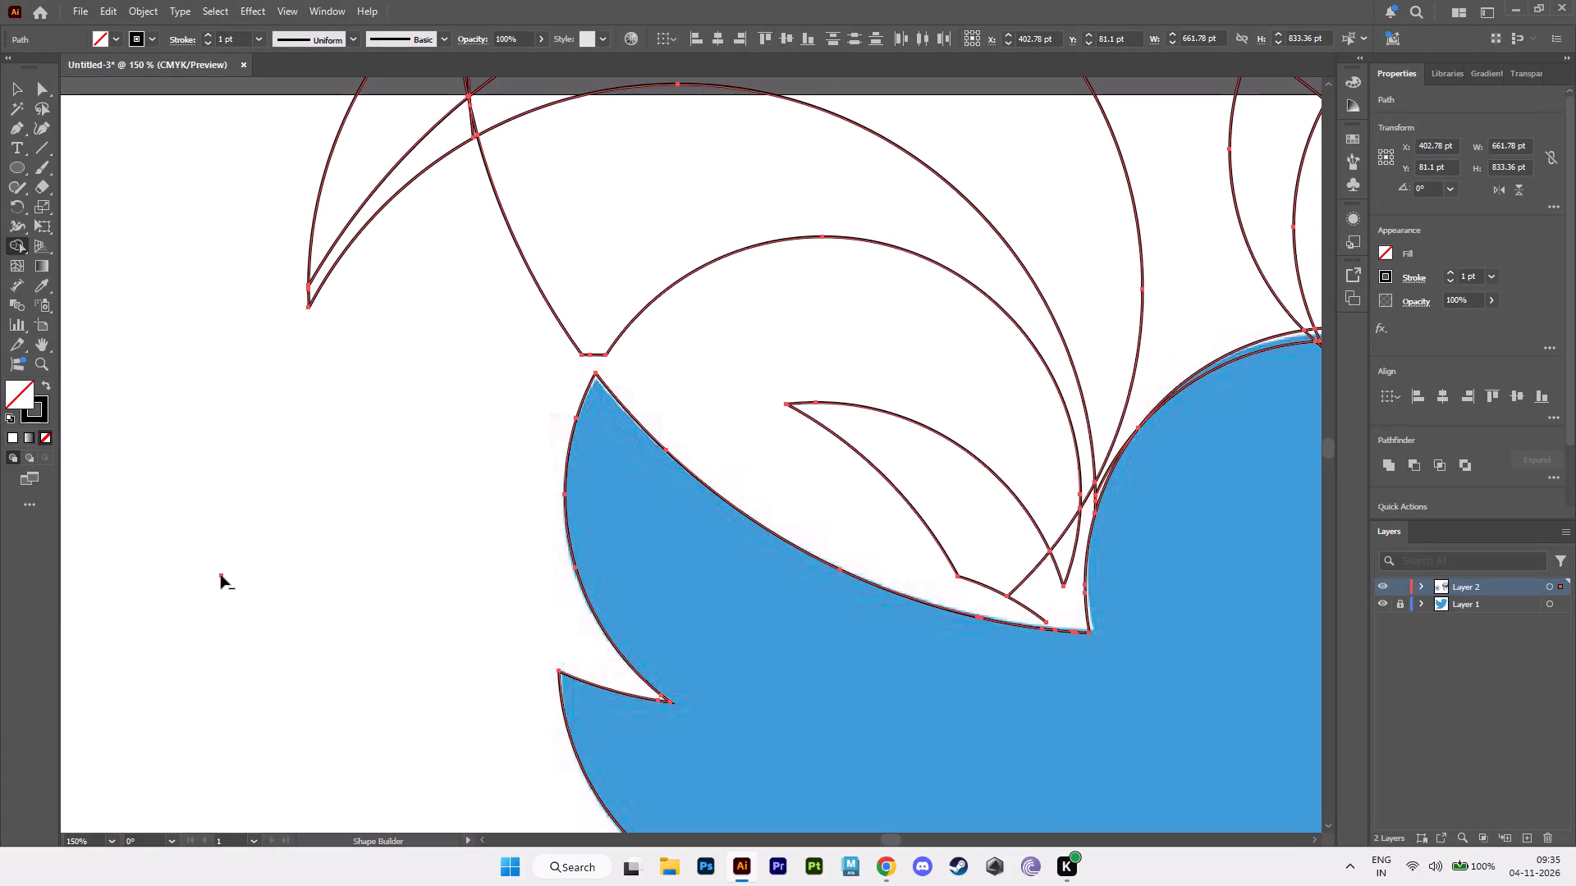
alt+click(221, 575)
Delete the short vertical arc end and the inner arc segment where the arcs meet the back of the head, just above the neck.
alt+middle_drag(409, 413, 316, 740)
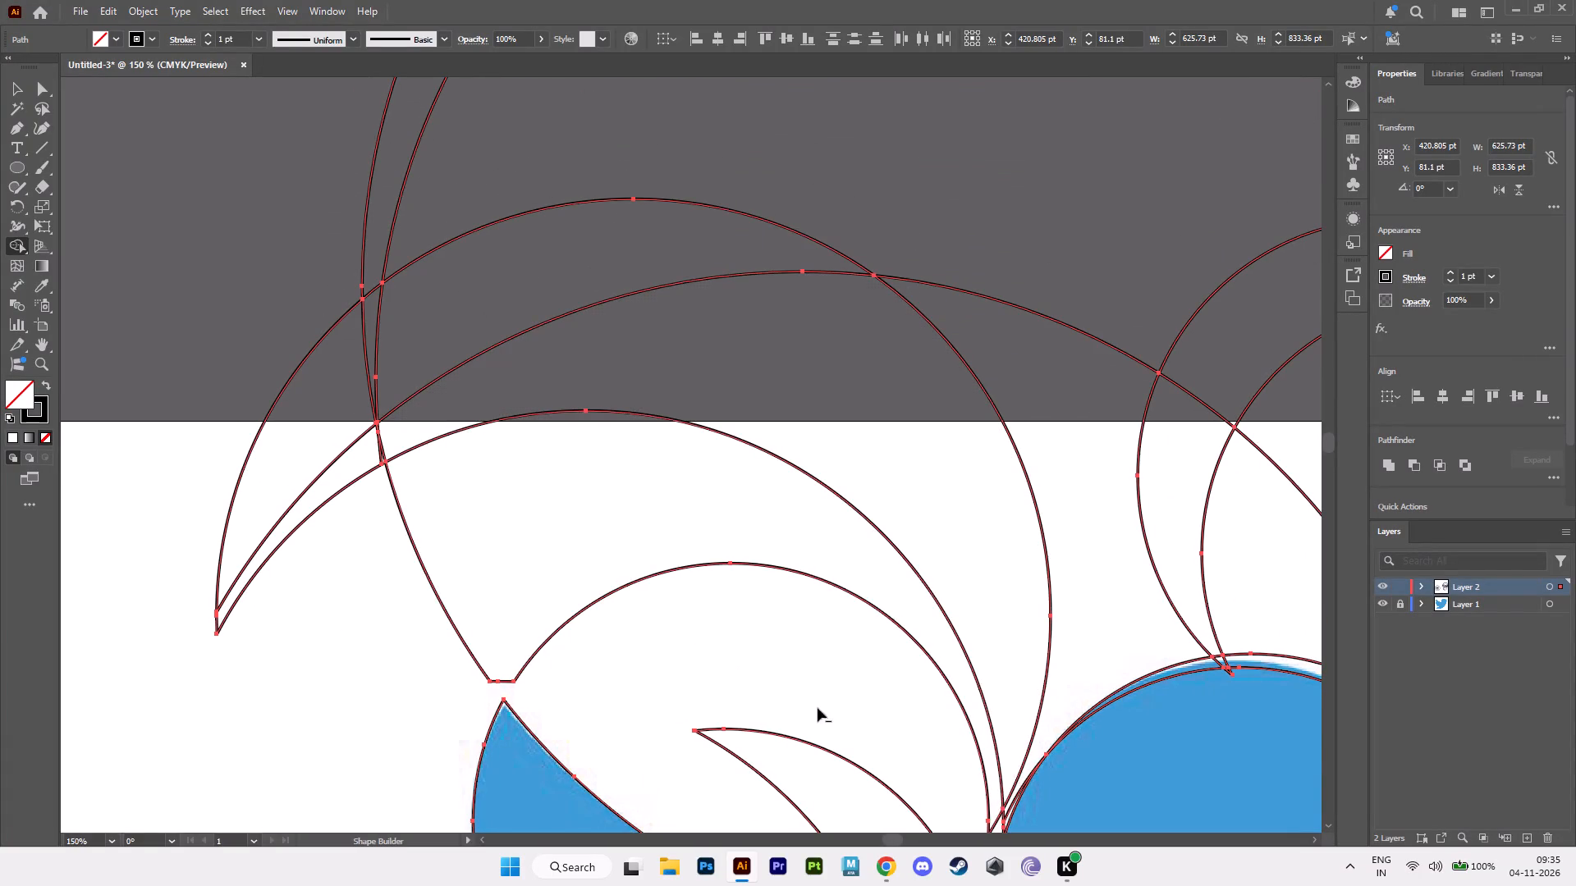
alt+middle_drag(898, 747, 590, 420)
alt+scroll(759, 646, up, 3)
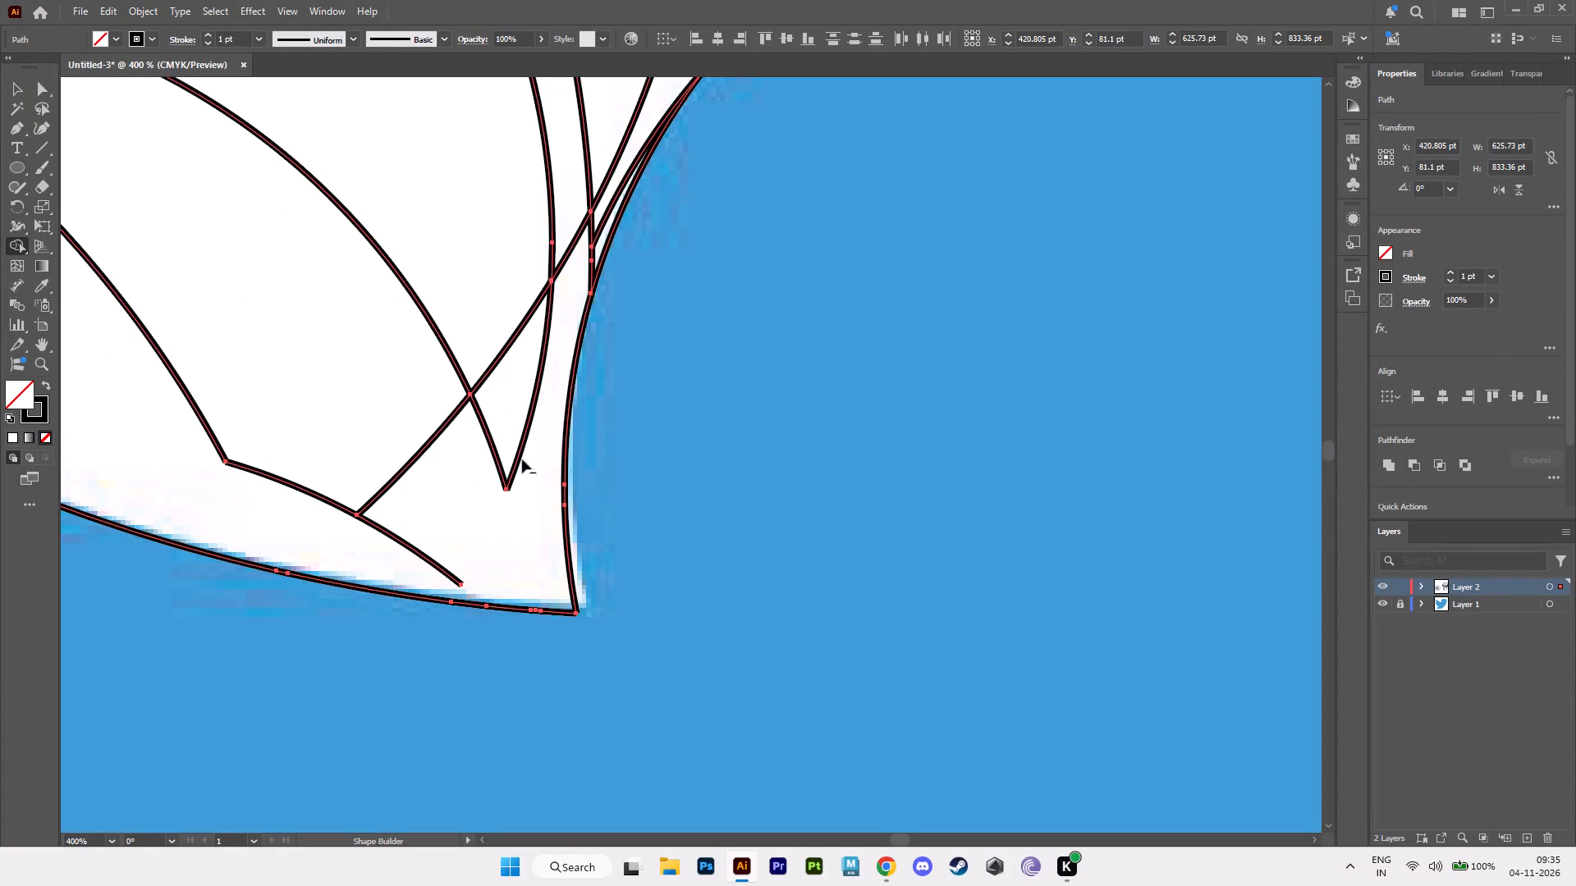
alt+middle_drag(580, 411, 664, 661)
alt+click(674, 526)
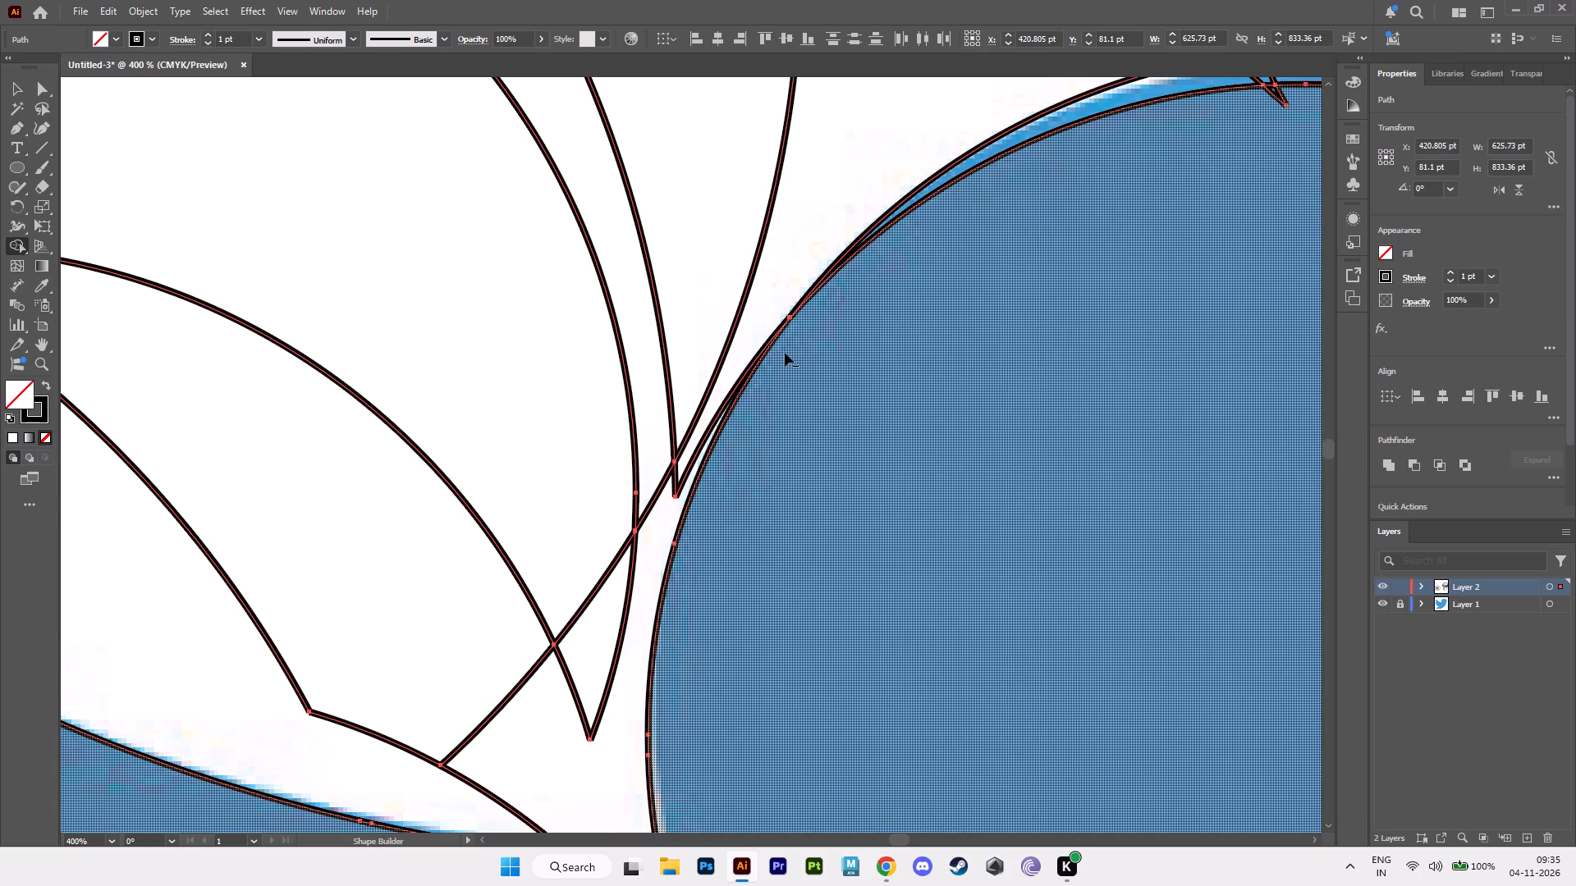
alt+click(711, 428)
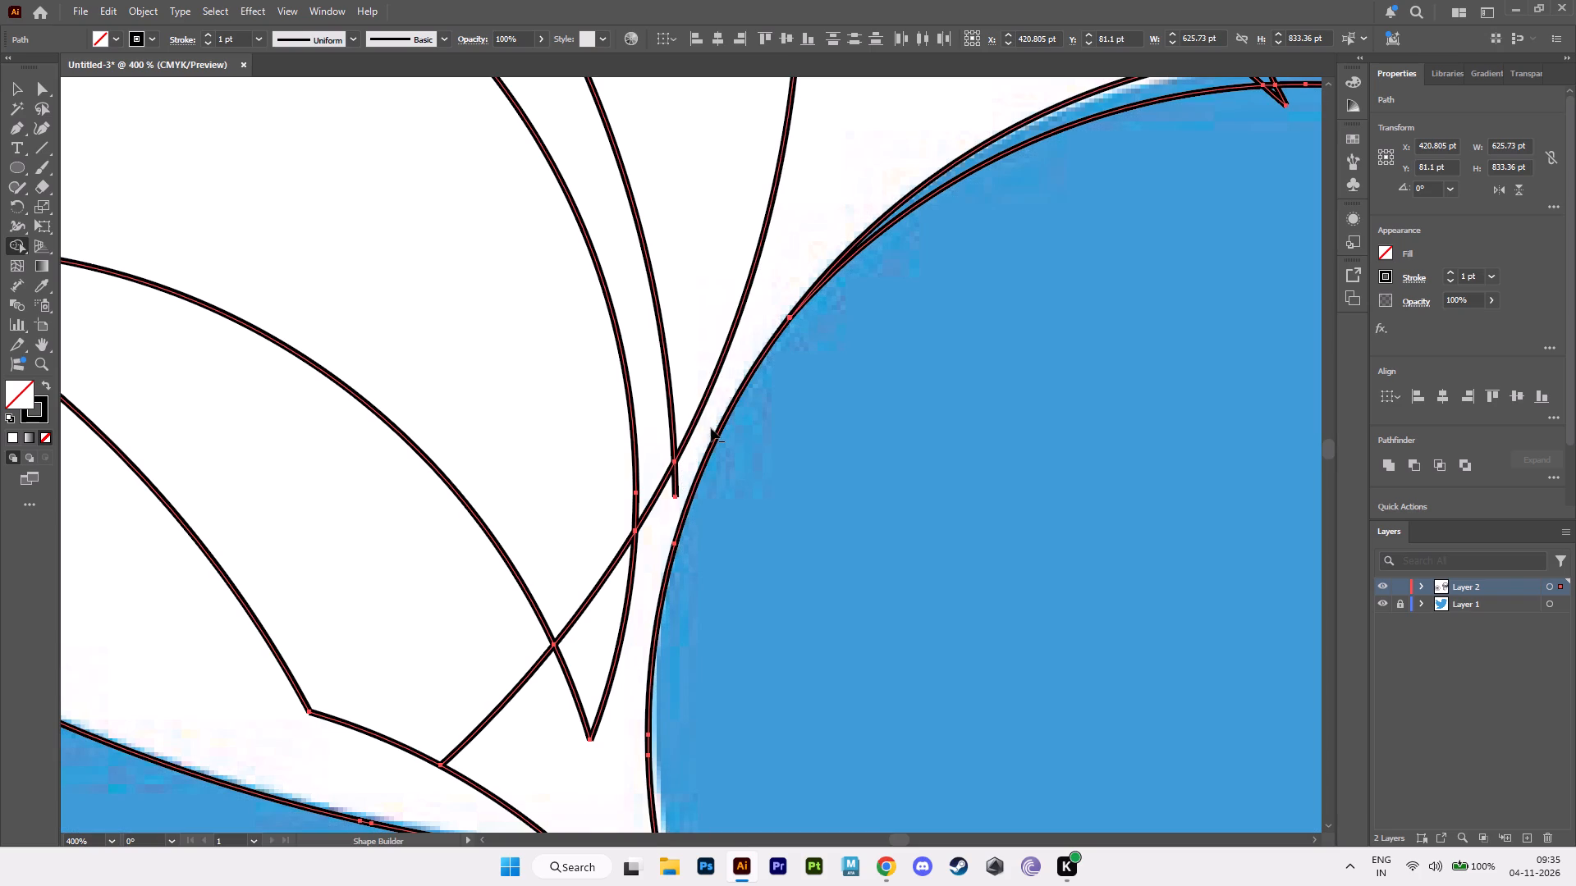
Delete the inner arc running just inside the head's outer outline, from the back of the head over the crown to the beak circle.
alt+middle_drag(883, 390, 675, 671)
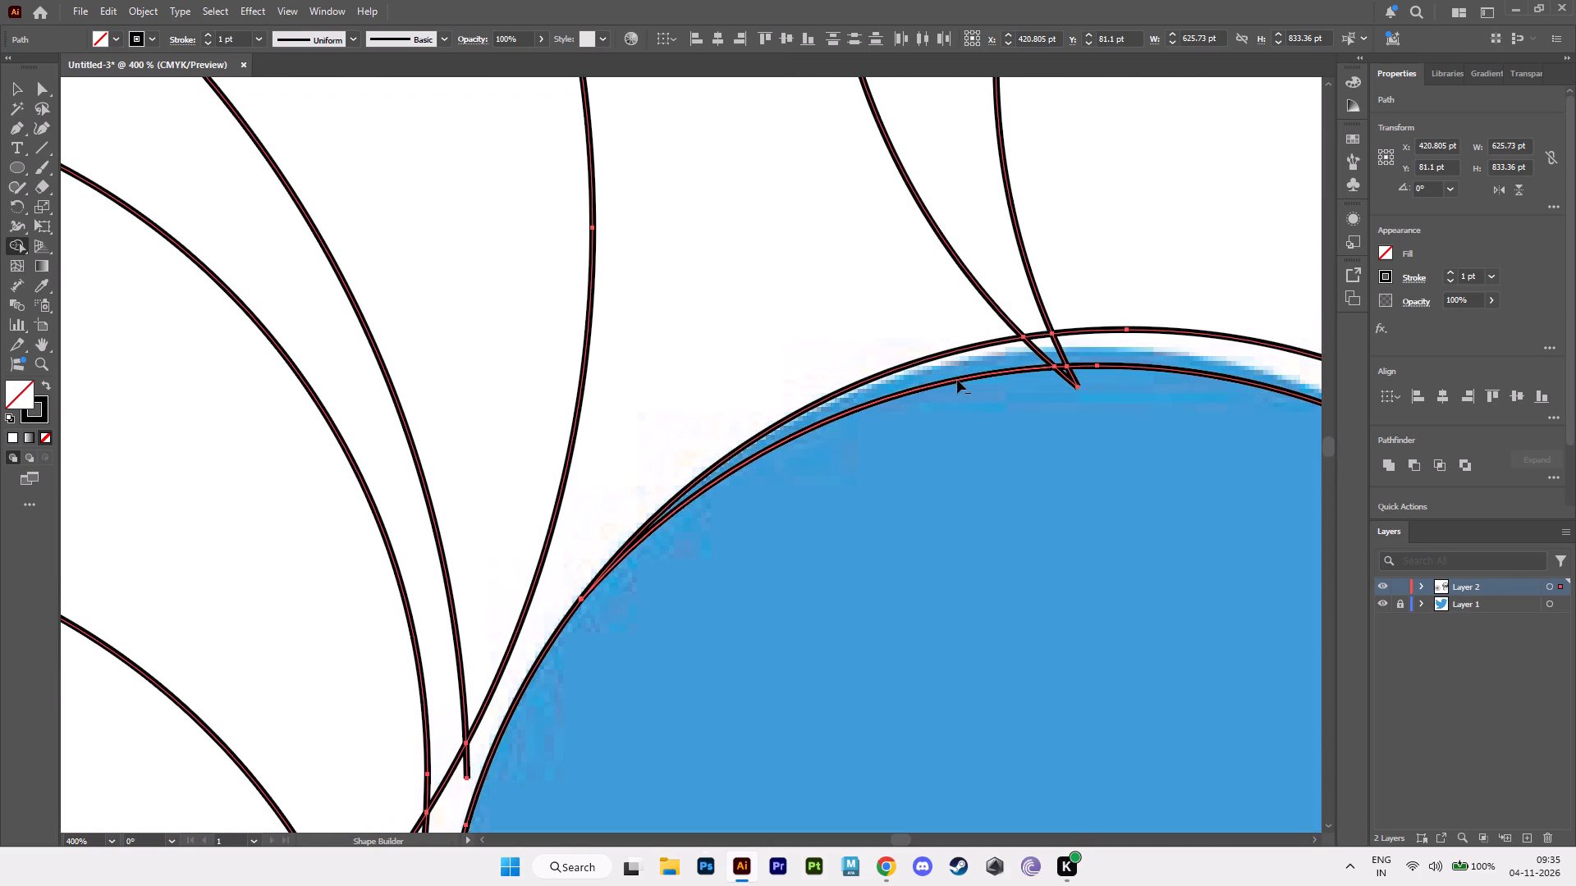
alt+click(957, 380)
alt+scroll(1076, 454, down, 1)
alt+middle_drag(1085, 437, 667, 611)
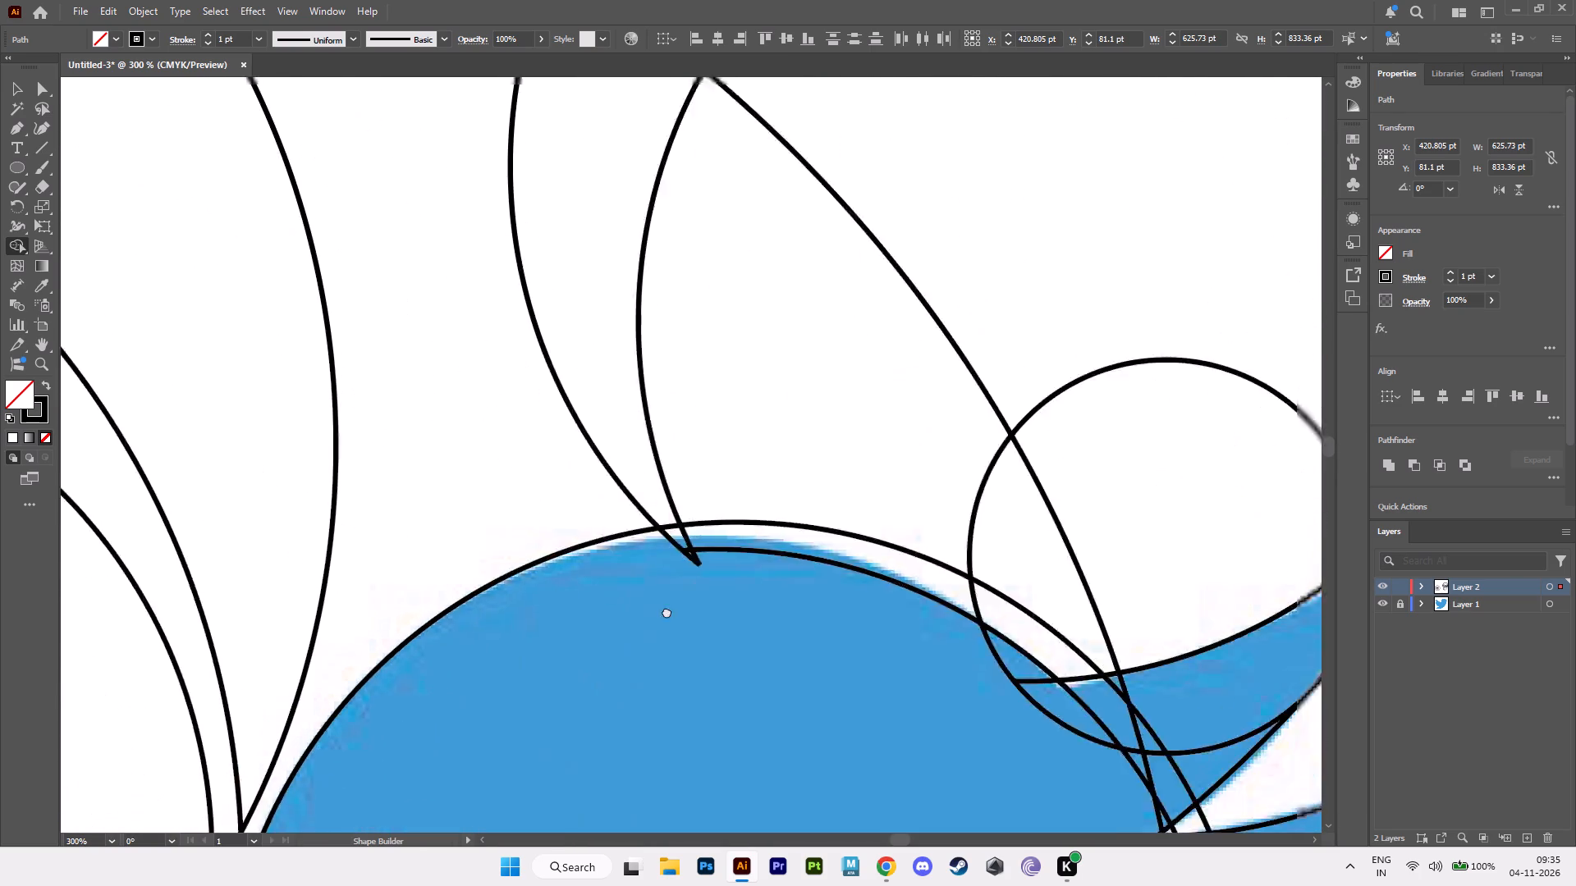
alt+middle_drag(667, 611, 618, 625)
alt+middle_drag(781, 664, 751, 501)
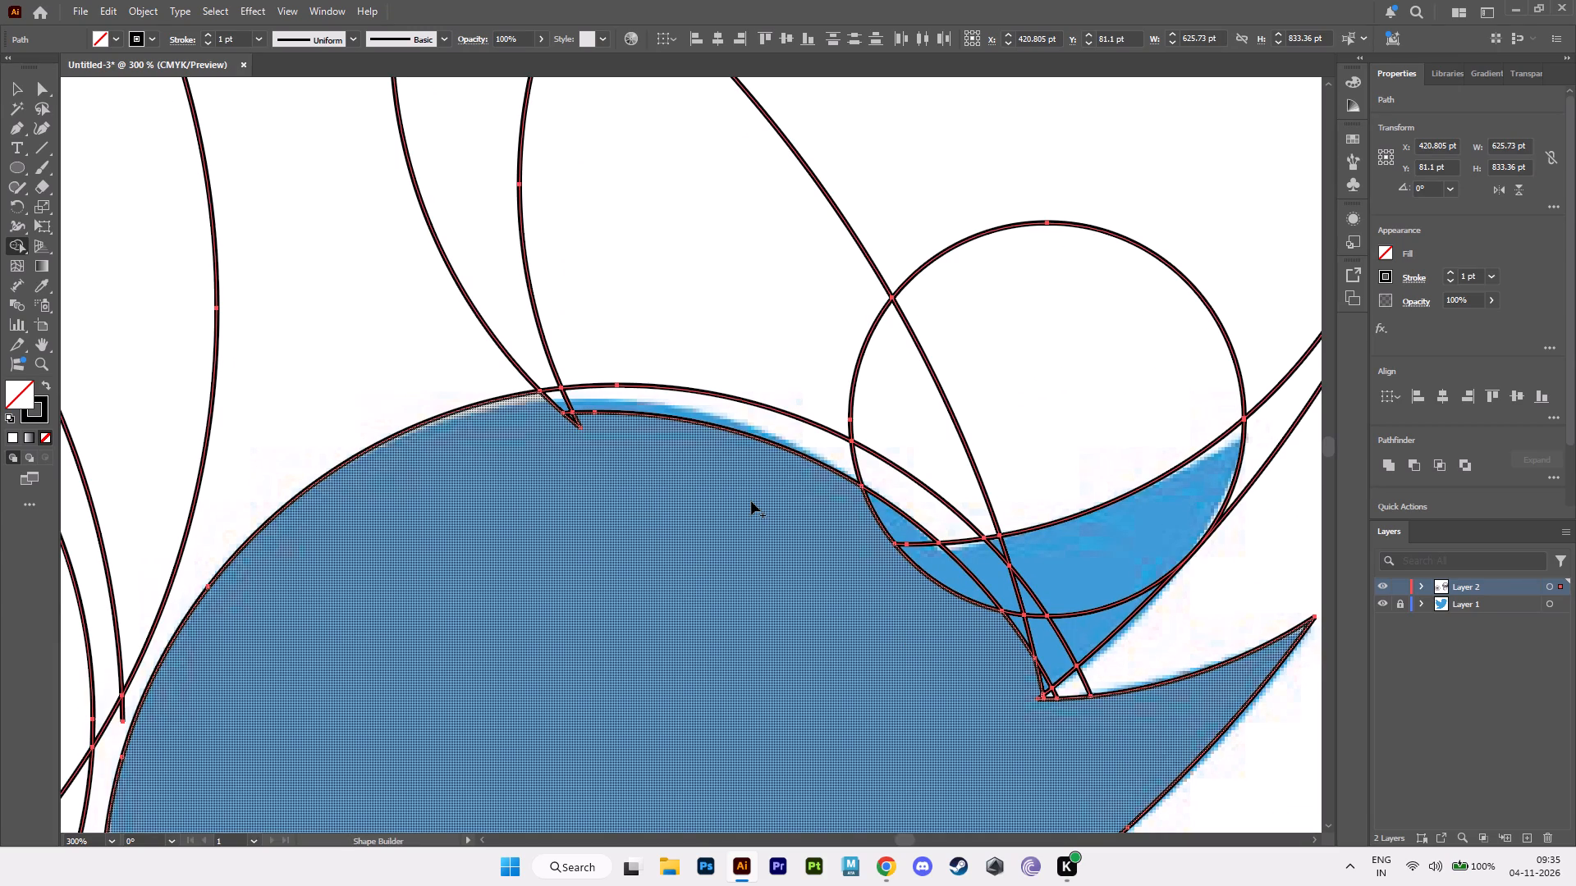
alt+click(709, 426)
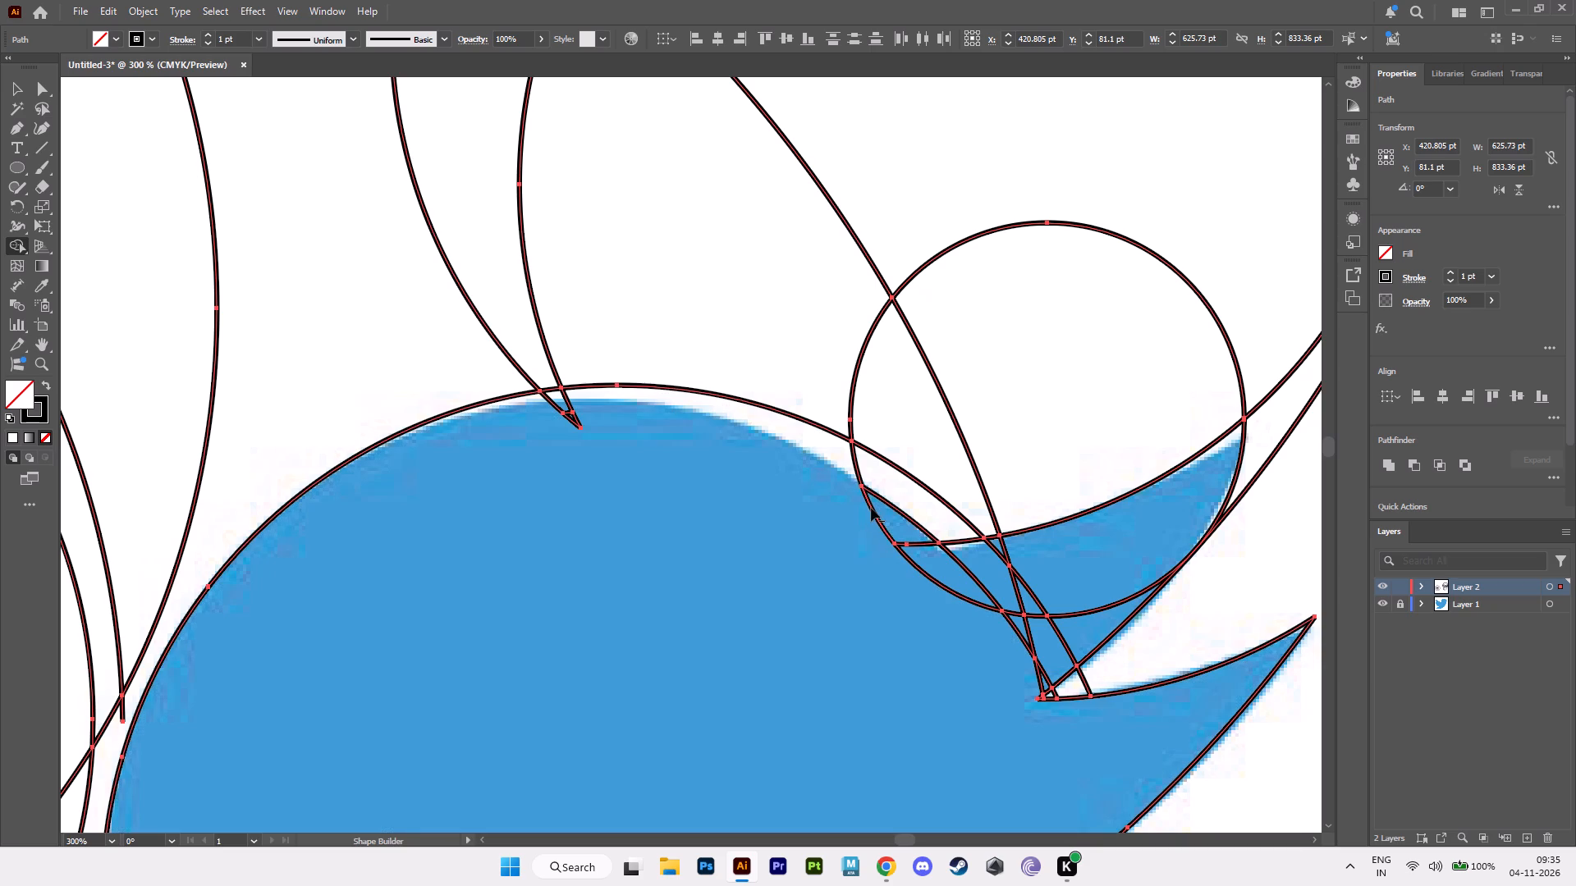
Delete the small circle's segments and the leftover head and beak arc segments crossing the base of the upper beak.
alt+click(870, 508)
alt+click(896, 508)
alt+click(858, 468)
alt+click(967, 570)
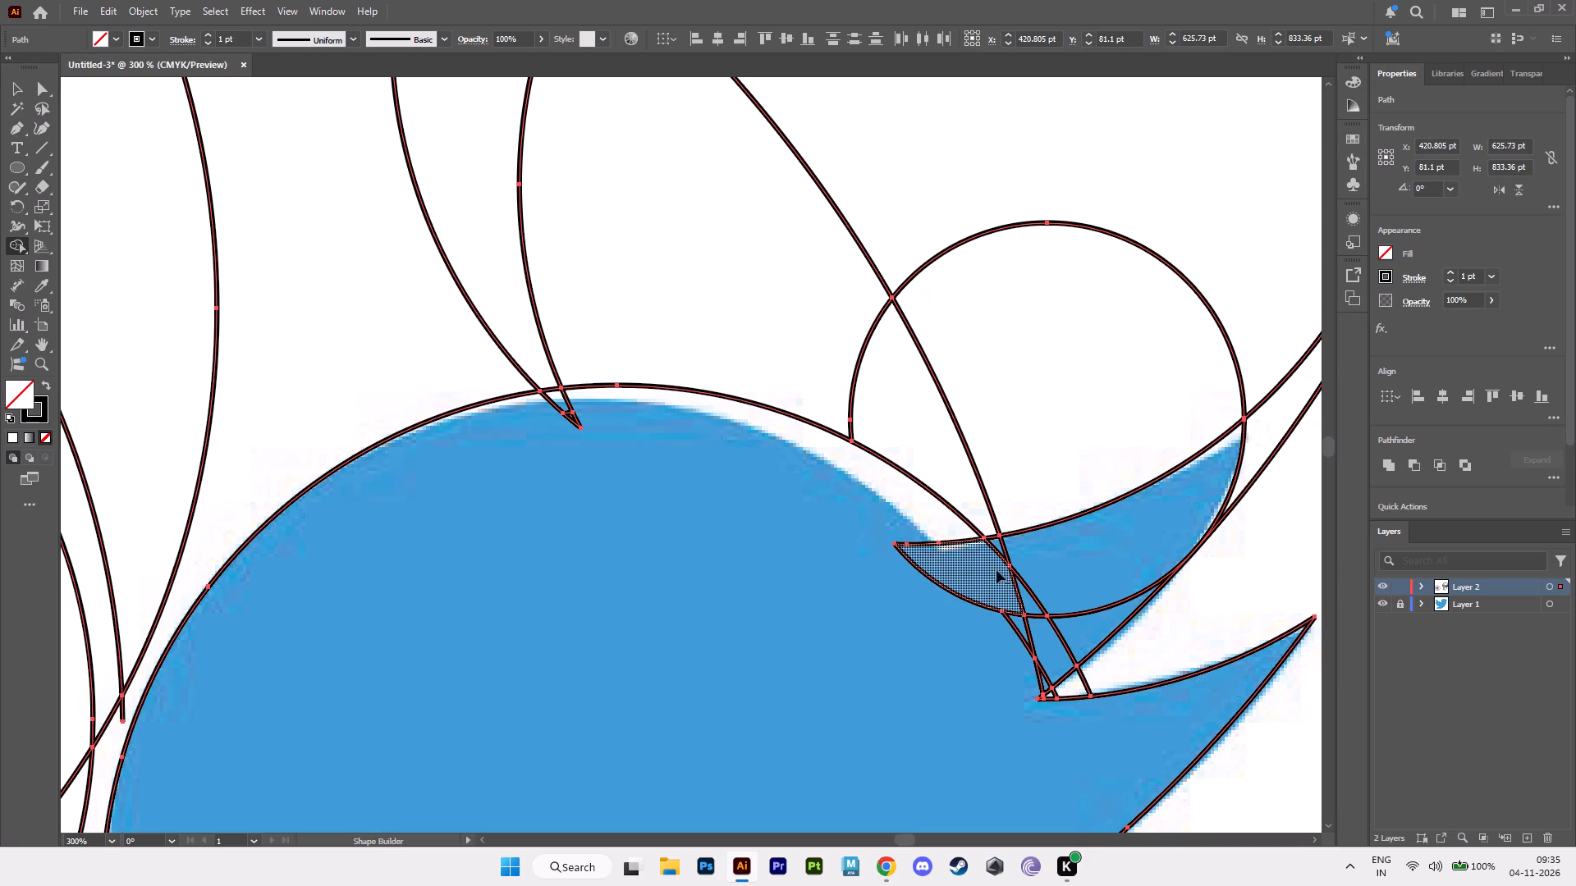
alt+click(1003, 559)
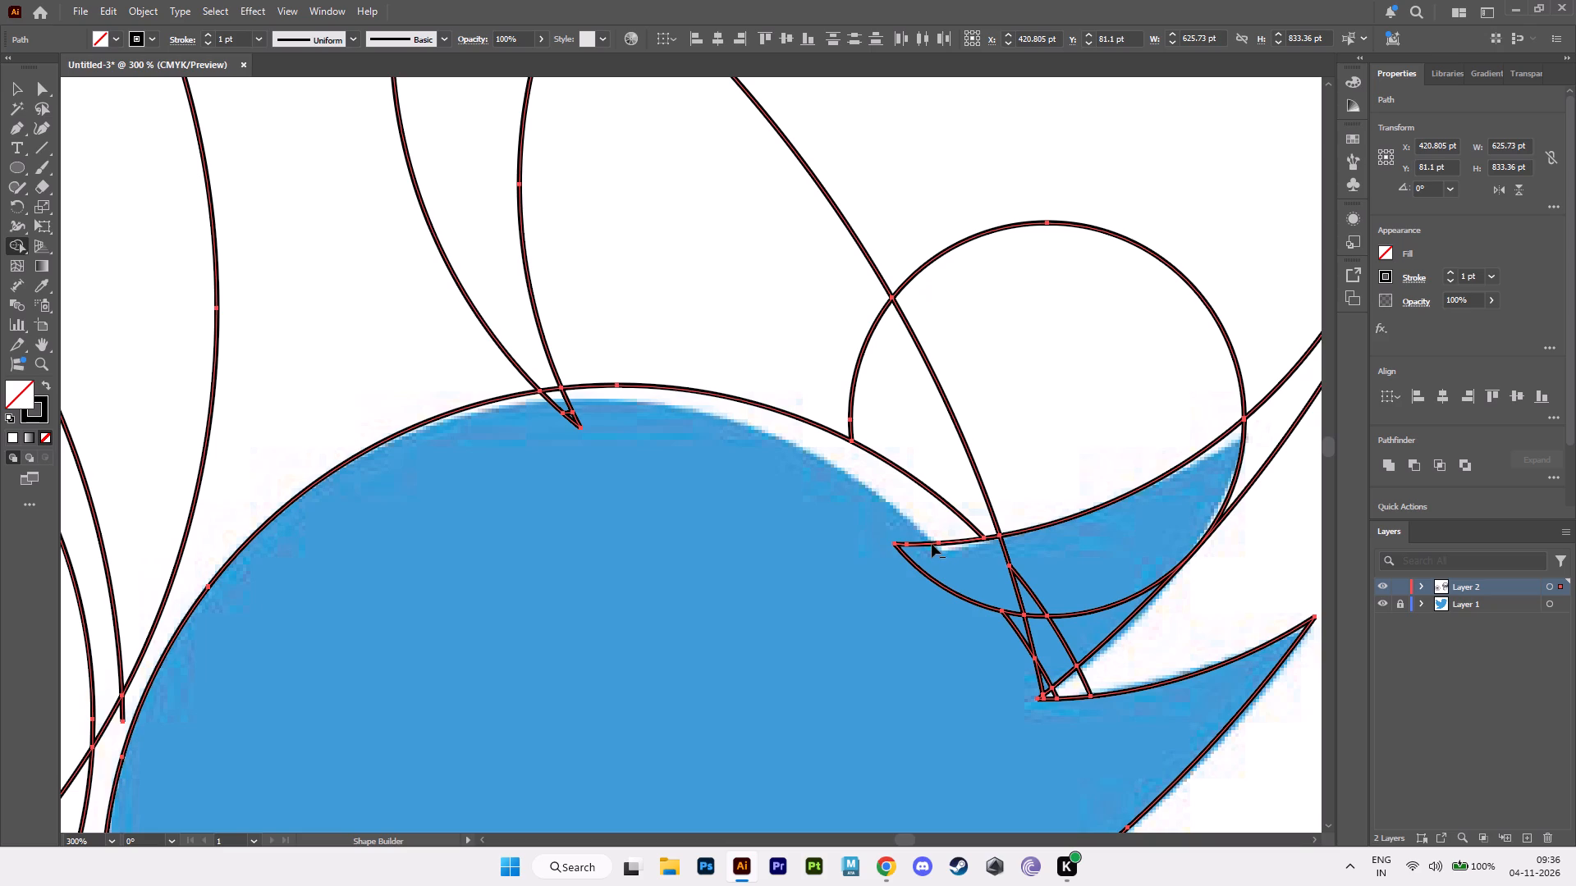
alt+click(960, 542)
alt+click(904, 553)
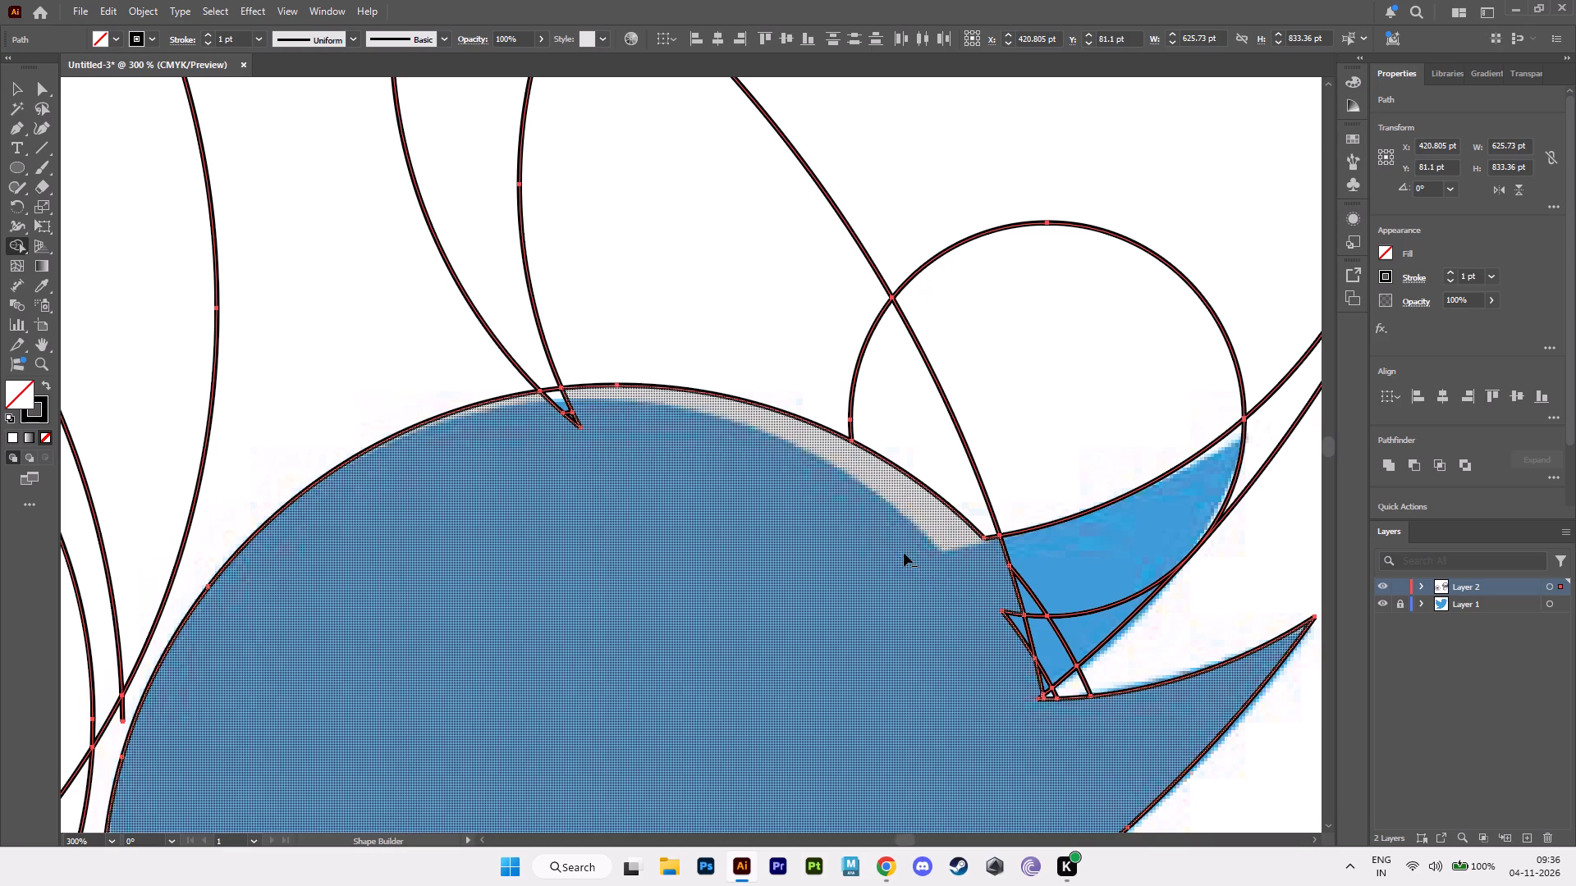
alt+click(1013, 612)
alt+click(1010, 623)
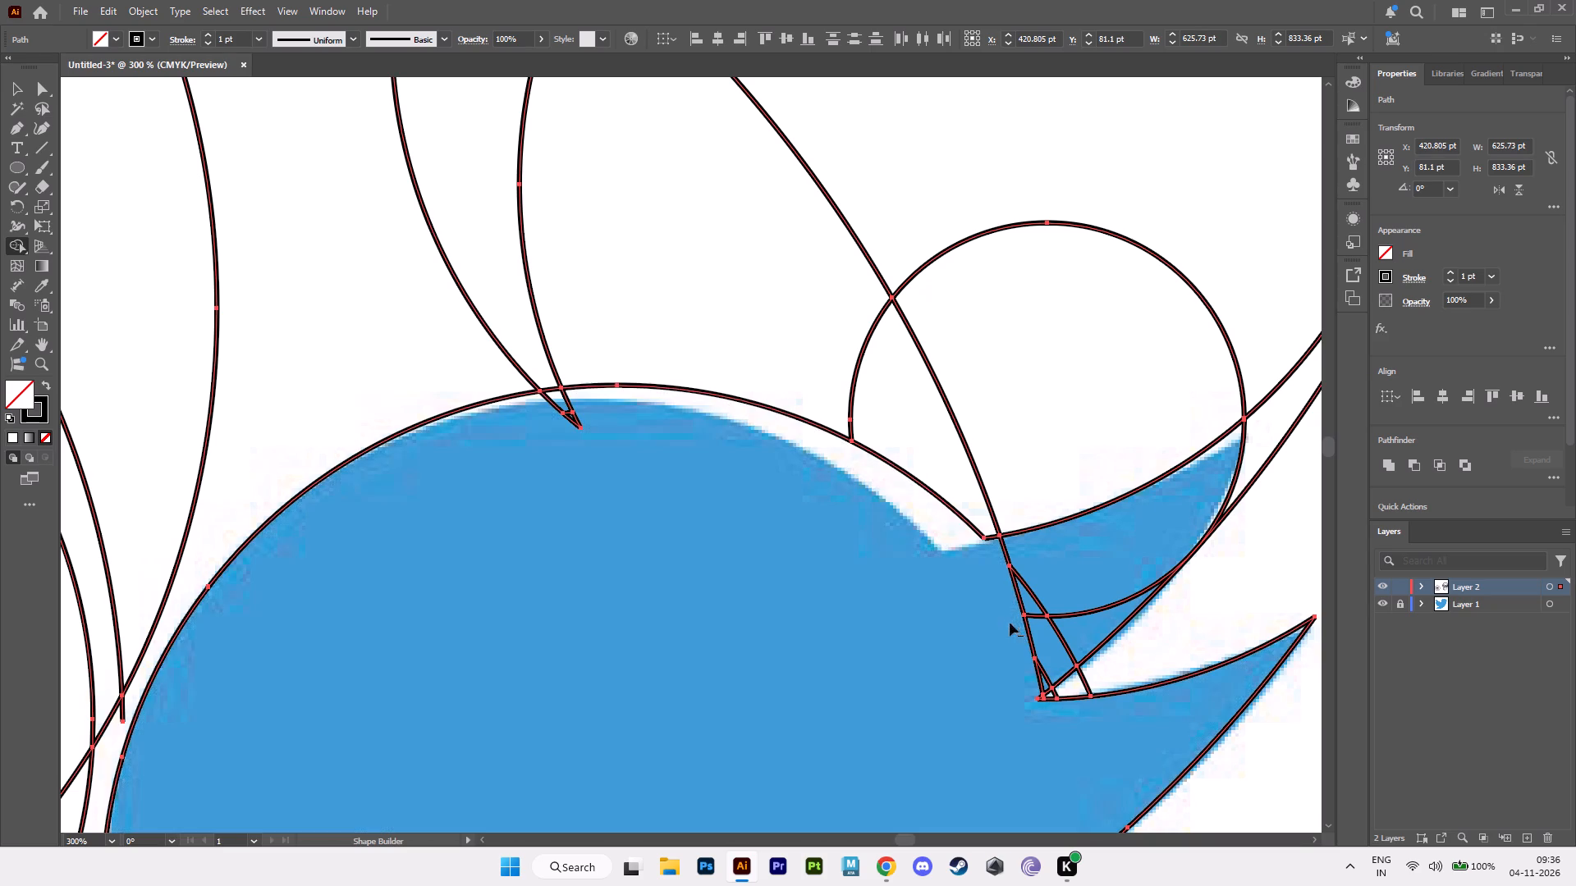
Delete the short arc segments around the mouth corner, including the one crossing the gap between the upper and lower beak.
alt+click(1038, 677)
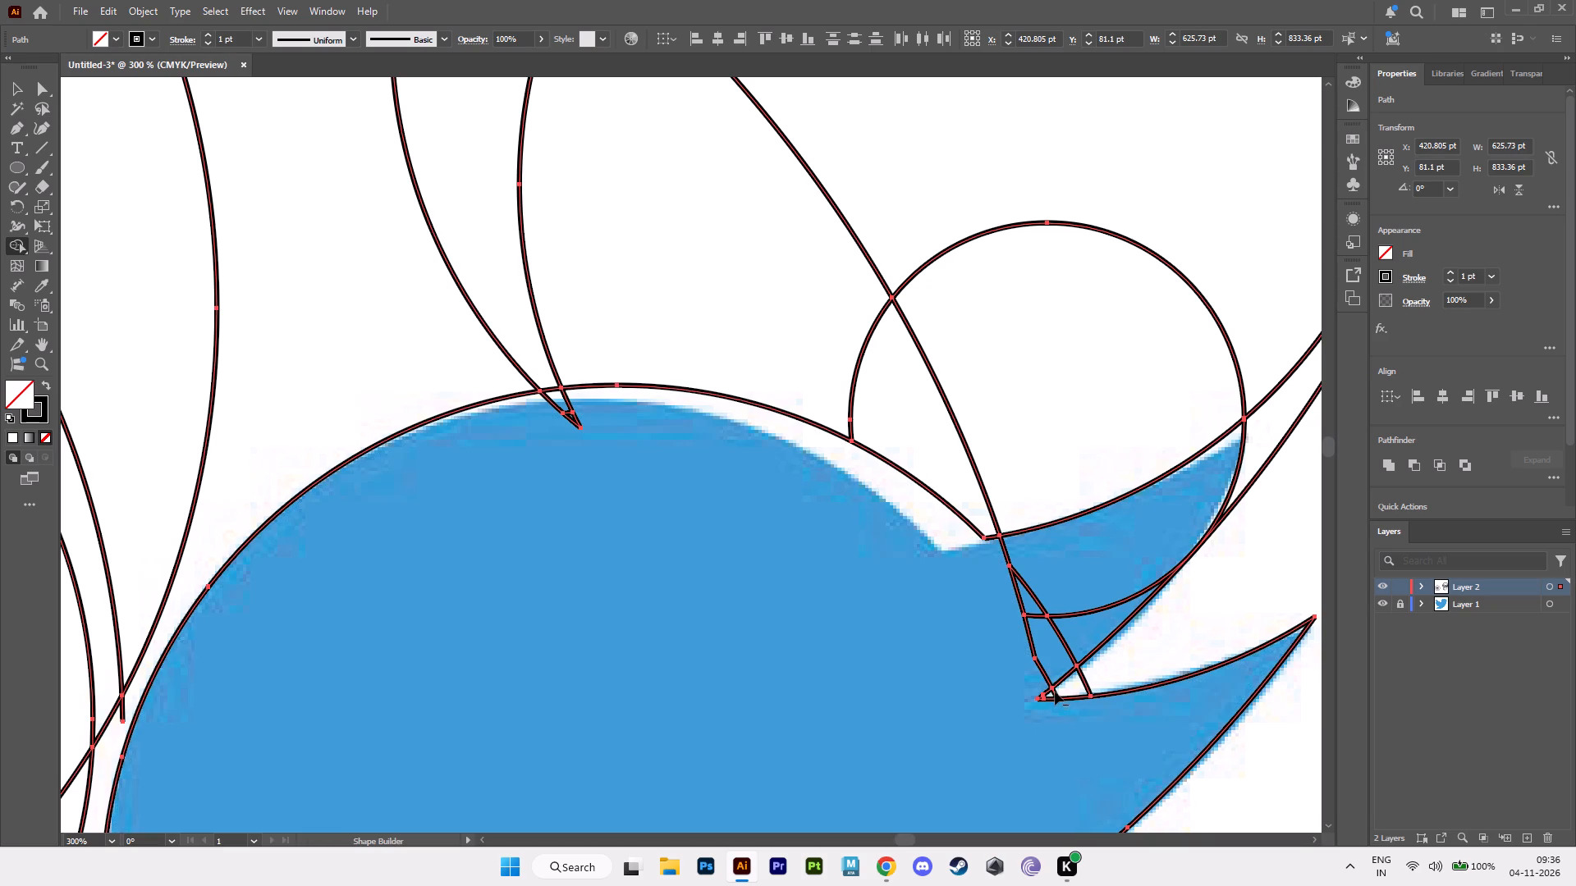
alt+click(1055, 692)
alt+scroll(1091, 734, up, 6)
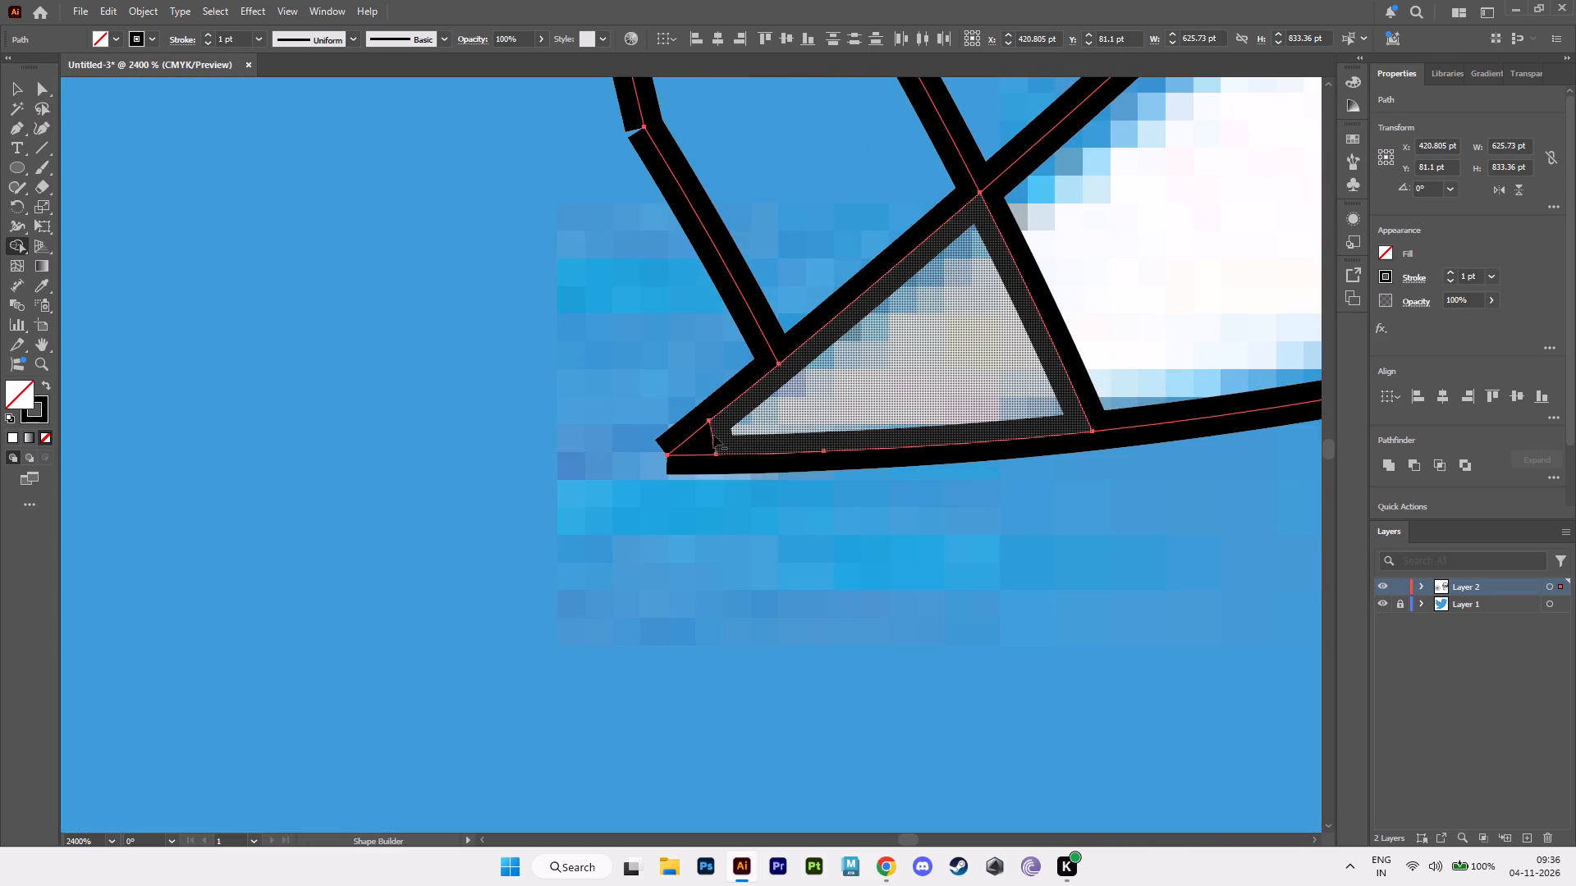
alt+click(711, 435)
alt+scroll(863, 503, down, 3)
alt+middle_drag(871, 519, 779, 642)
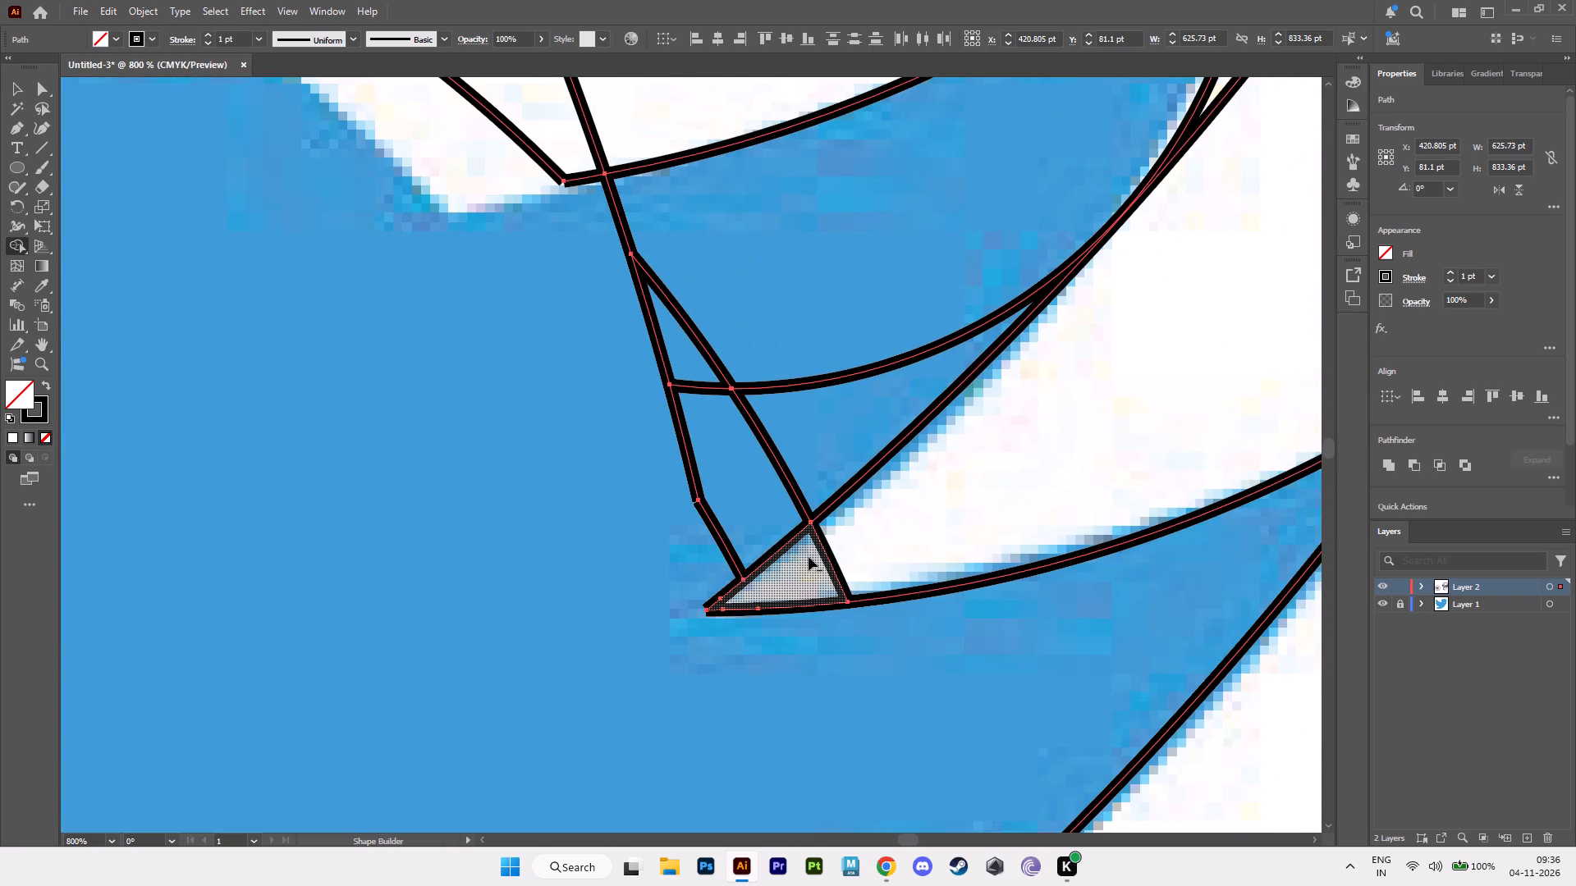
alt+click(828, 555)
Delete the arc segments cutting across the upper beak's interior and the short slanted stub at the mouth corner.
alt+click(772, 452)
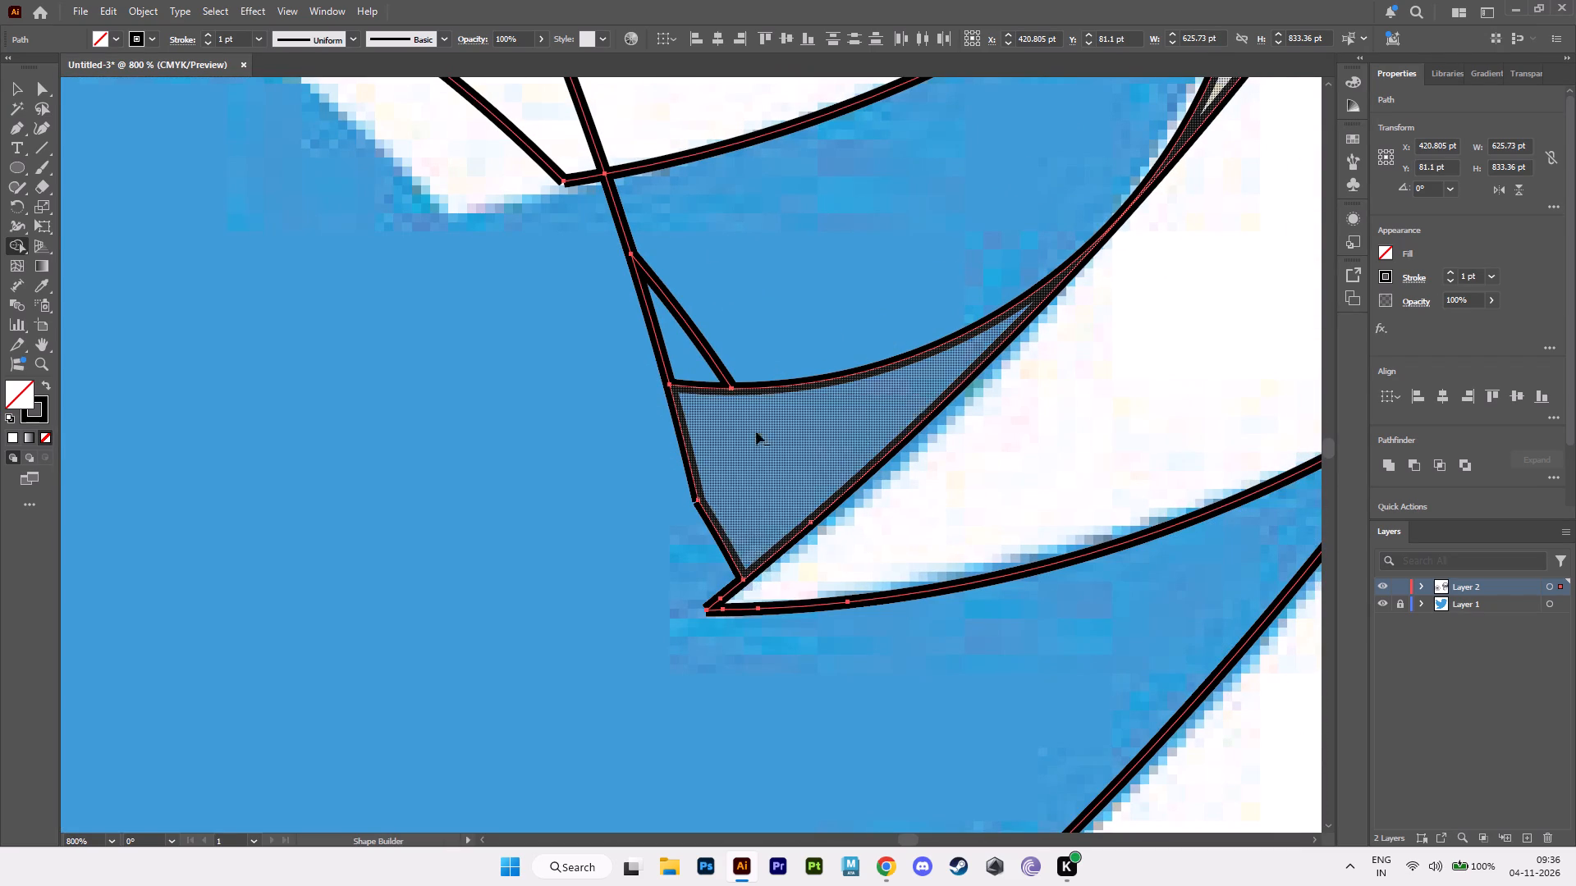
alt+click(705, 349)
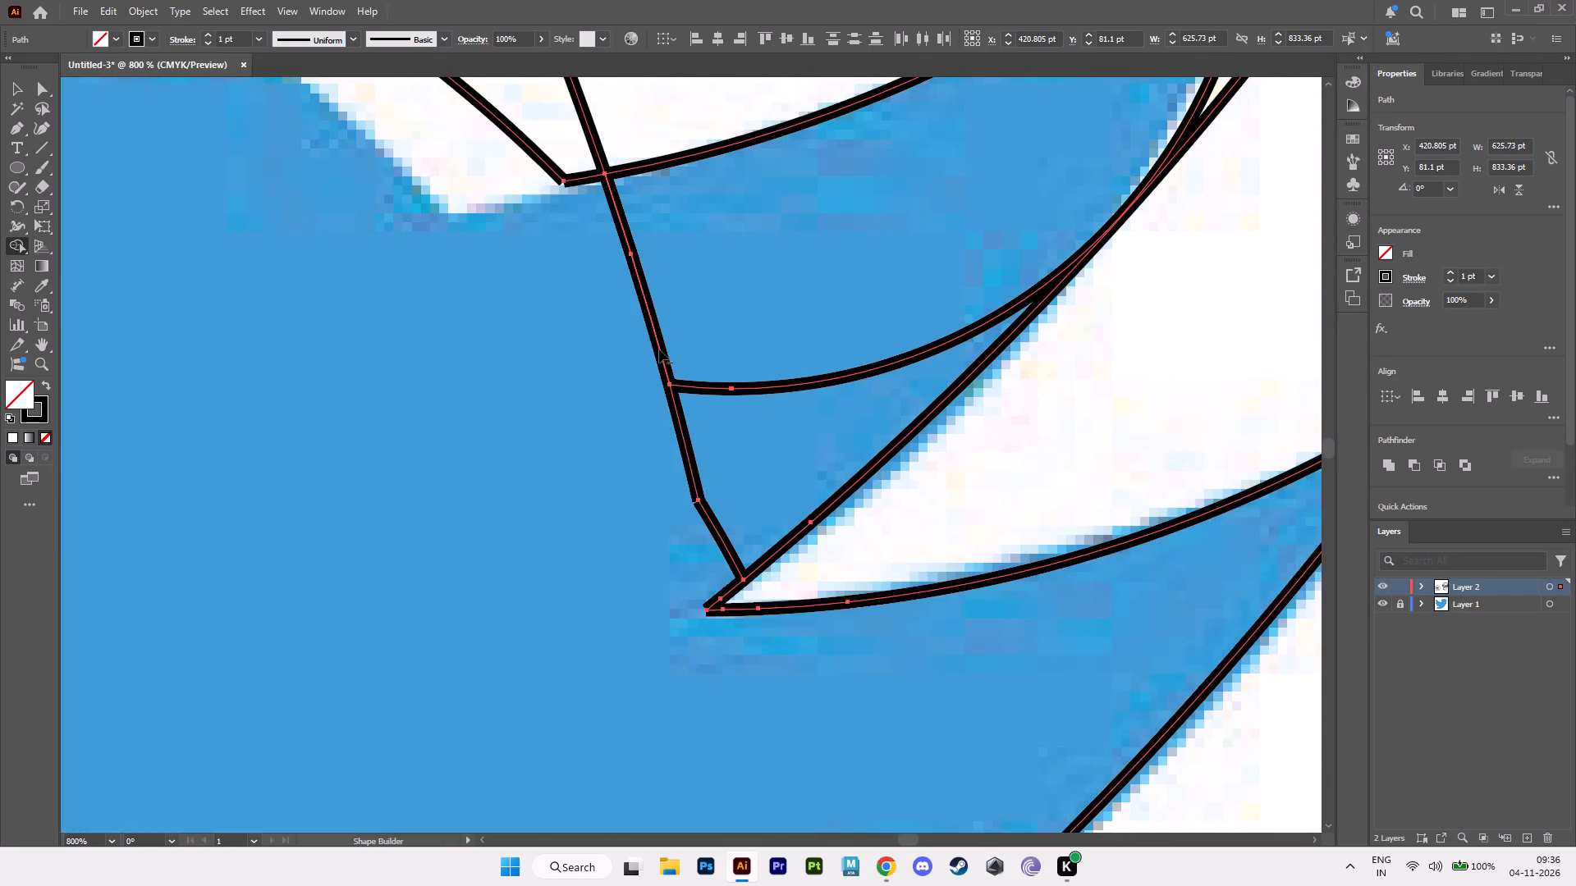
alt+click(659, 349)
alt+click(687, 448)
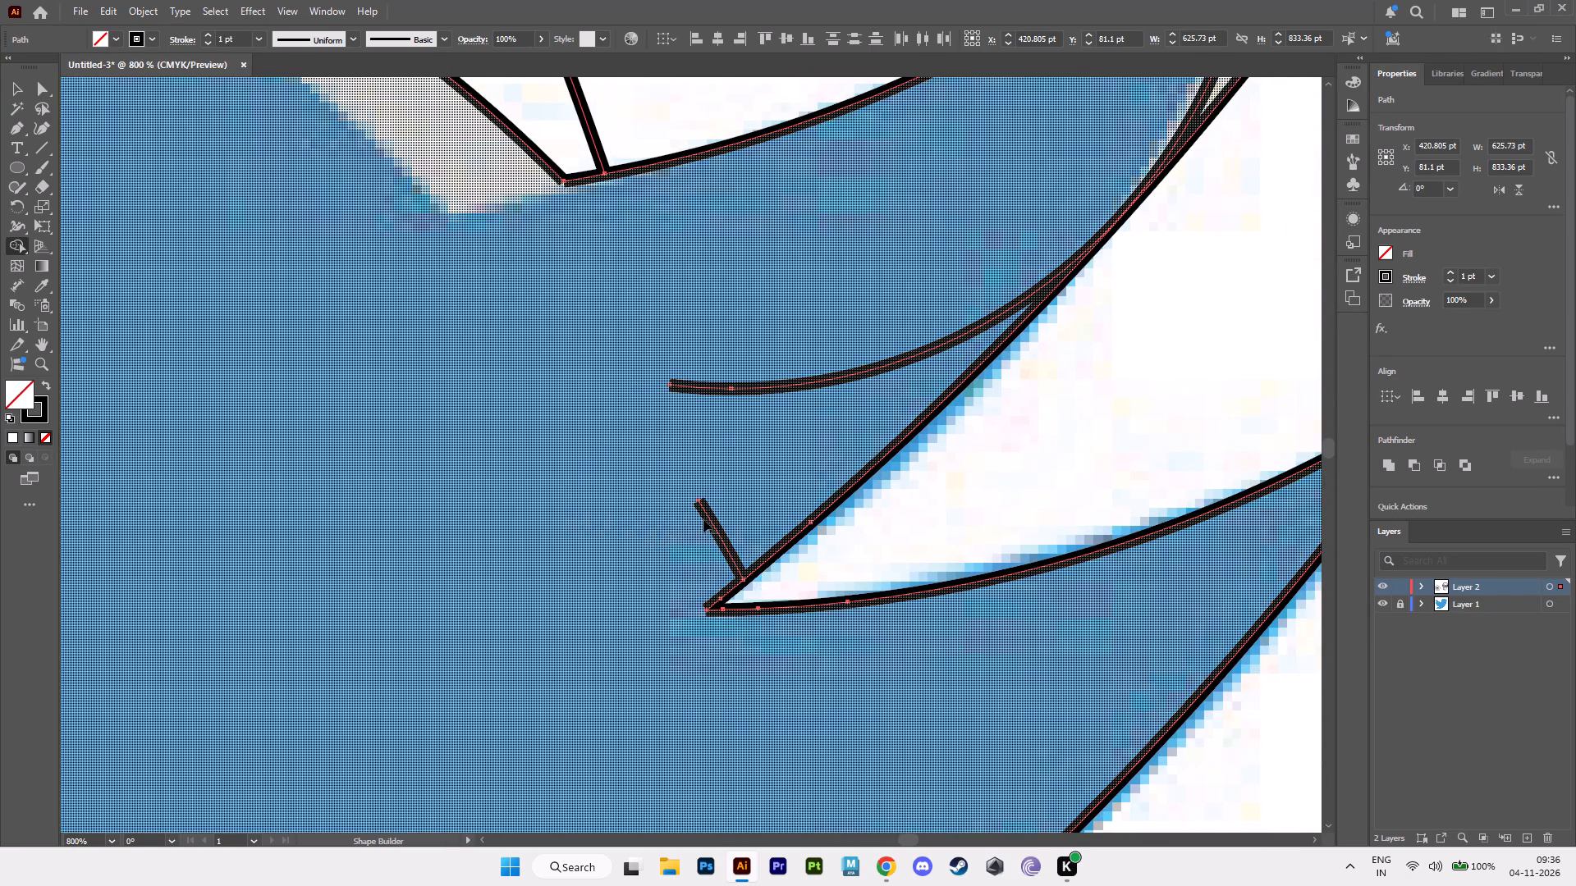
alt+click(710, 520)
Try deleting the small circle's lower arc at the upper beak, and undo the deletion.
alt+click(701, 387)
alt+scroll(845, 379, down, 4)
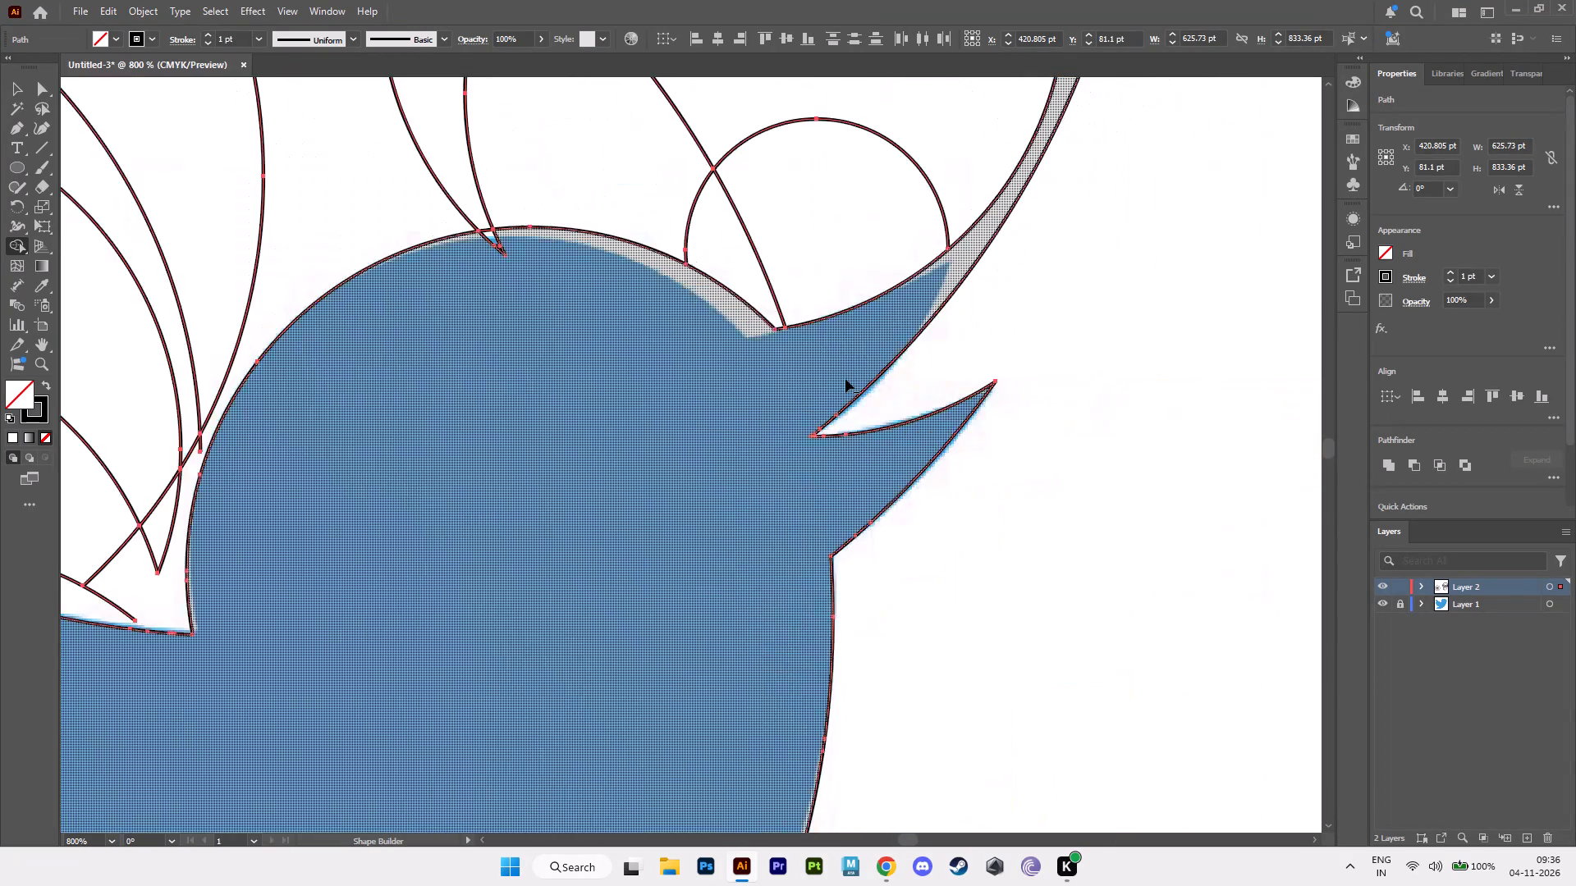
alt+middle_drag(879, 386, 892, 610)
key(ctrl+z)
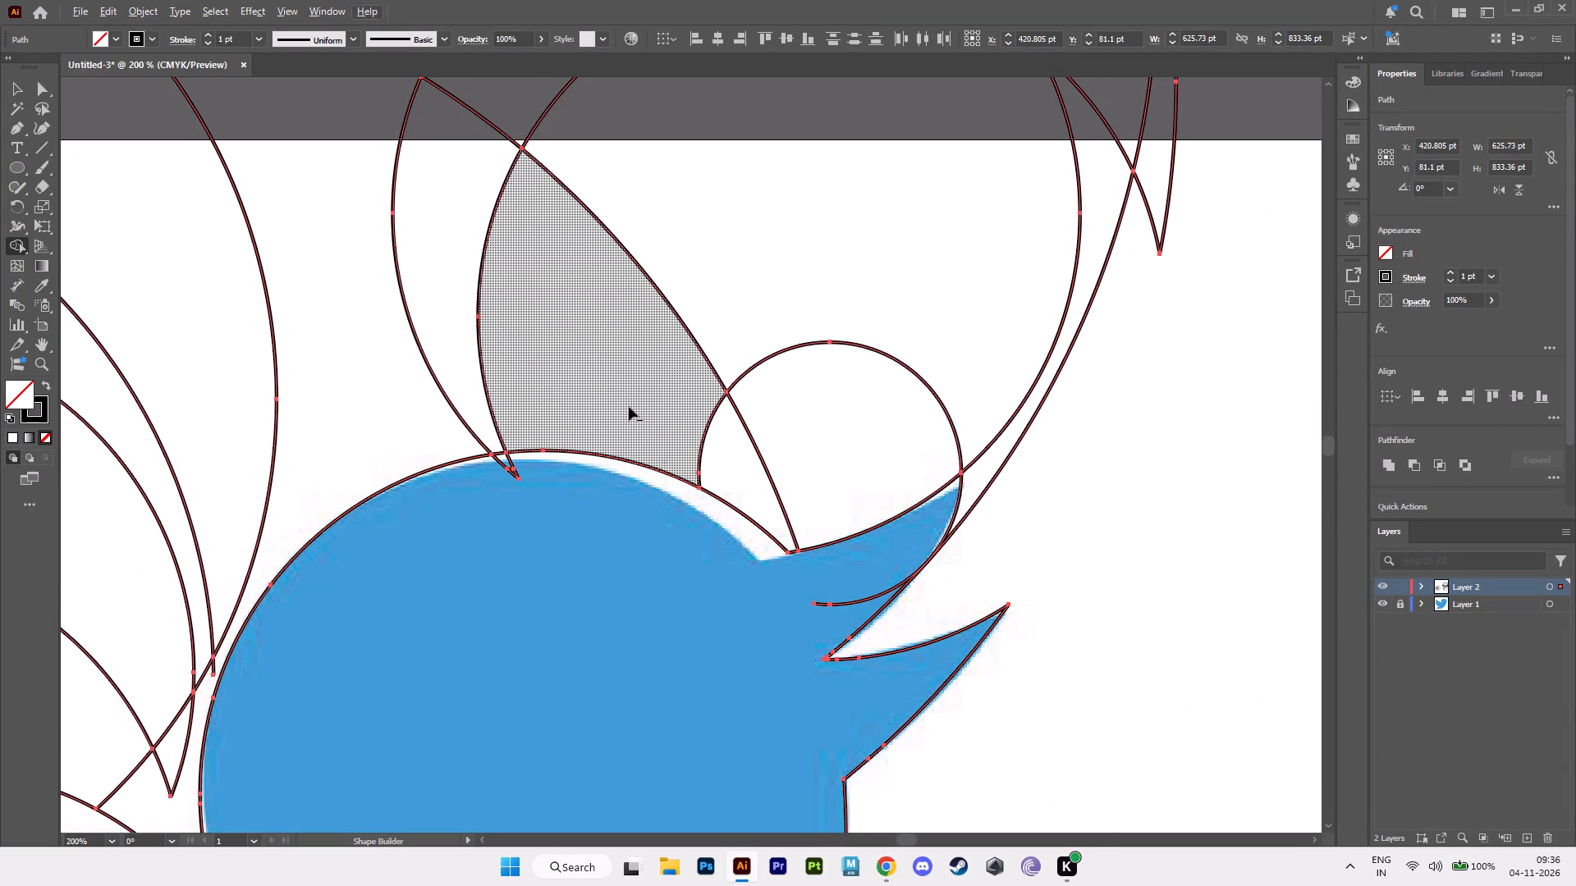
Delete the small circle's arcs above the upper beak and the segment of the long arc passing through the circle.
alt+scroll(1038, 619, up, 2)
alt+scroll(872, 492, up, 1)
alt+middle_drag(870, 494, 869, 728)
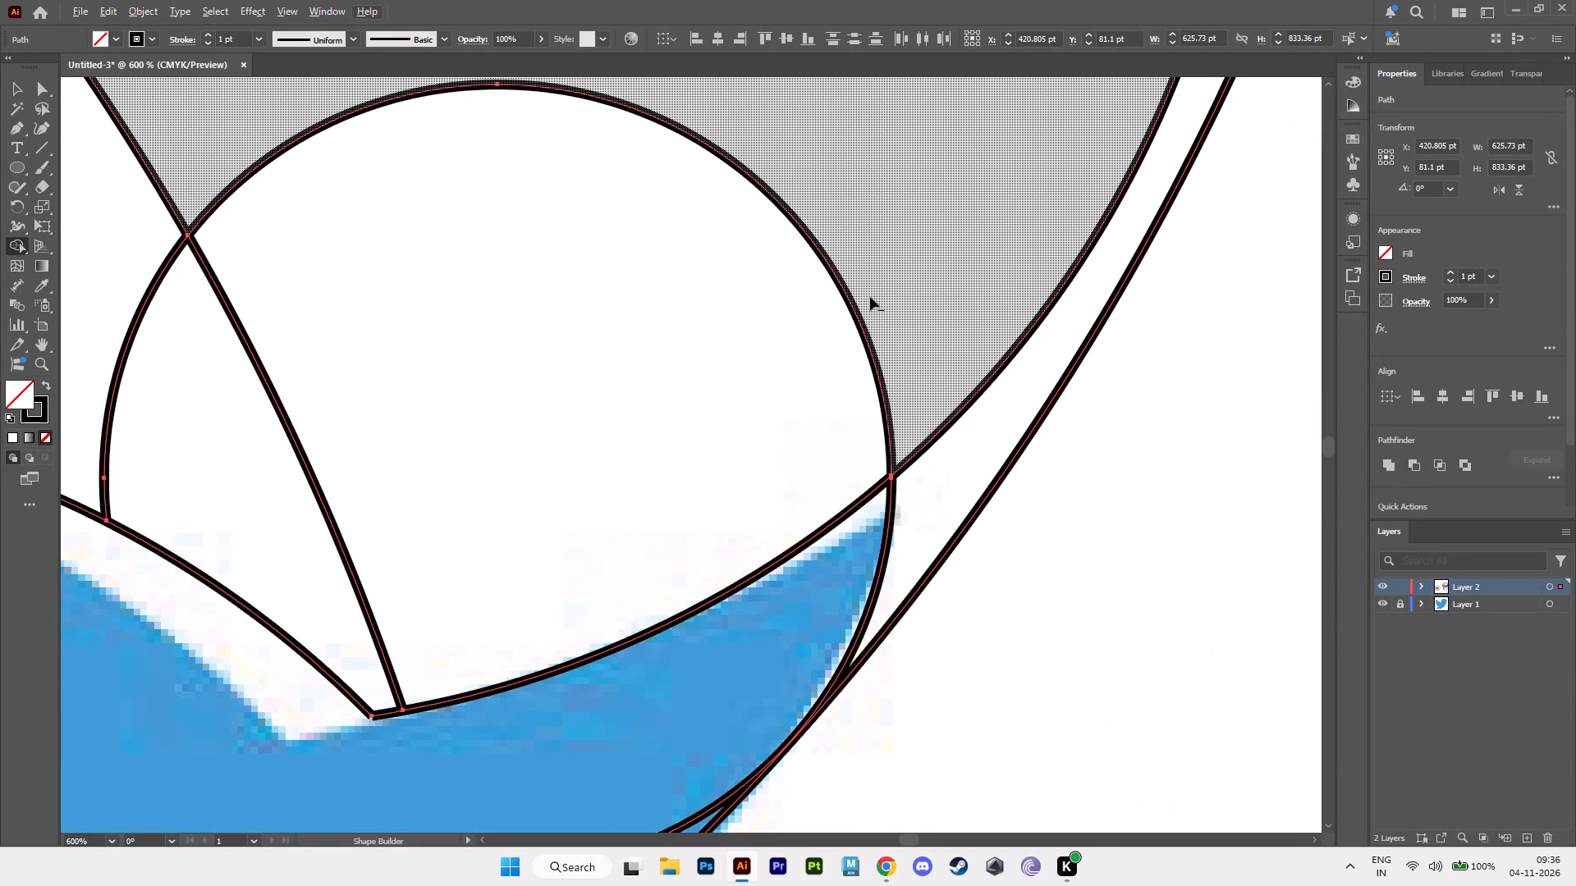
alt+click(859, 322)
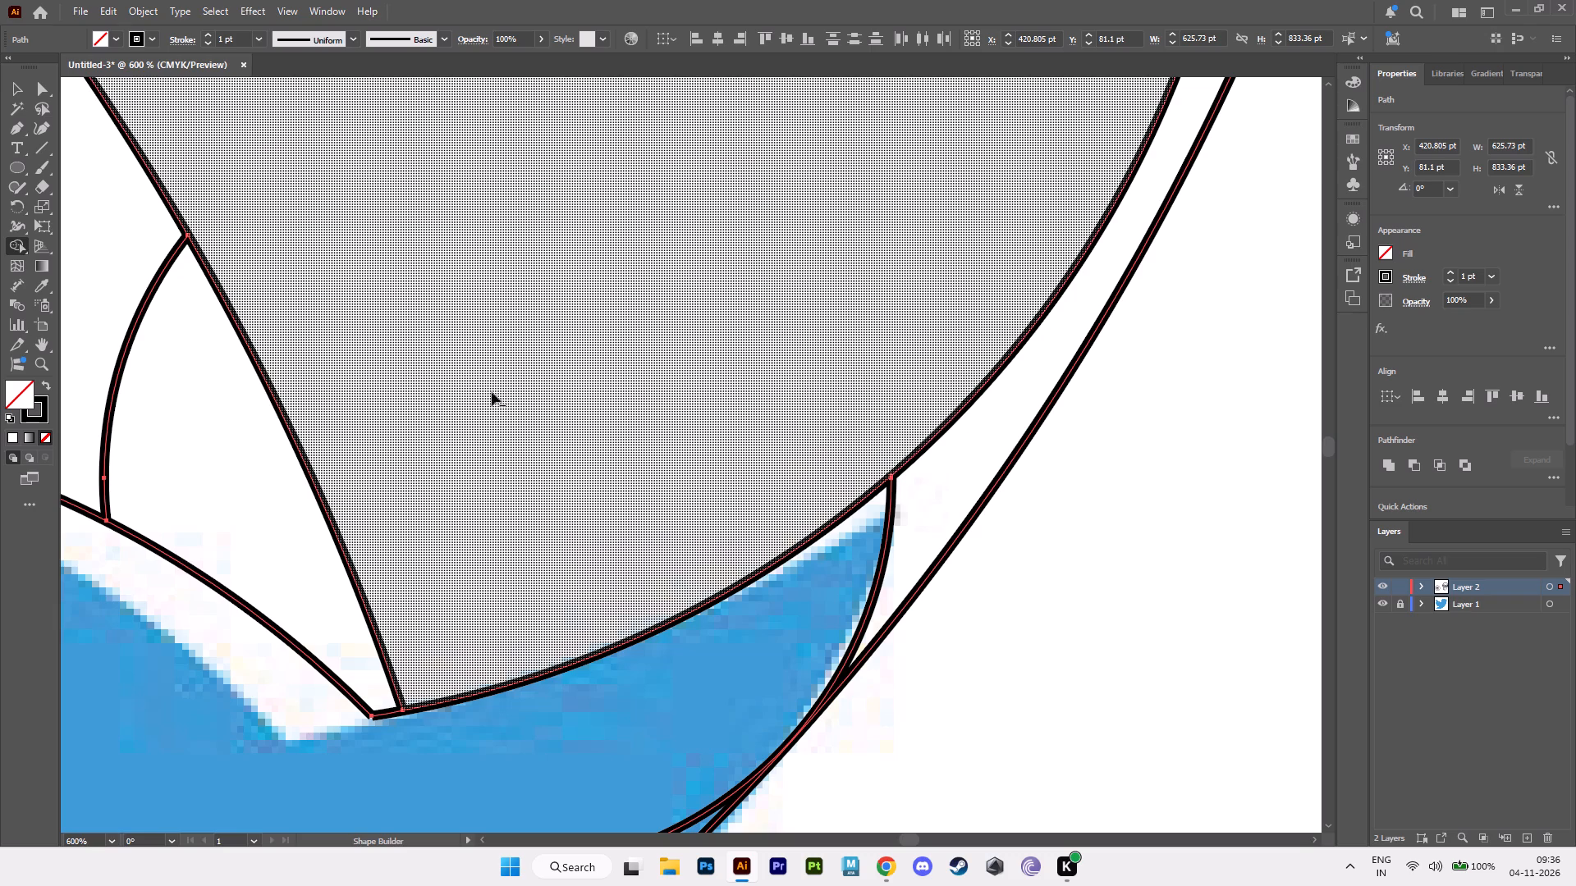
alt+click(275, 395)
alt+scroll(360, 433, down, 4)
alt+middle_drag(373, 443, 524, 518)
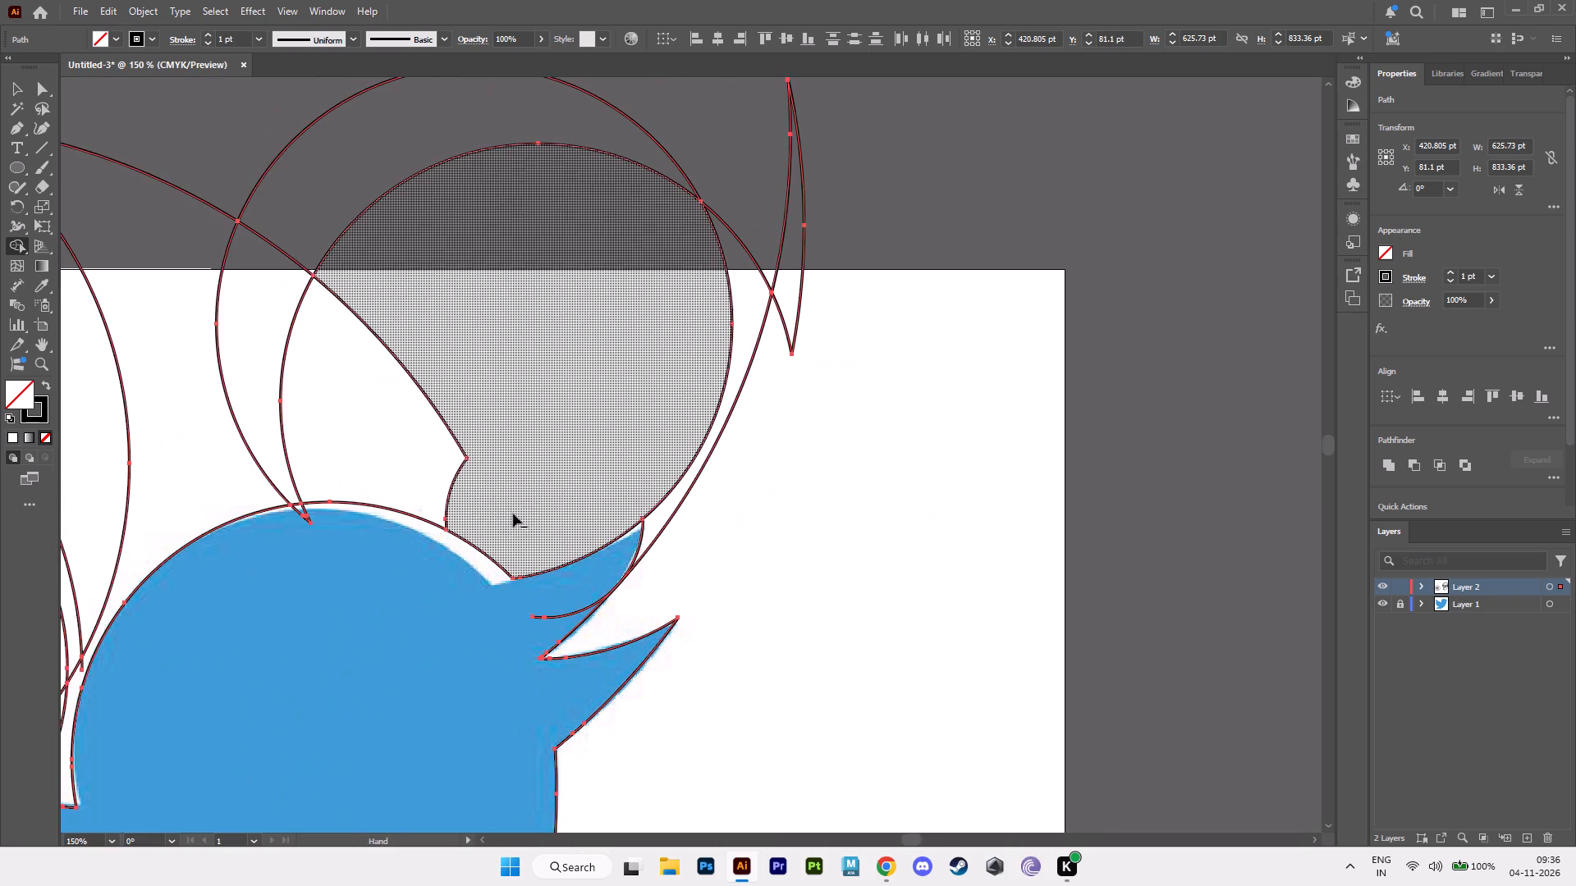
alt+click(457, 473)
alt+click(457, 470)
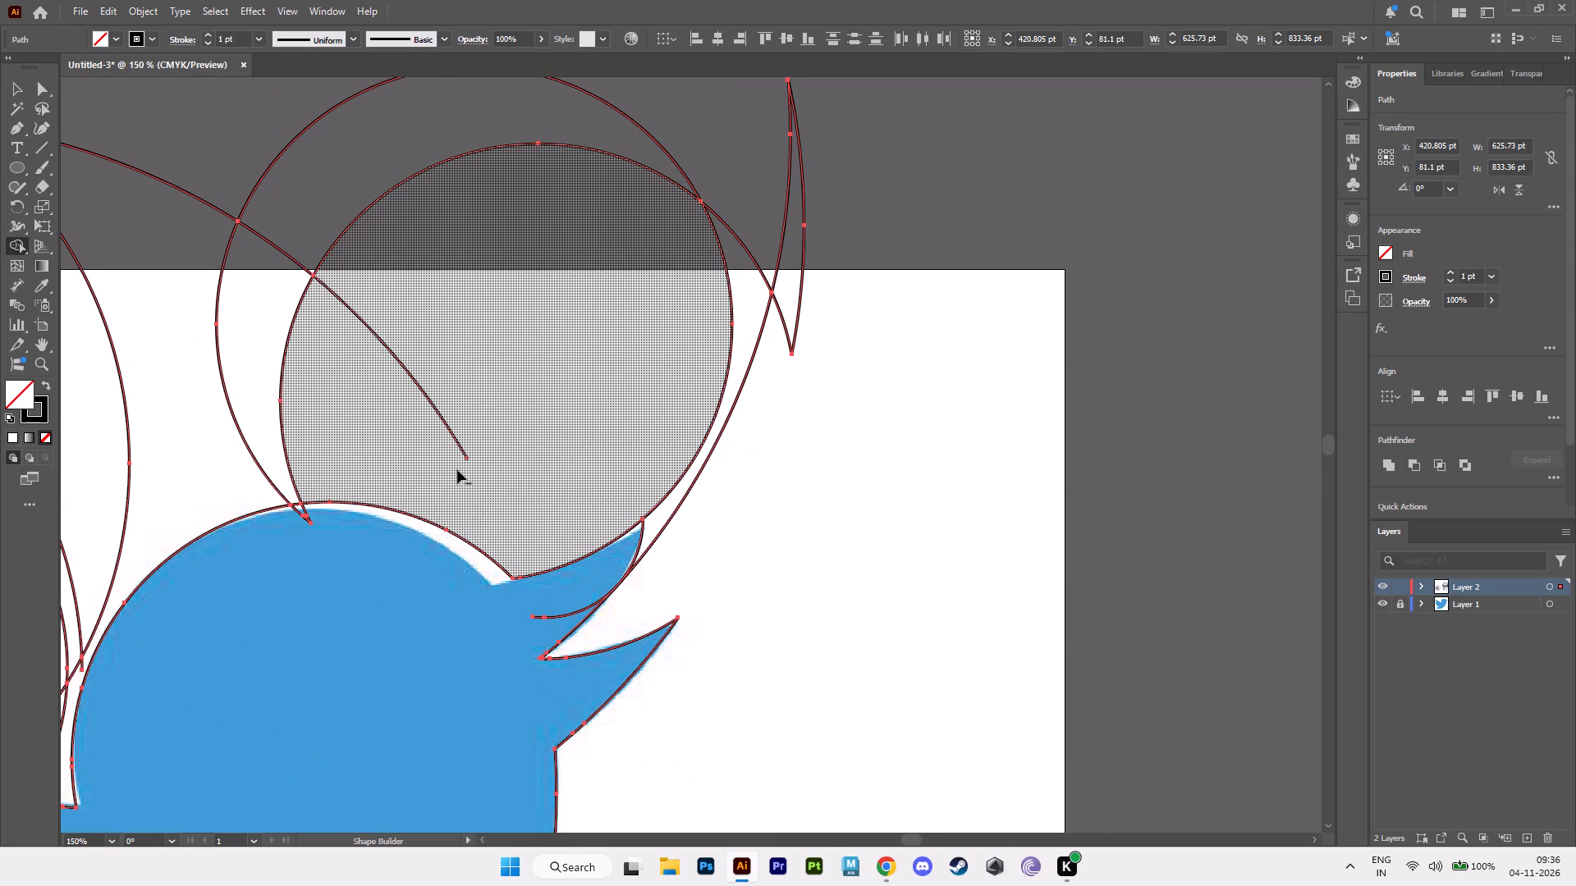
Delete the V-shaped arc ends protruding inside the top of the head, plus the two stray anchor points they leave.
alt+scroll(305, 541, up, 4)
alt+middle_drag(278, 523, 587, 726)
alt+scroll(587, 726, up, 2)
alt+click(641, 559)
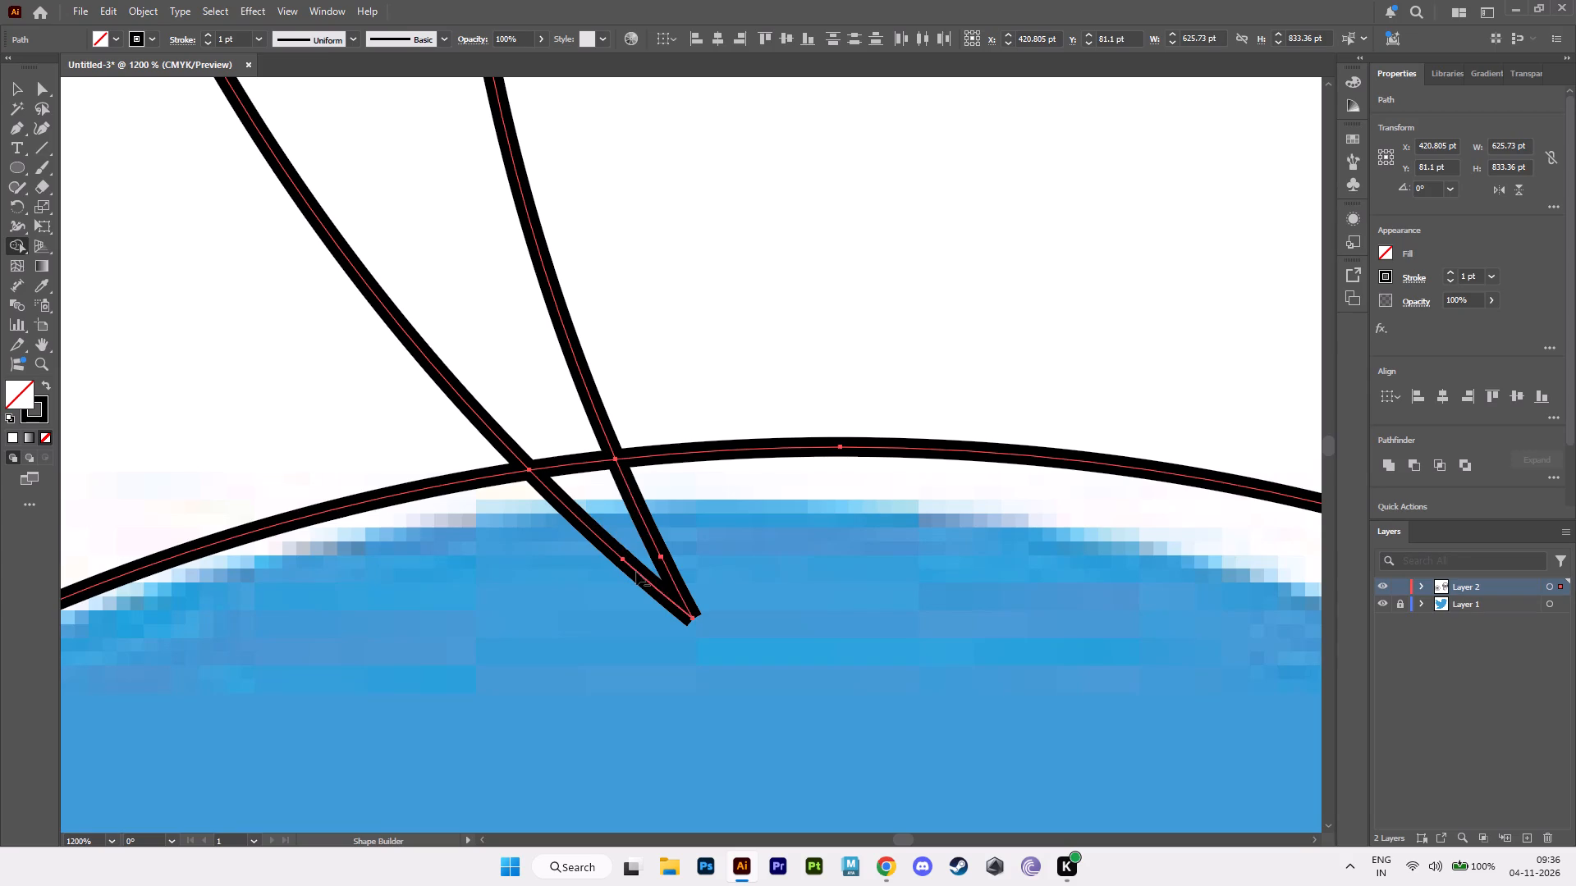
alt+click(635, 573)
alt+click(639, 573)
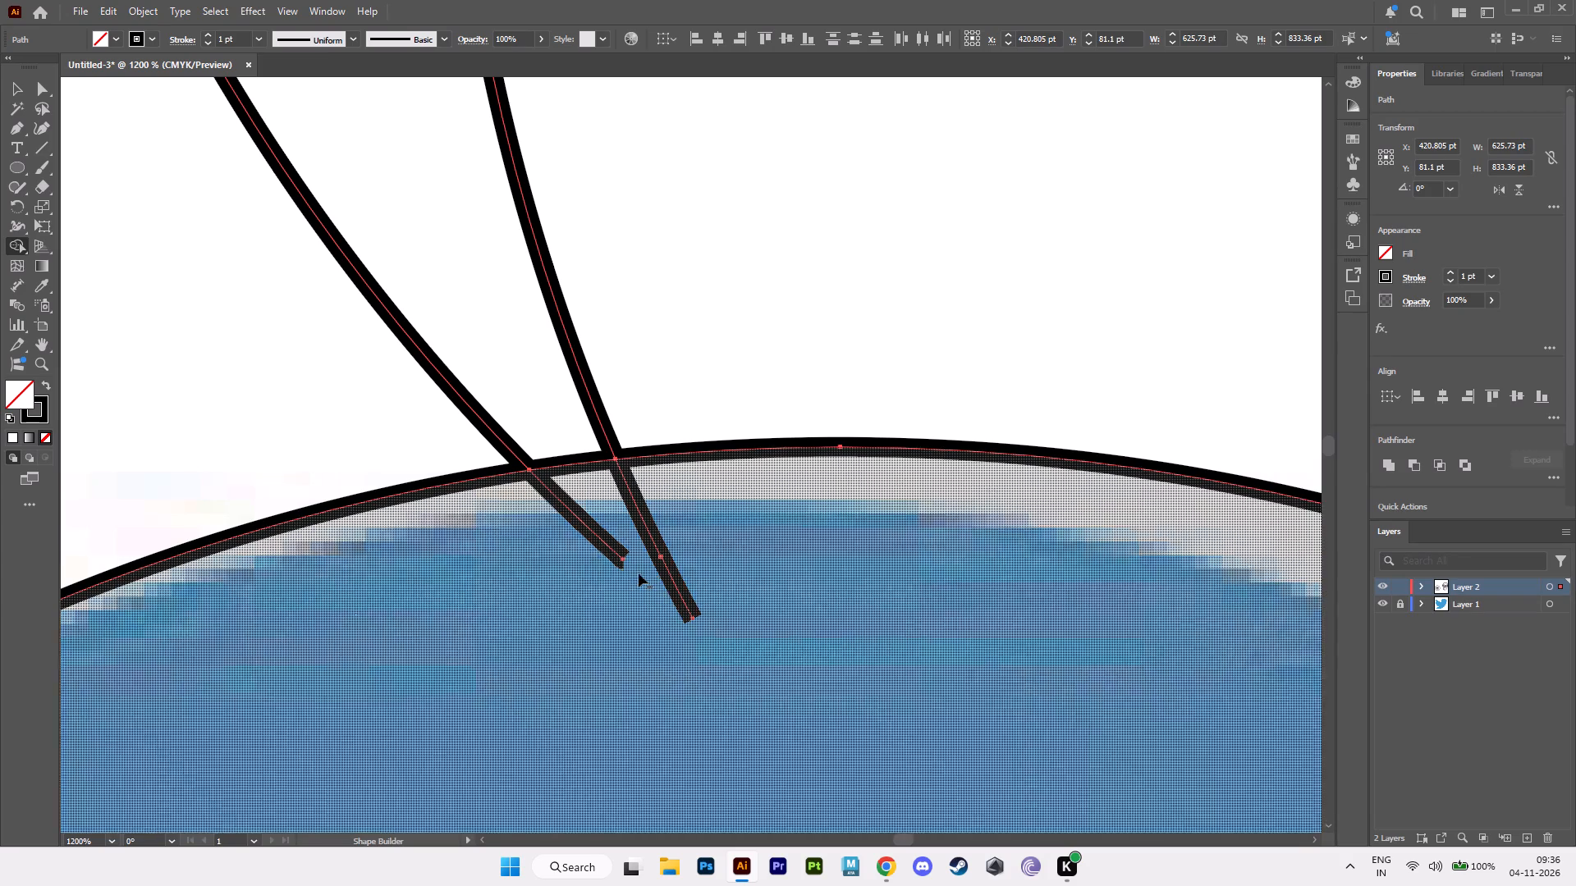
alt+click(652, 541)
alt+click(666, 564)
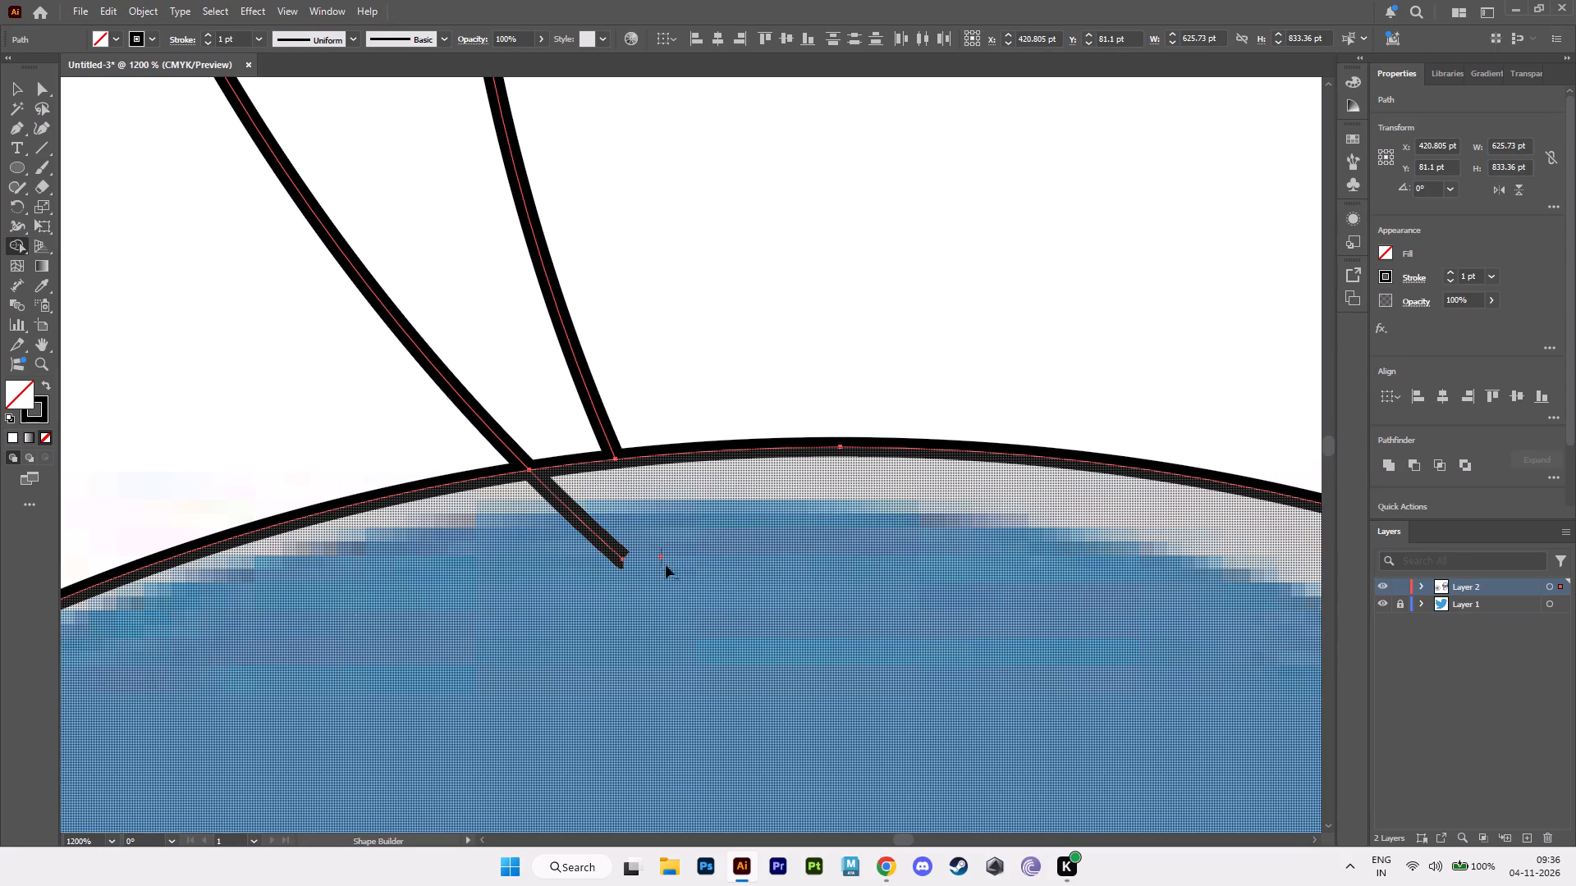
alt+click(586, 528)
alt+click(593, 531)
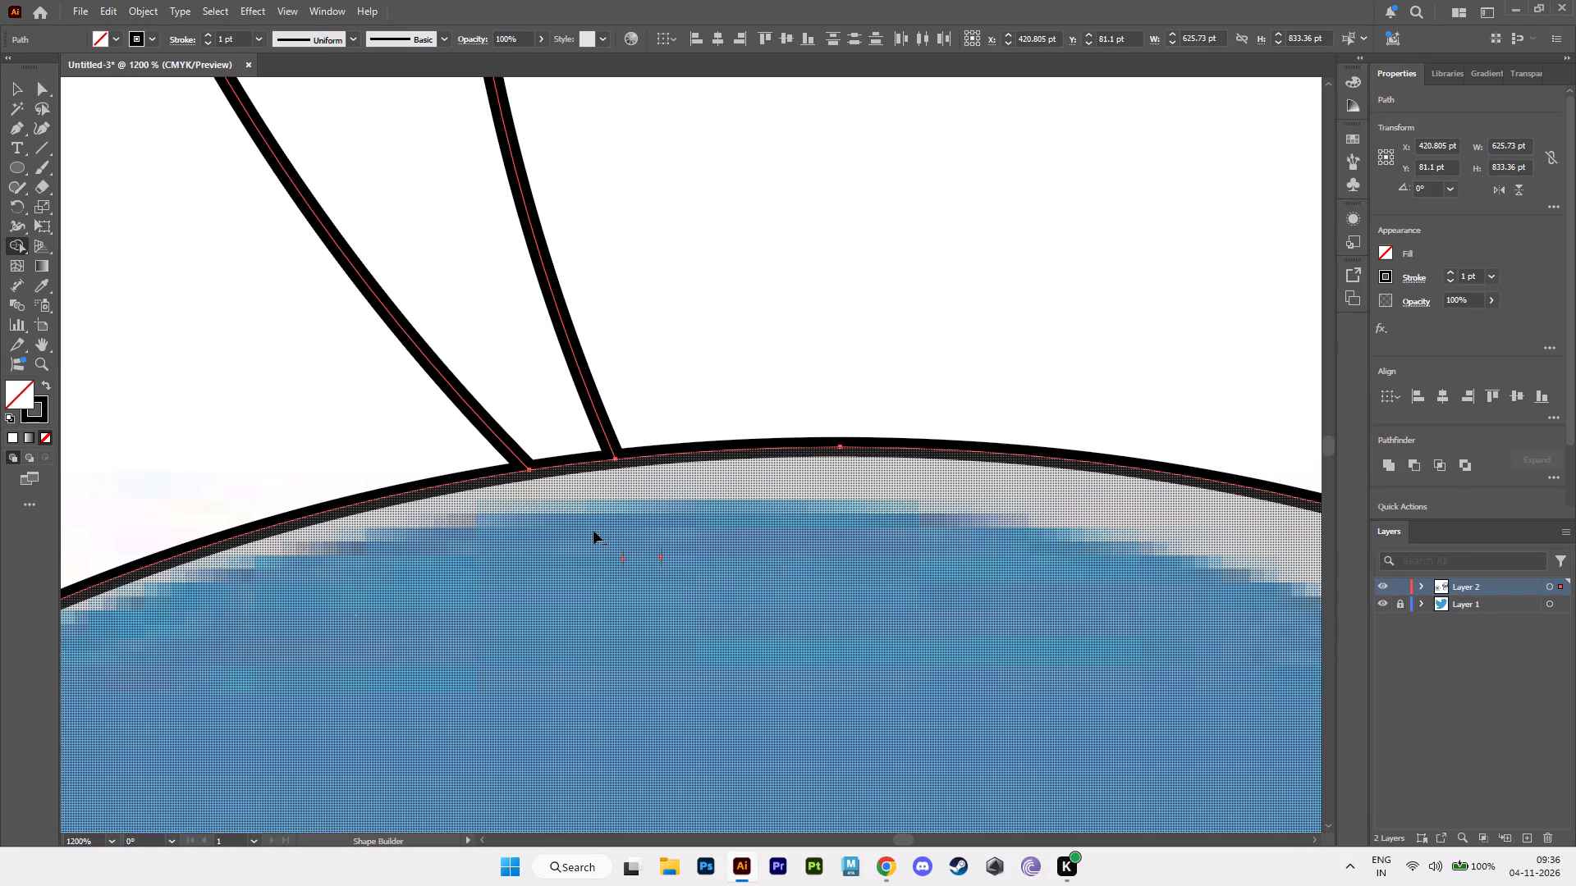
alt+click(623, 560)
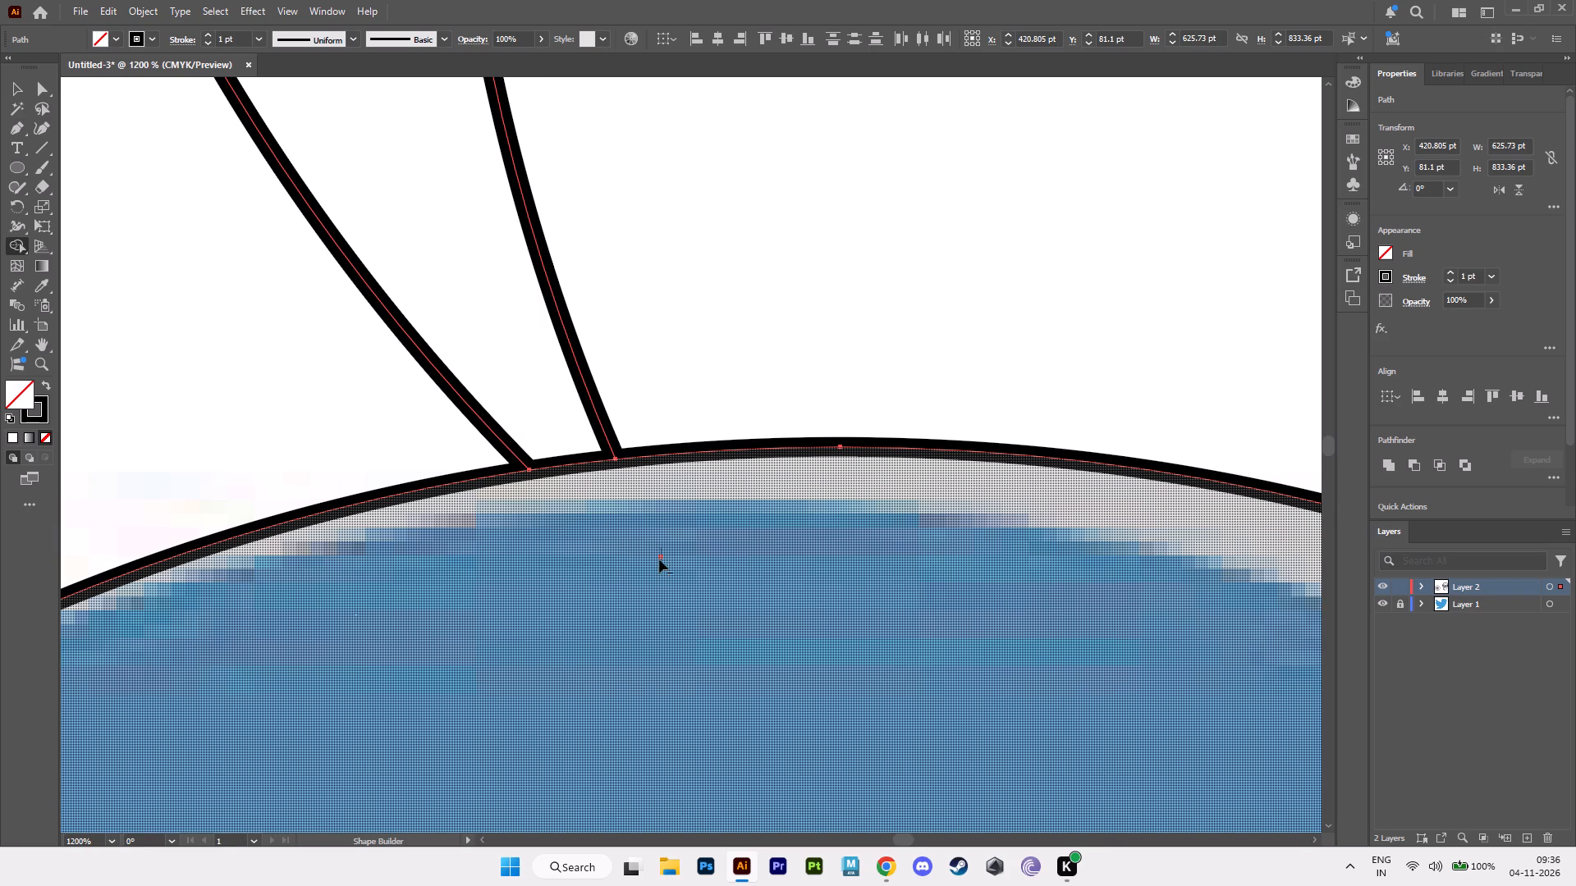
alt+click(662, 558)
Delete the two arcs that rise from the top of the head's outline.
alt+click(593, 407)
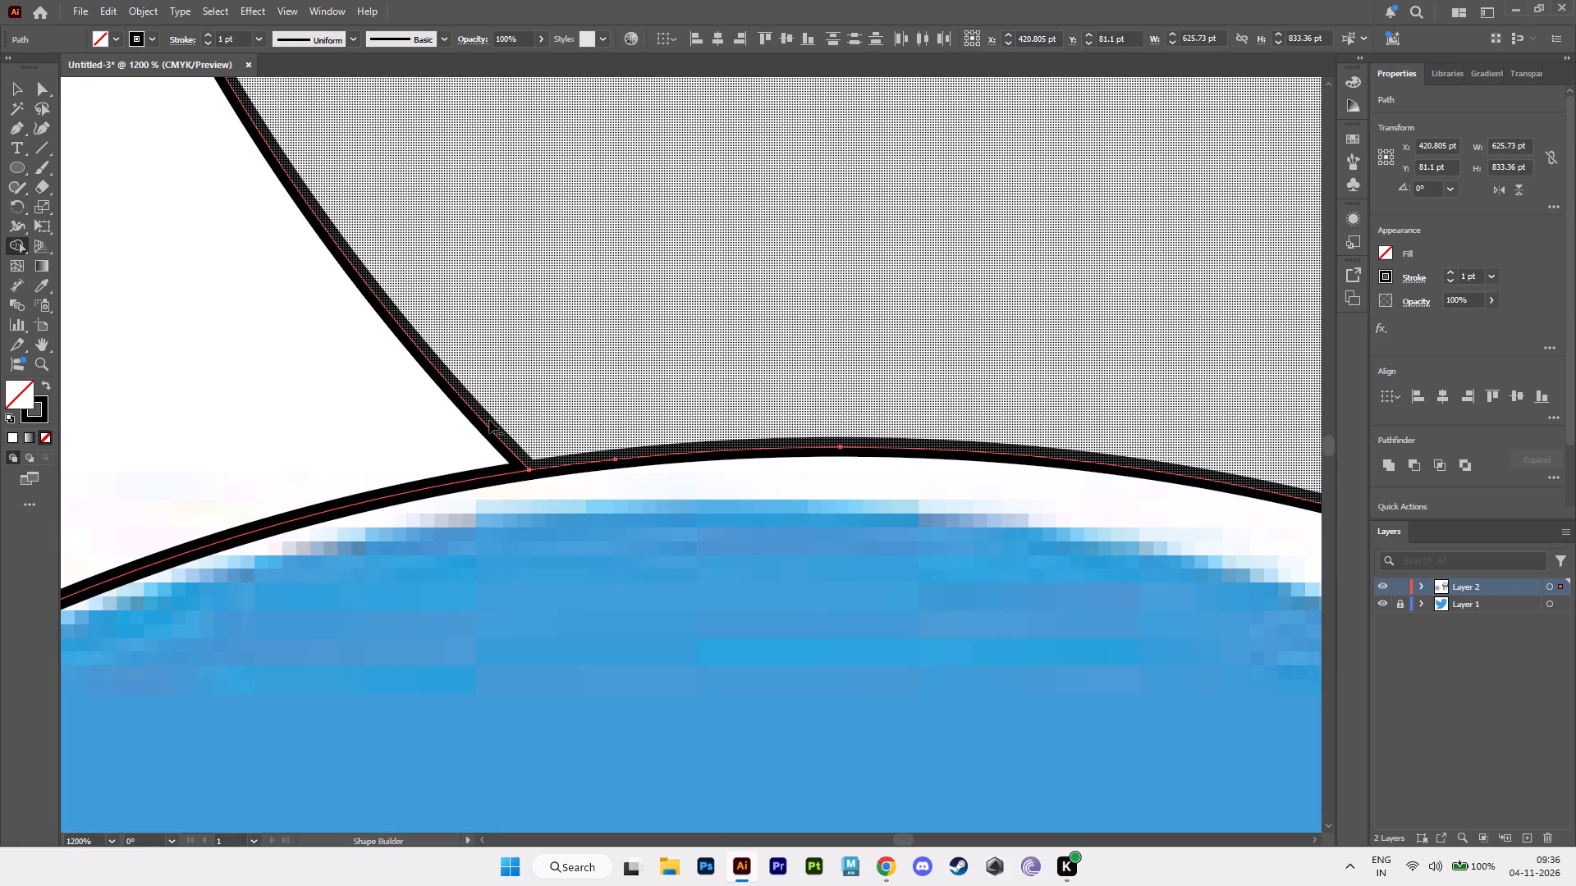
alt+click(483, 423)
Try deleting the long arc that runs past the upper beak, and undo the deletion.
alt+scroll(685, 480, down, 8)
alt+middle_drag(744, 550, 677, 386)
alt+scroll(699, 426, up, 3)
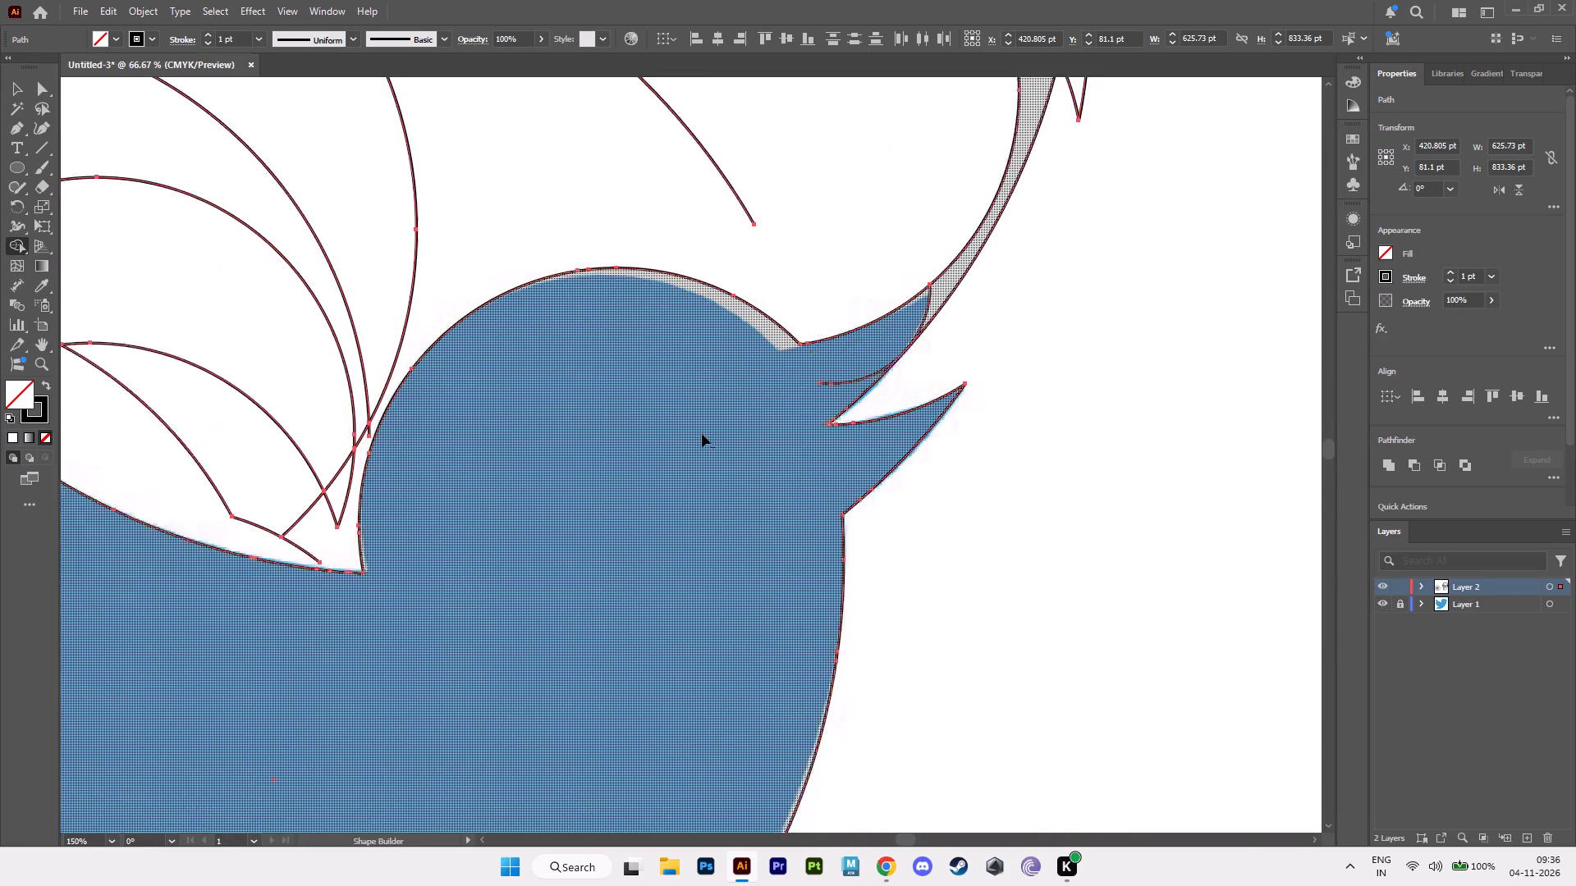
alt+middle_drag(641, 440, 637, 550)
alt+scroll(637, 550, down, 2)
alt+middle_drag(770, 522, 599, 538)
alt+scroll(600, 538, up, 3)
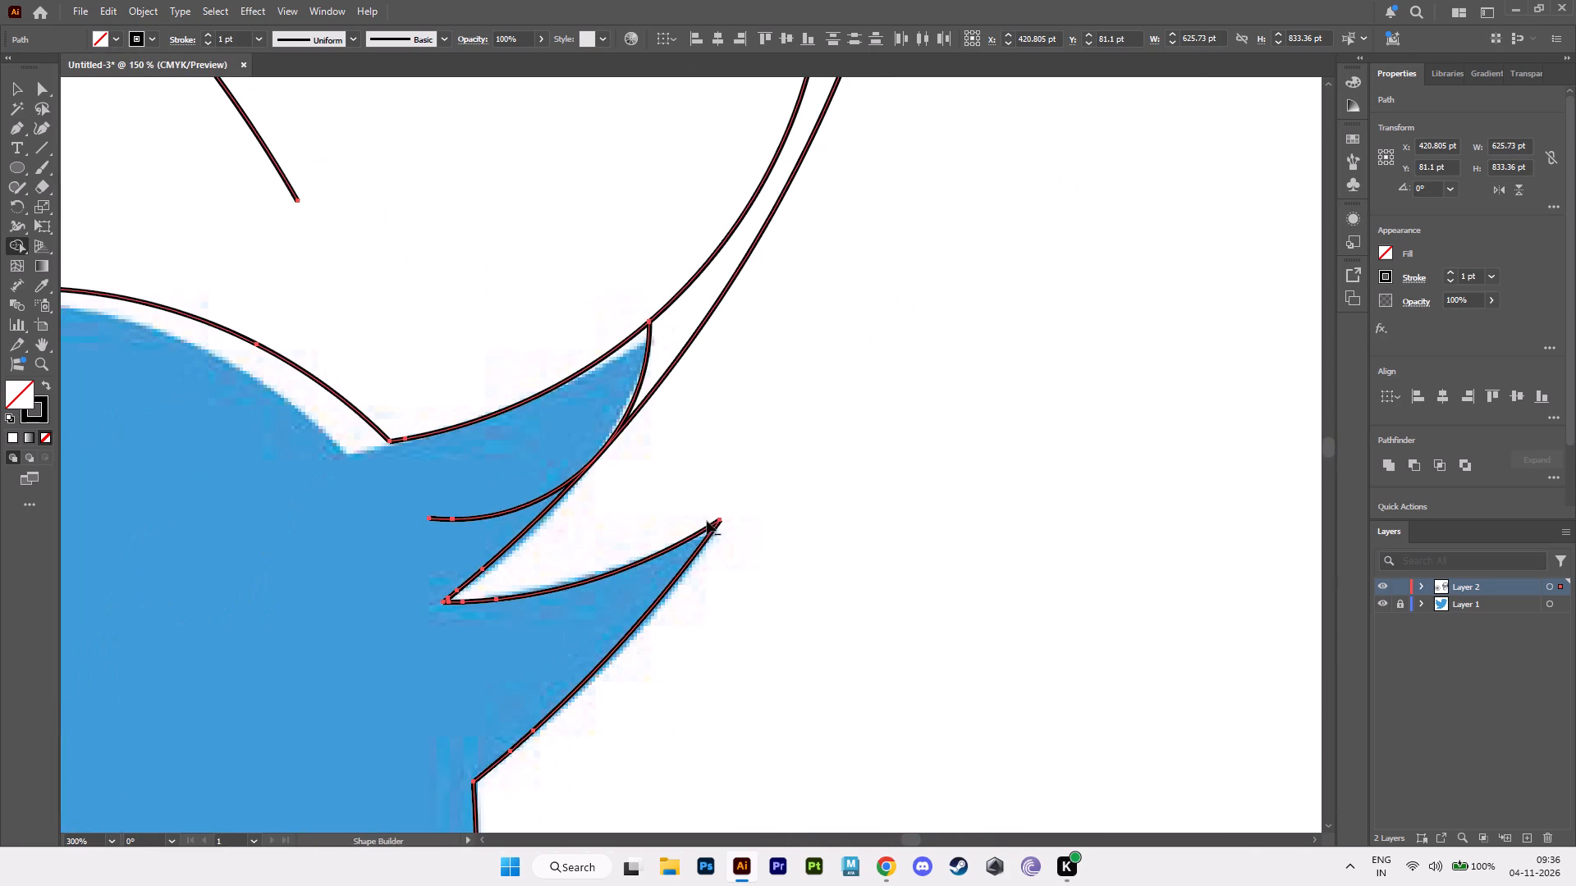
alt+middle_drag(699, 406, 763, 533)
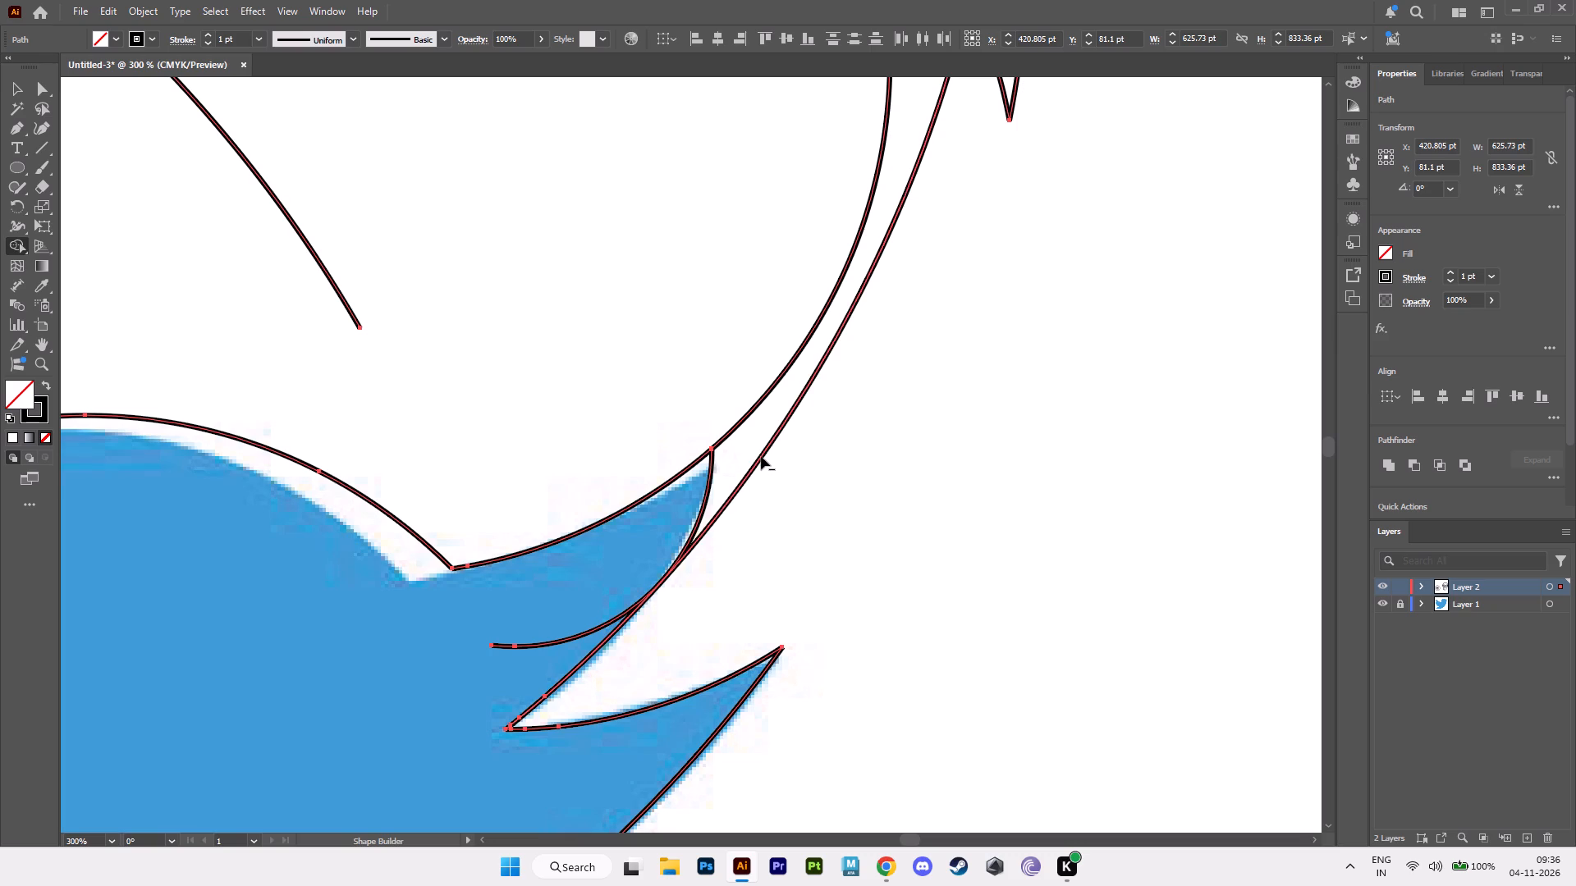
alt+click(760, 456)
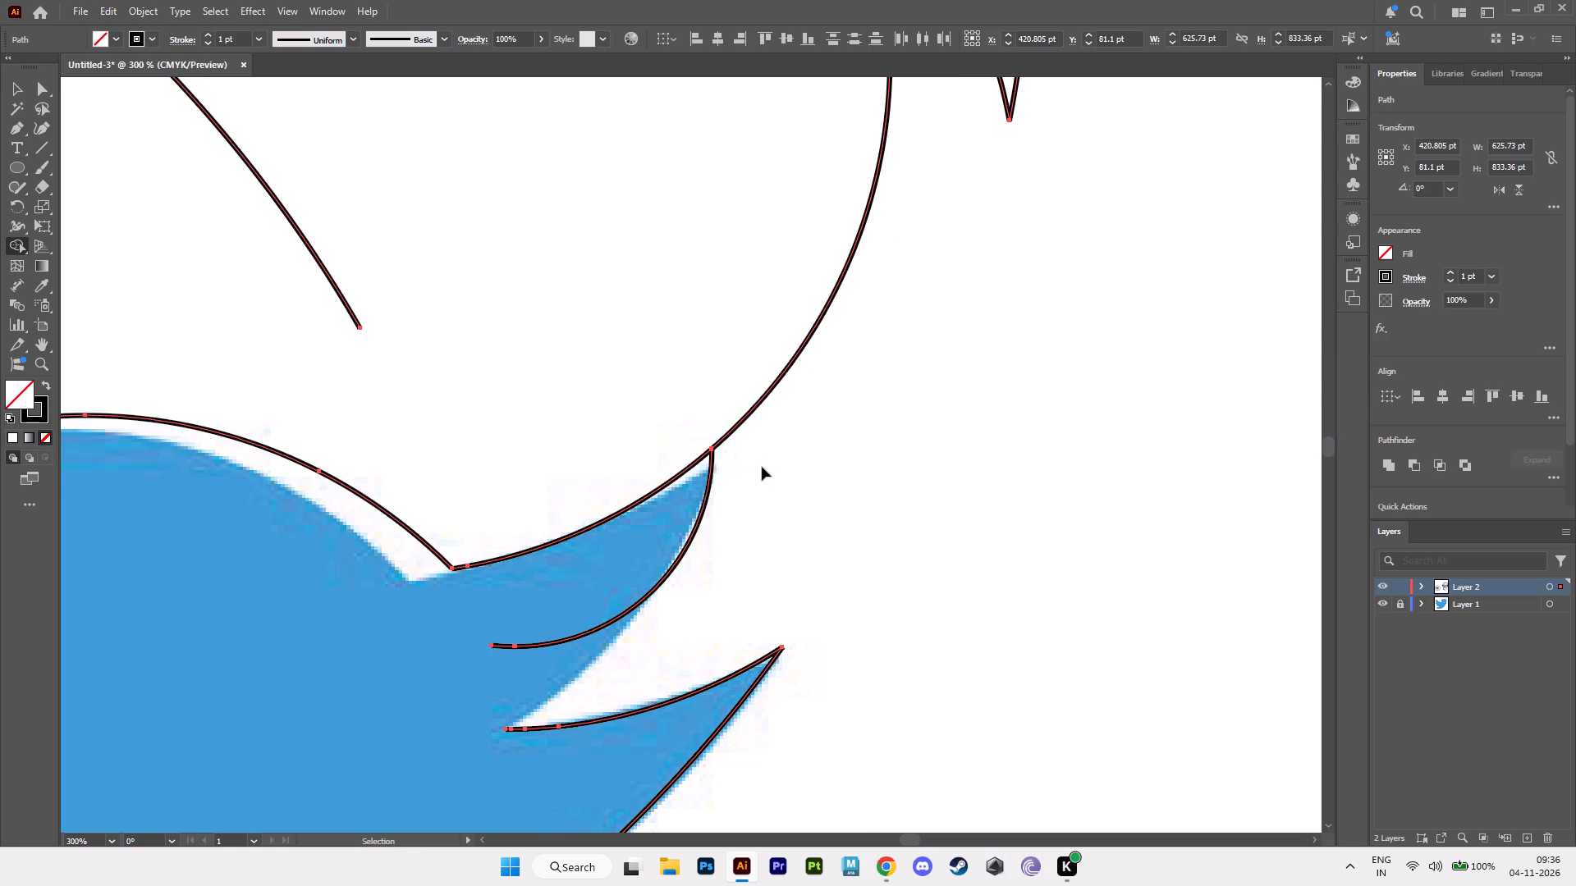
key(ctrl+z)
Delete the outer arcs crossing above the beak, the circle arc inside the long arc, and the stray anchor point, keeping the long arc.
alt+scroll(800, 495, down, 3)
alt+middle_drag(800, 495, 761, 707)
alt+scroll(761, 706, up, 2)
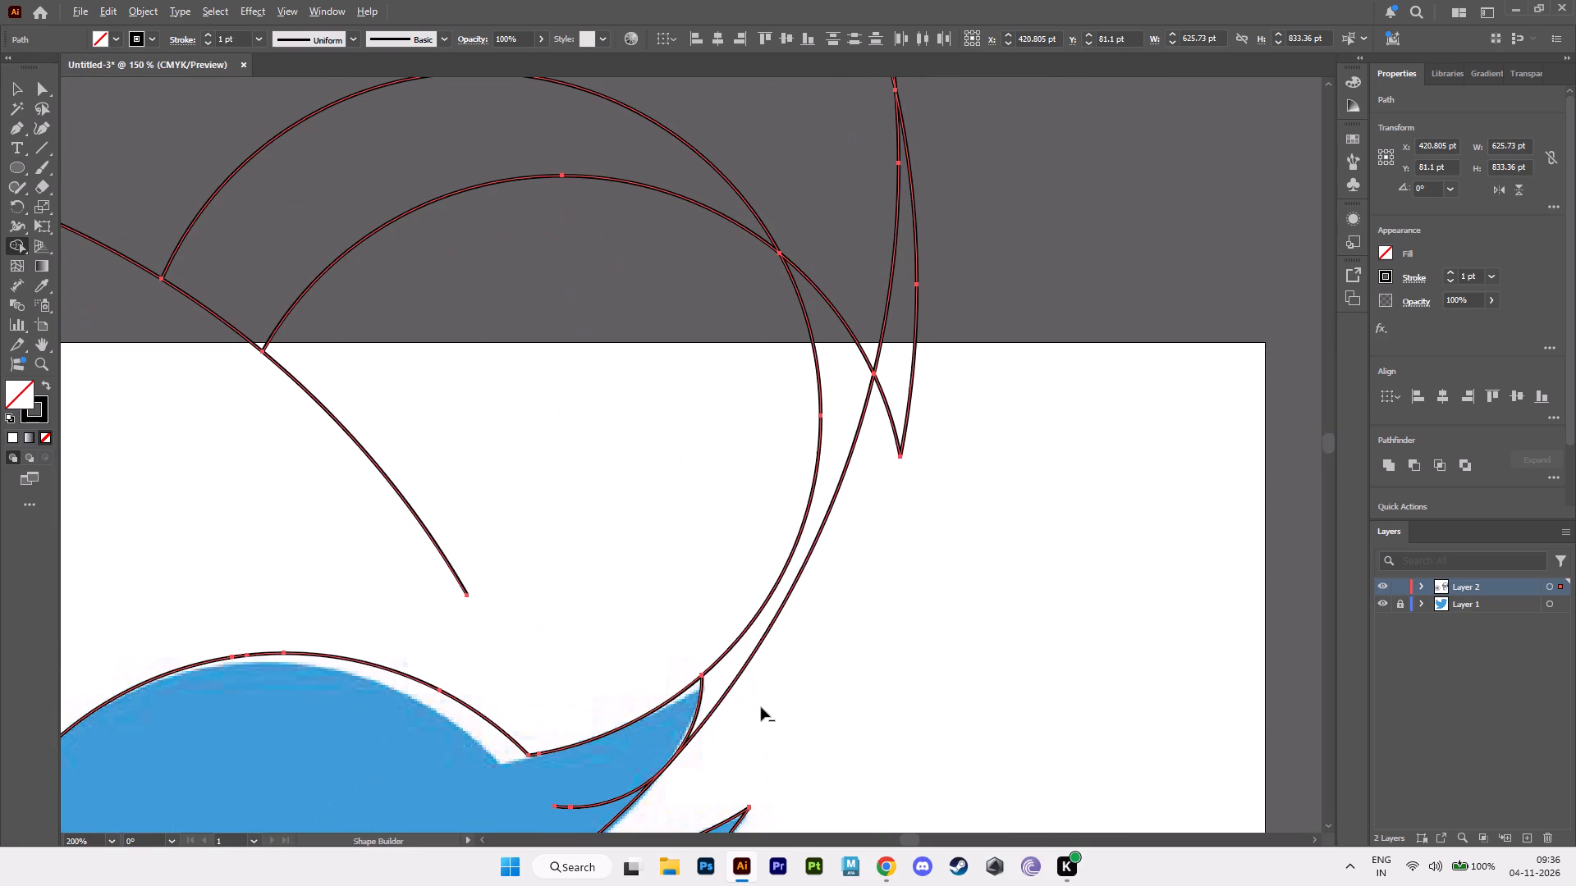
alt+click(911, 381)
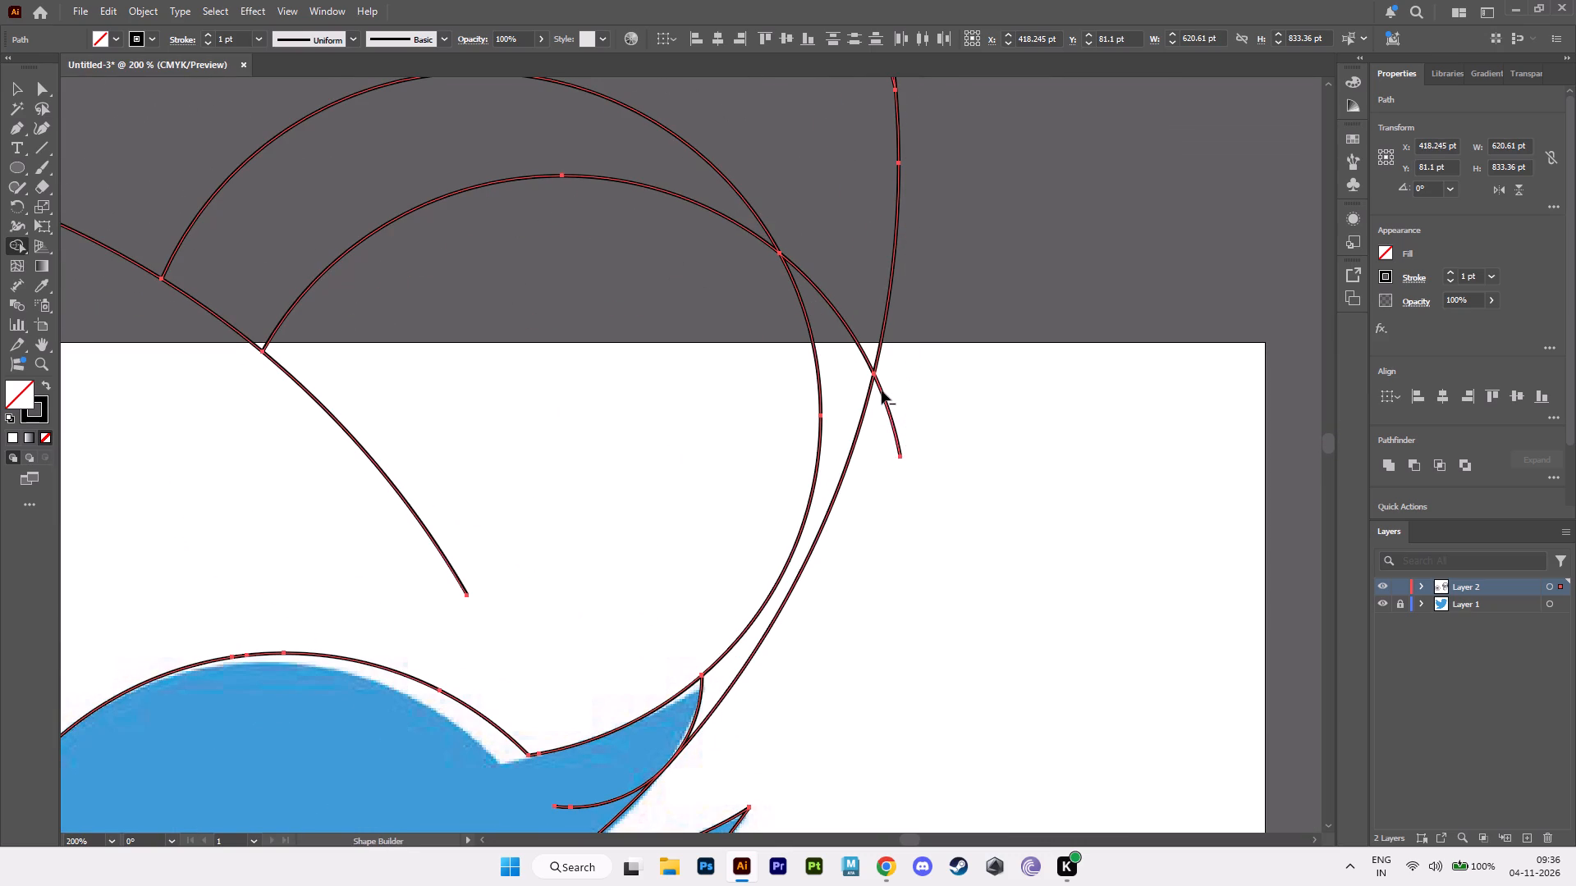
alt+click(882, 390)
alt+click(867, 399)
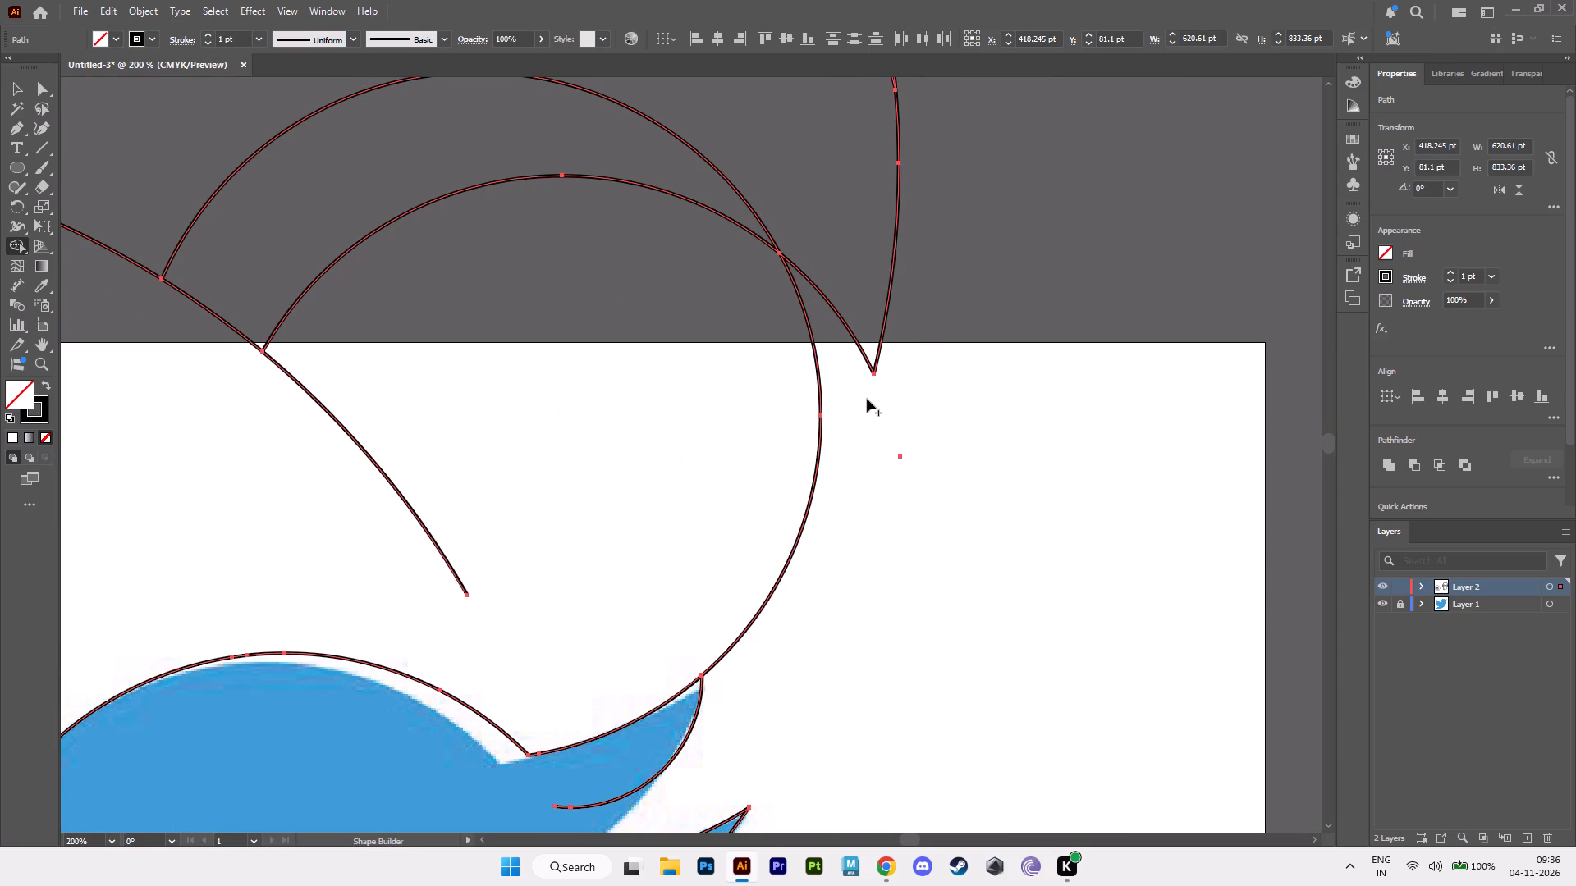
key(ctrl+z)
alt+click(901, 455)
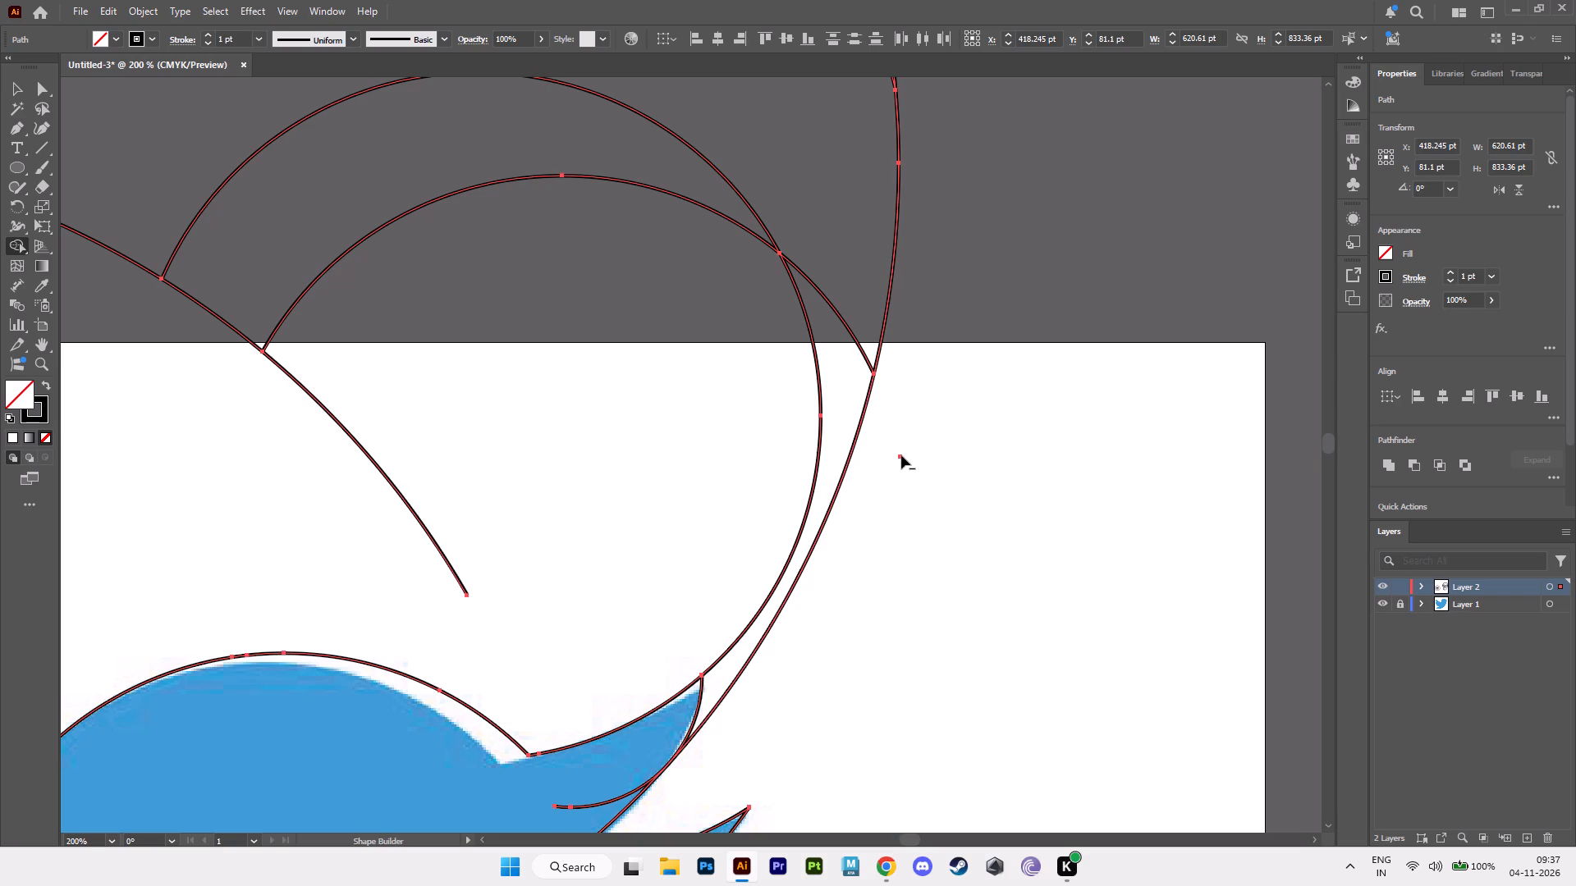
alt+click(819, 399)
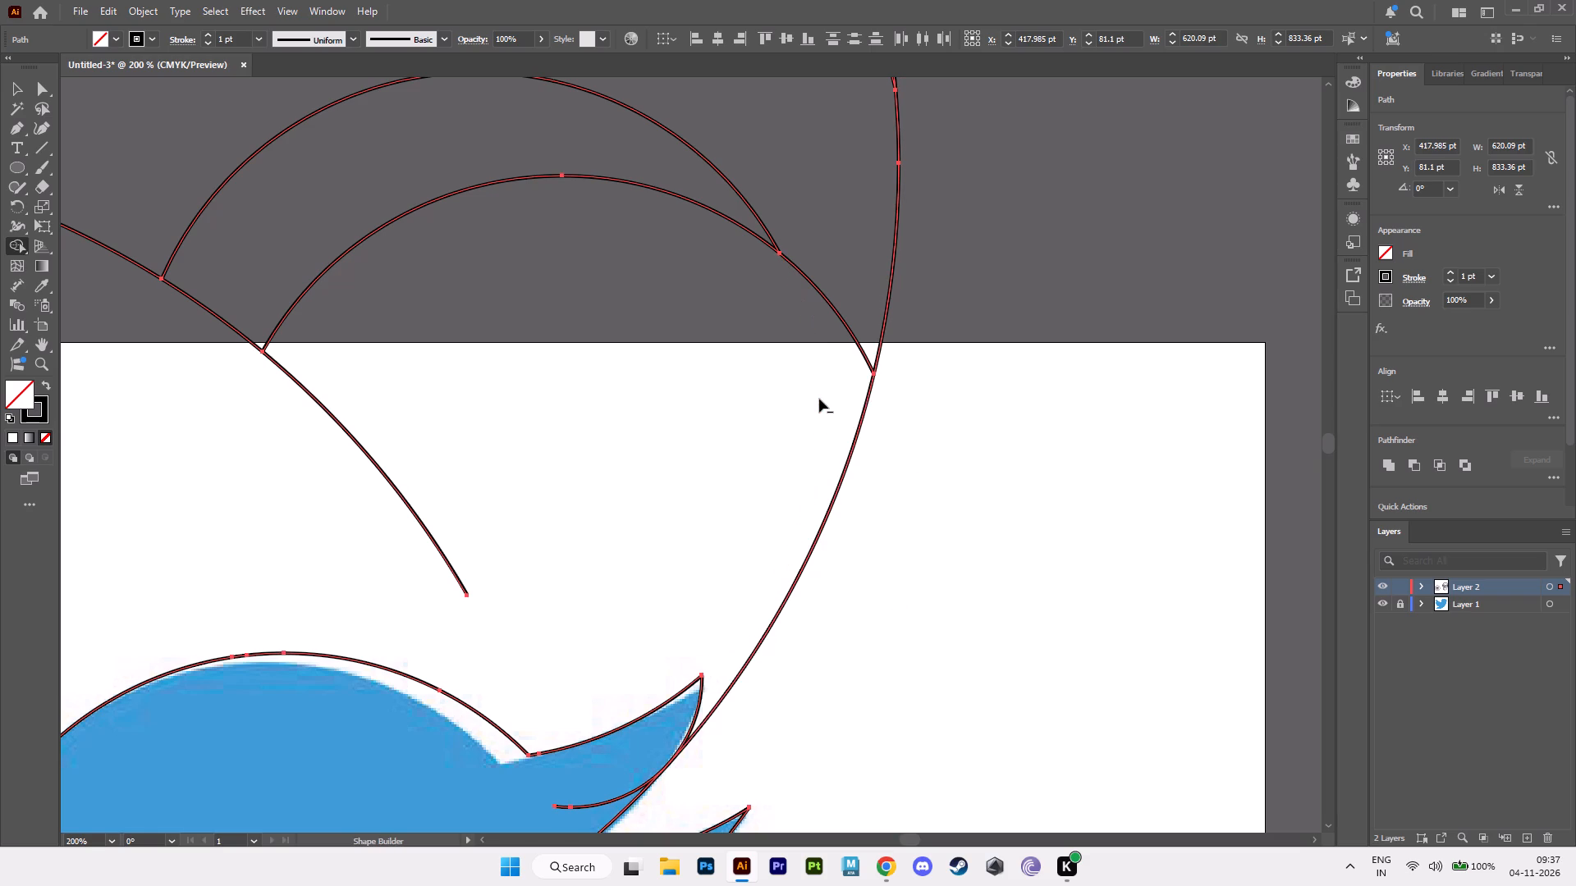
alt+click(837, 317)
Delete the arc end above the head, the small and large crescents above the artboard, and the crescent-shaped arcs above the wing.
alt+drag(384, 509, 461, 475)
alt+scroll(522, 486, down, 3)
alt+middle_drag(529, 487, 634, 558)
alt+drag(622, 509, 732, 274)
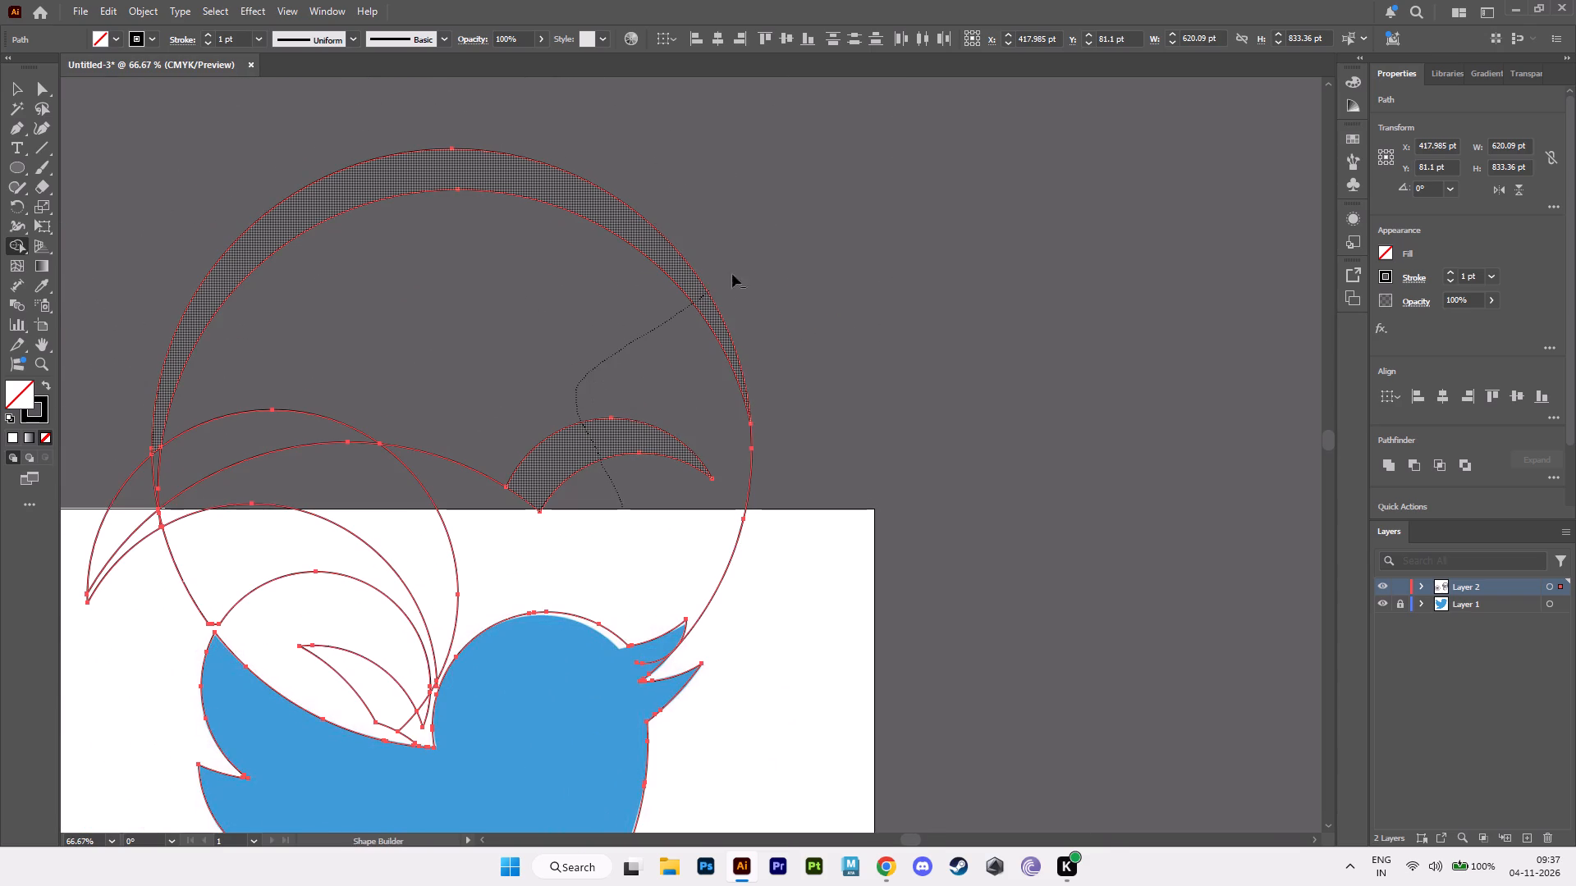
alt+drag(732, 274, 735, 239)
alt+drag(529, 437, 348, 479)
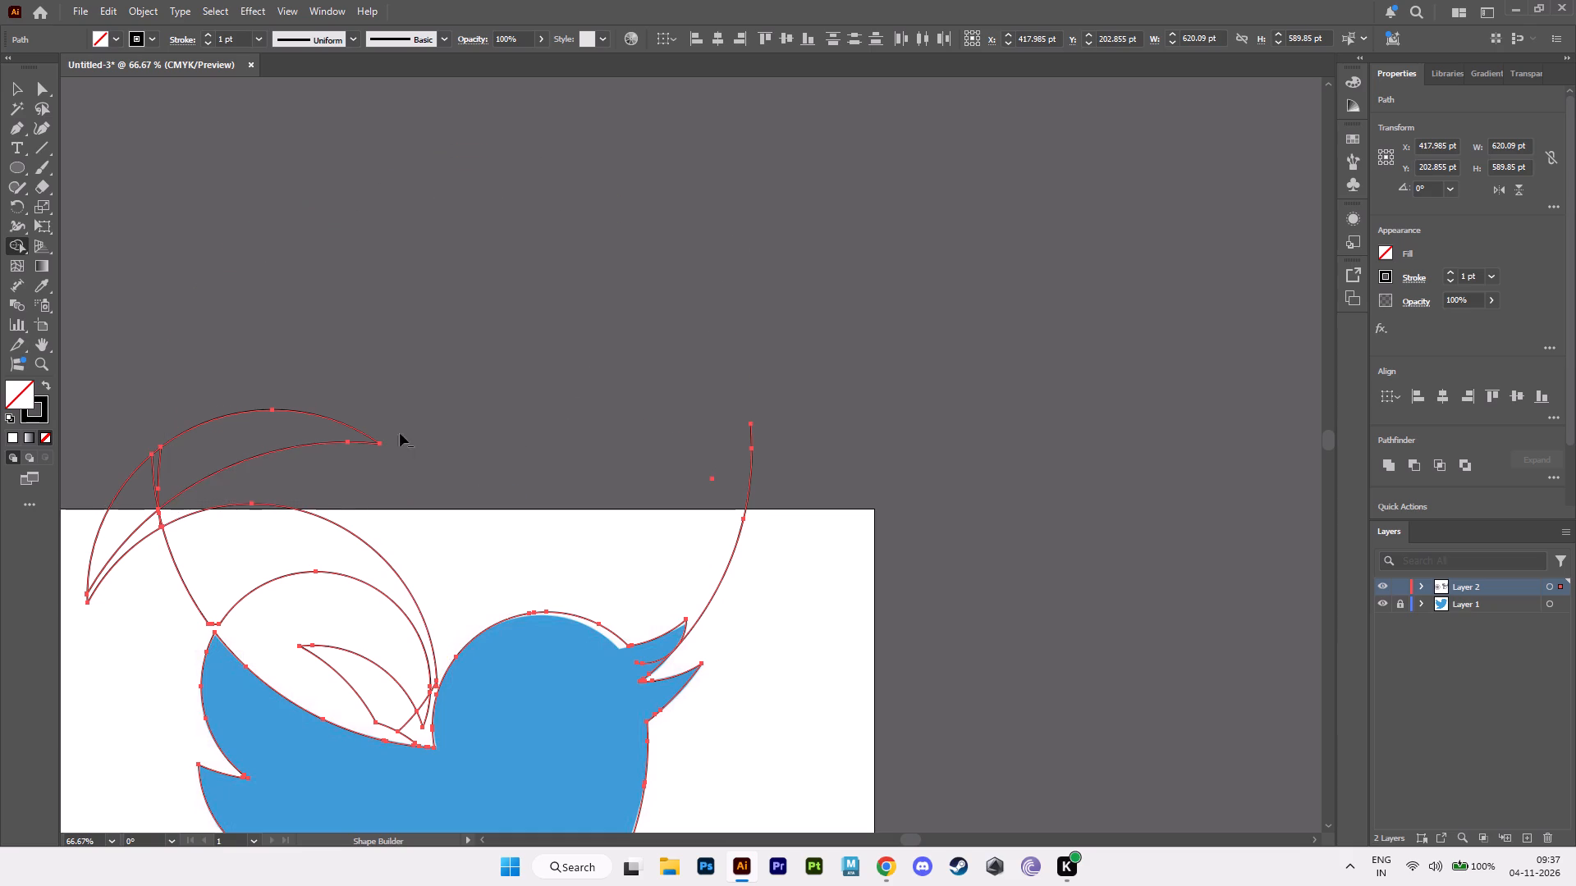
alt+drag(354, 475, 258, 331)
Delete the remaining crescent regions over the wing and the open arc between the wing and the head.
alt+middle_drag(293, 445, 534, 317)
alt+drag(494, 327, 515, 402)
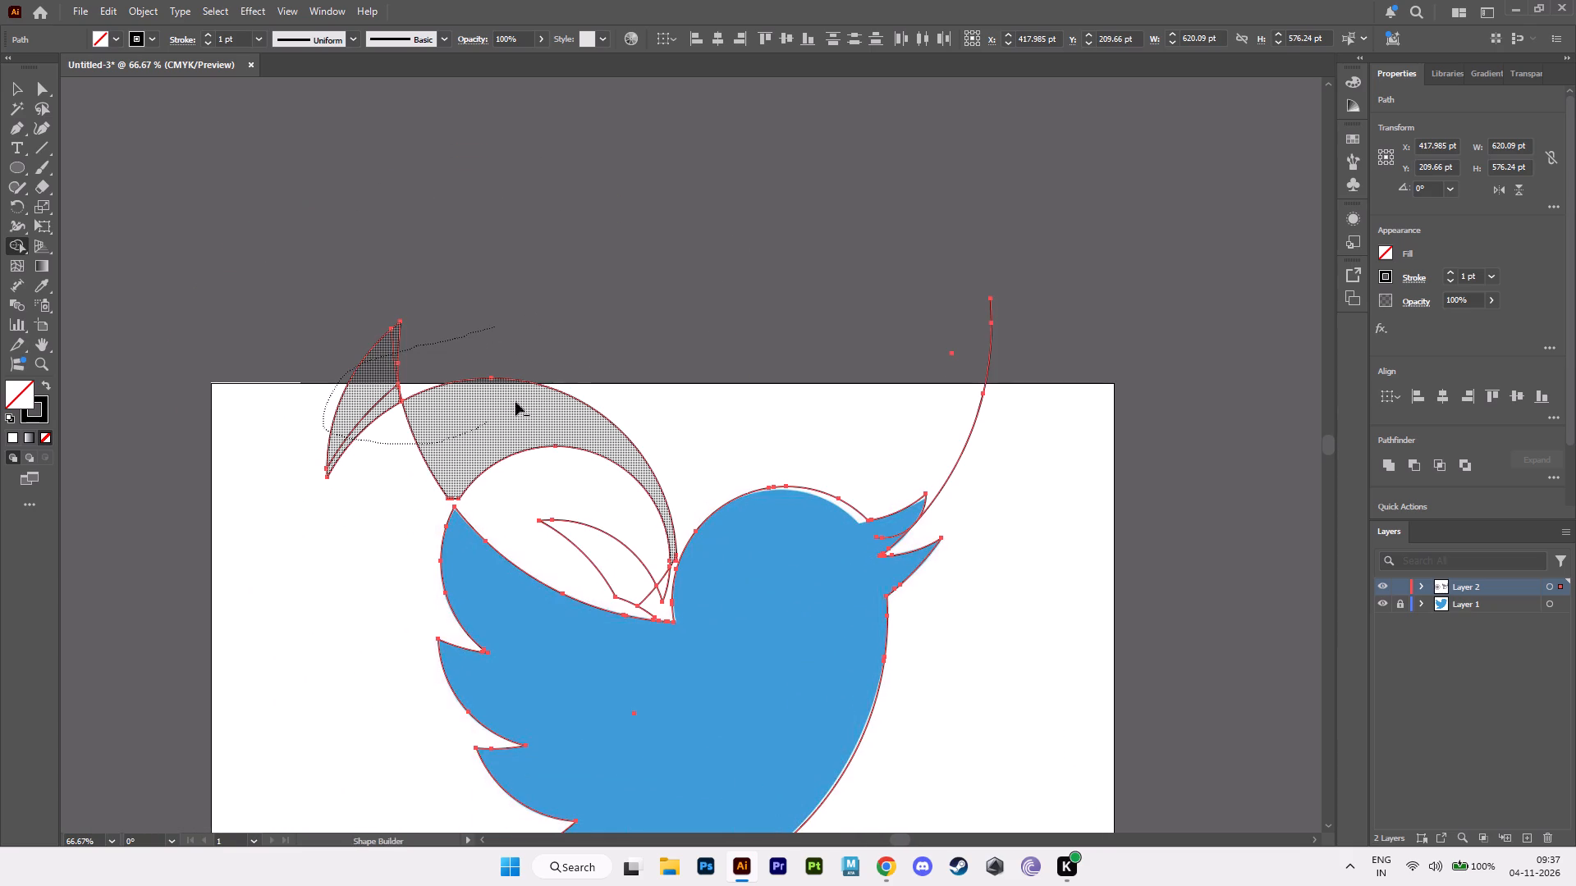
alt+drag(515, 402, 587, 546)
alt+drag(605, 541, 589, 547)
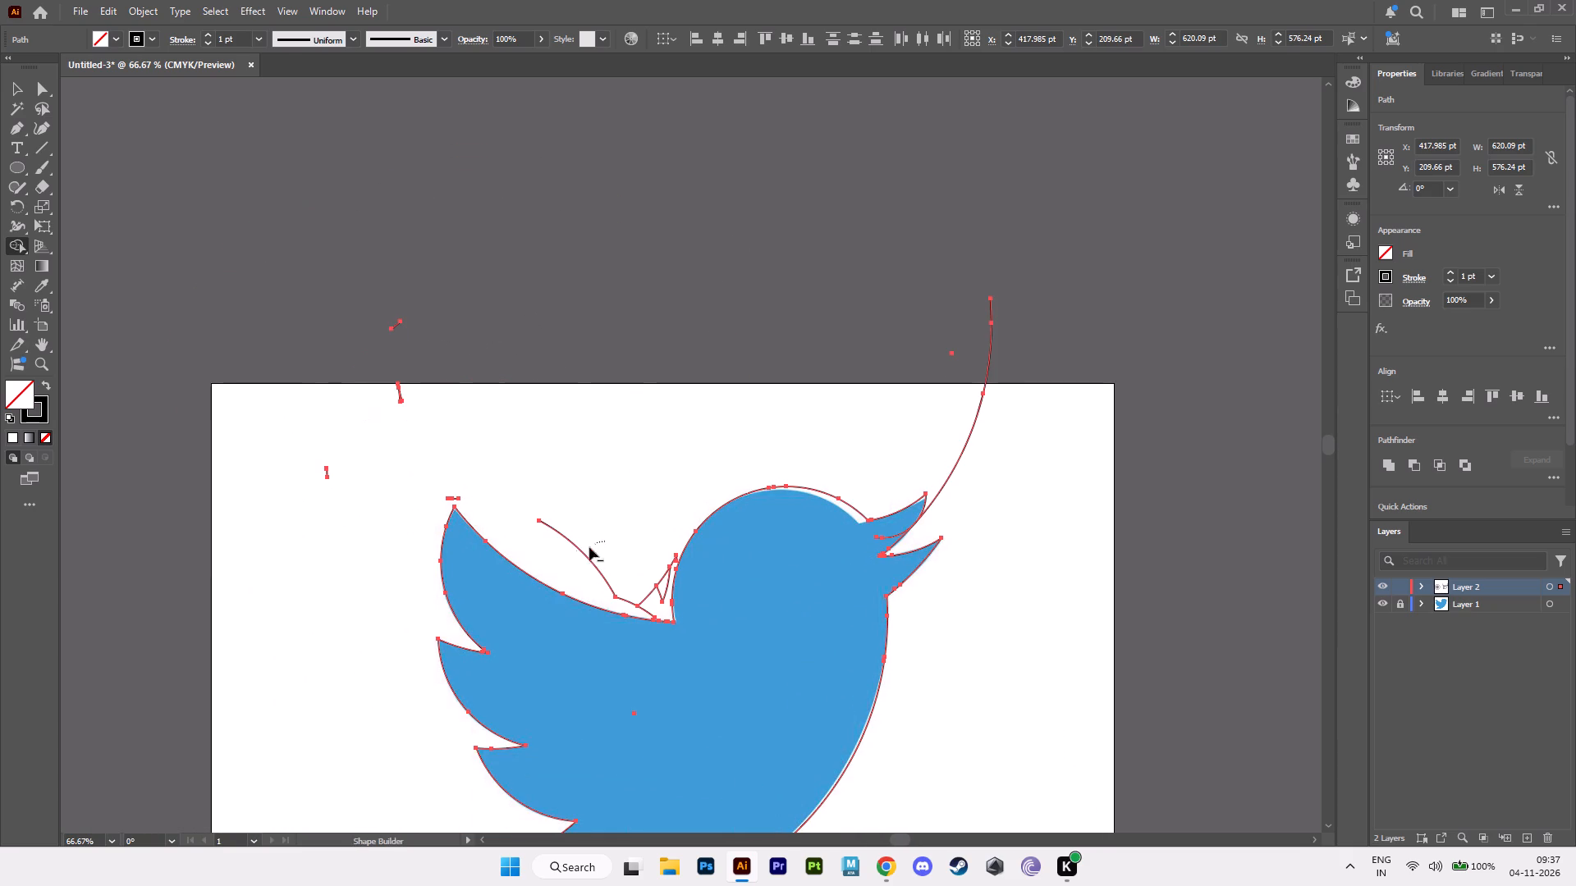
alt+drag(589, 547, 548, 559)
Delete the leftover anchor point and short arc segments near the artboard's upper edge above the wing.
alt+drag(381, 295, 394, 330)
alt+drag(394, 330, 397, 345)
alt+drag(415, 388, 377, 401)
alt+drag(376, 390, 408, 380)
alt+drag(407, 379, 397, 412)
alt+drag(397, 412, 396, 413)
Switch to Chrome and close the music player window.
click(880, 873)
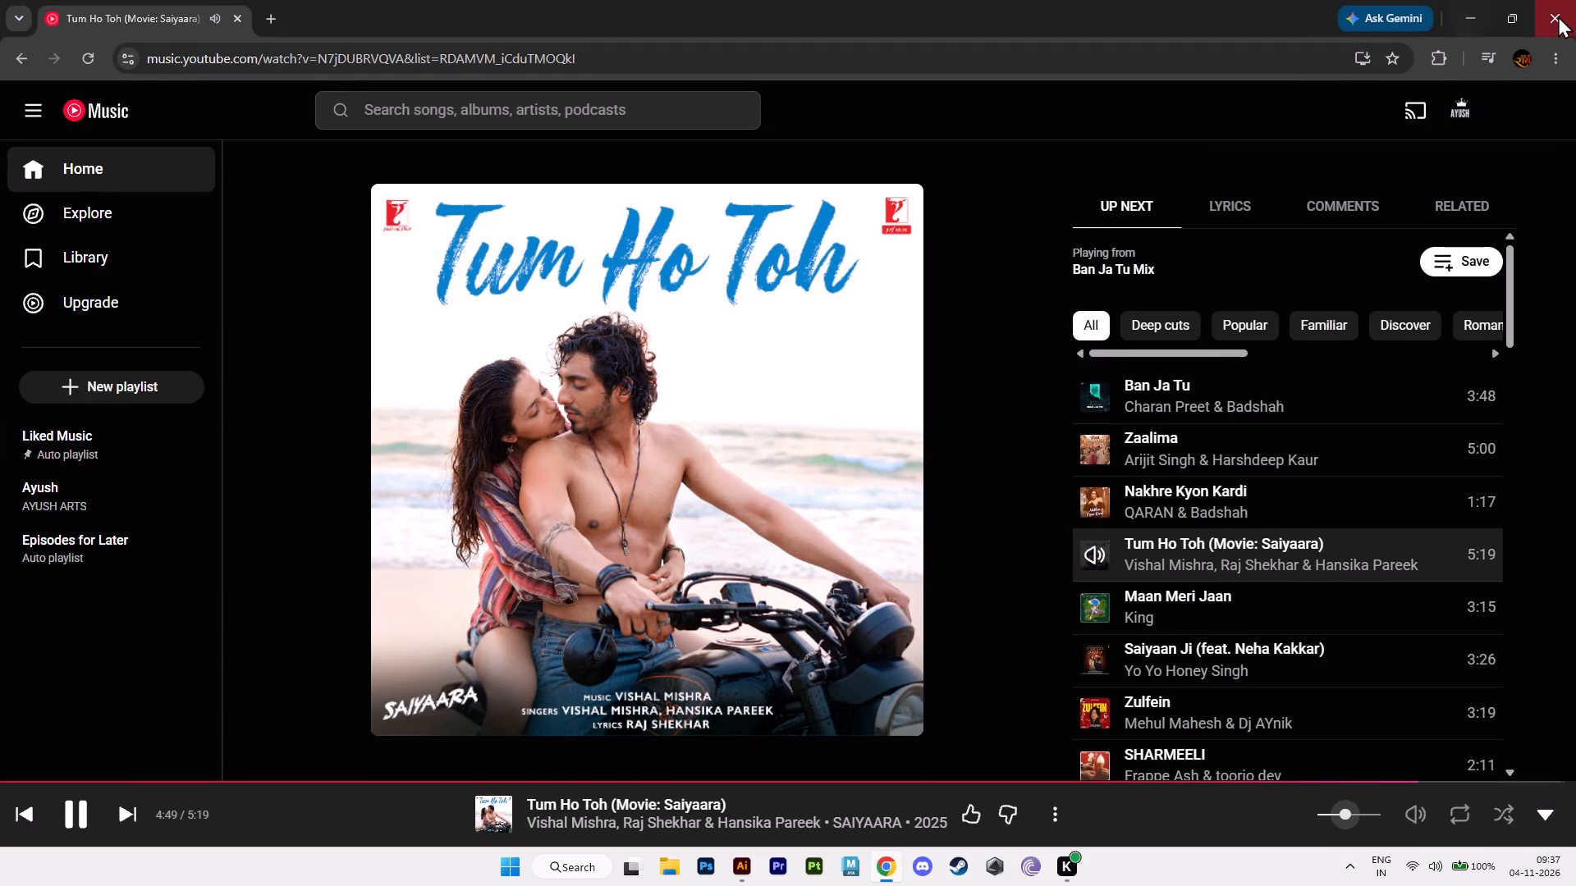
click(1558, 16)
click(879, 183)
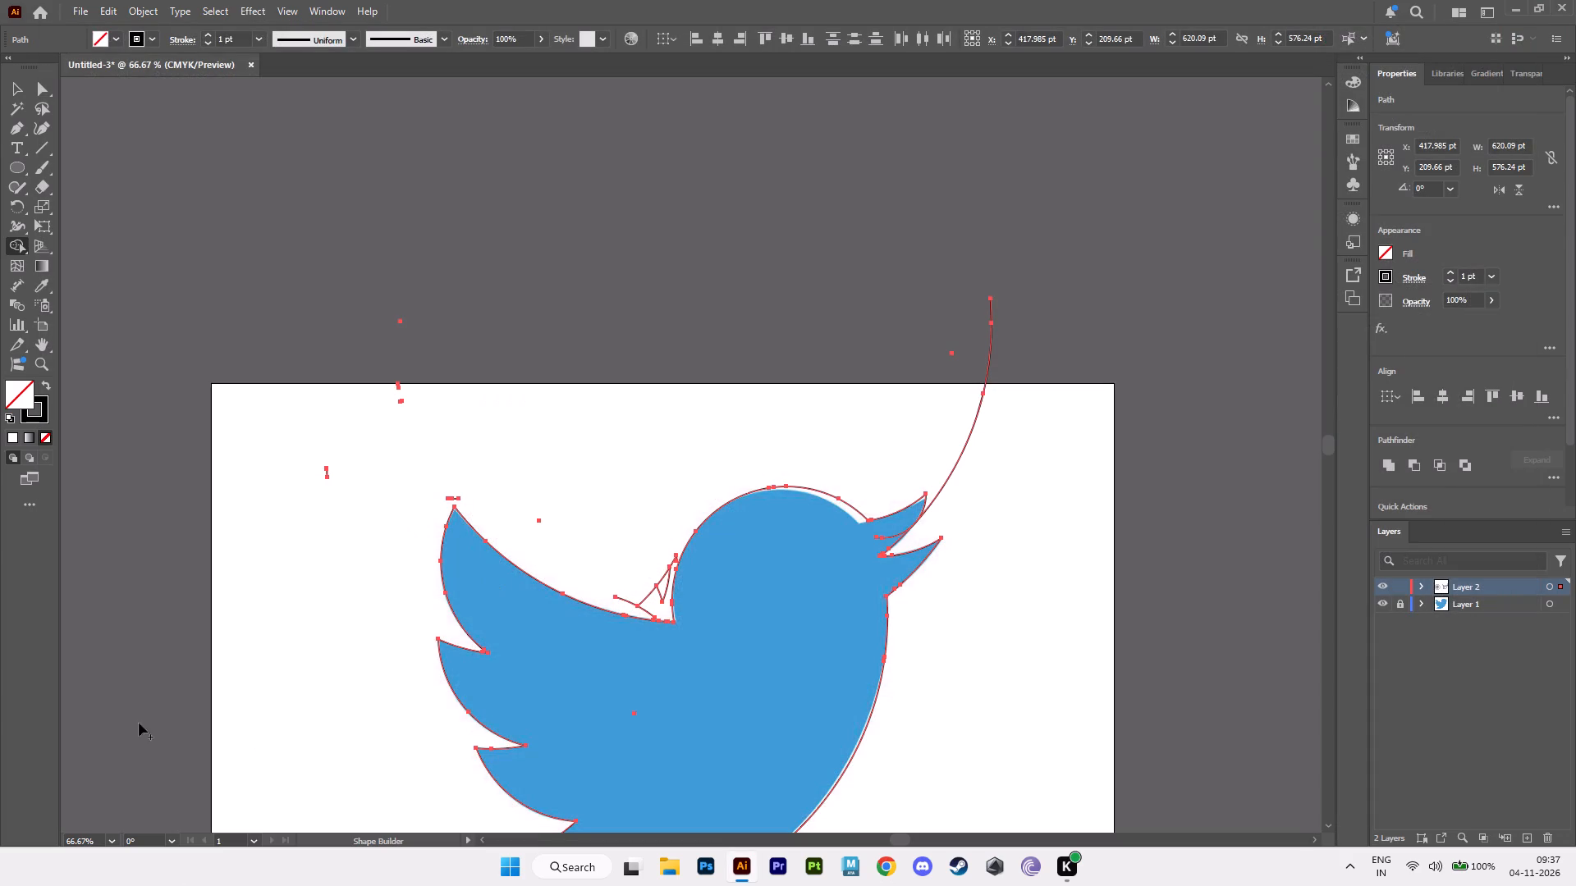
Delete the short vertical stray segment beyond the wing tip and the anchor points it leaves.
alt+scroll(383, 481, up, 3)
alt+middle_drag(353, 482, 536, 523)
alt+scroll(533, 523, up, 3)
alt+drag(163, 456, 291, 451)
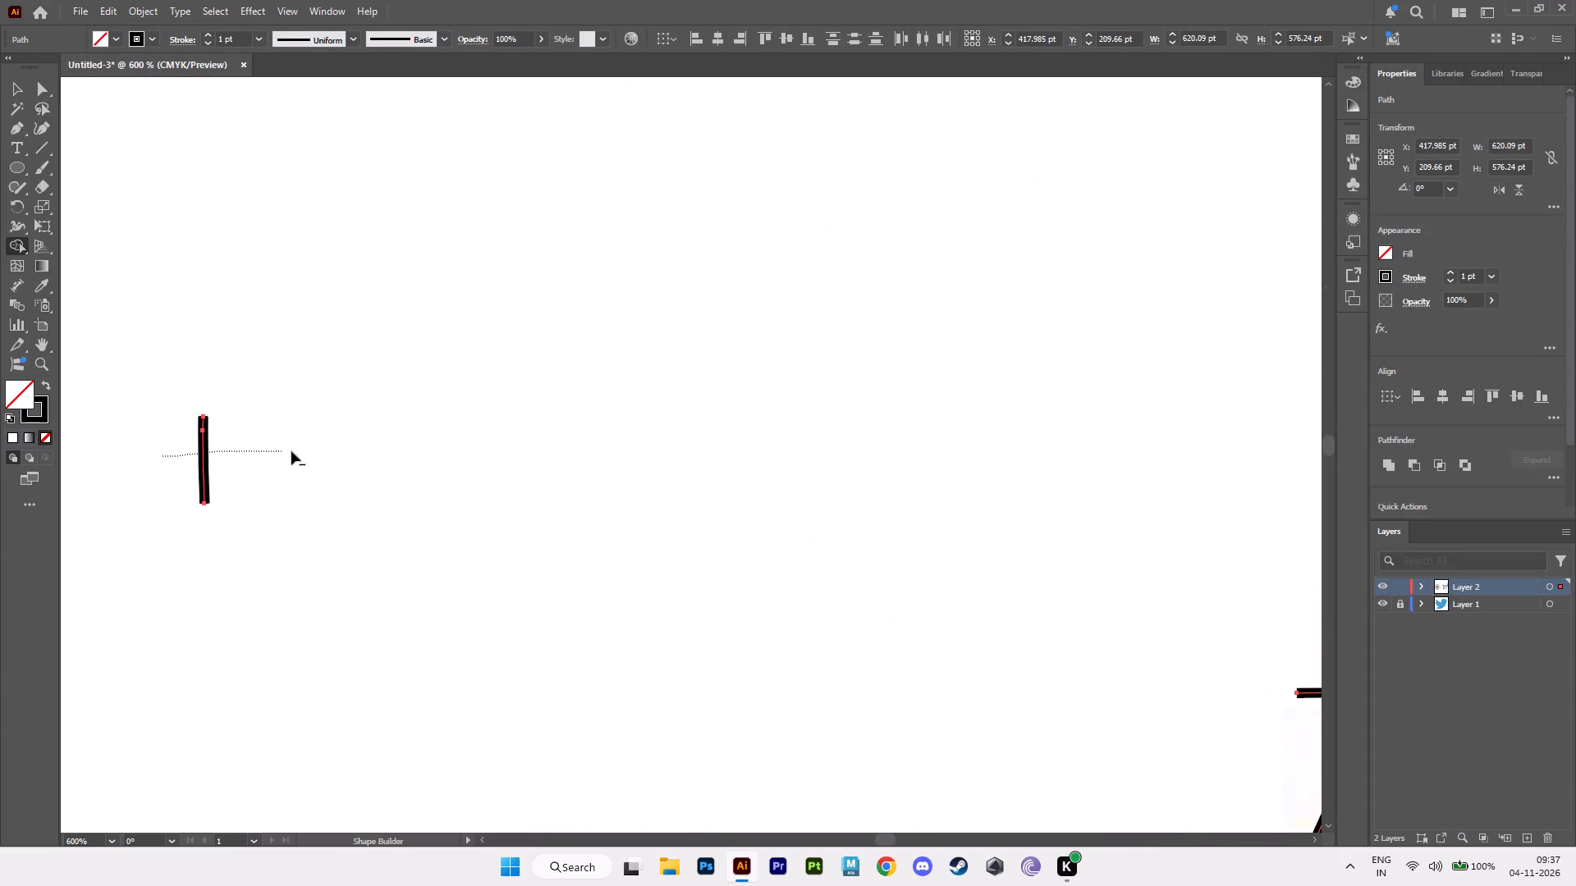
alt+drag(291, 451, 309, 454)
alt+click(202, 415)
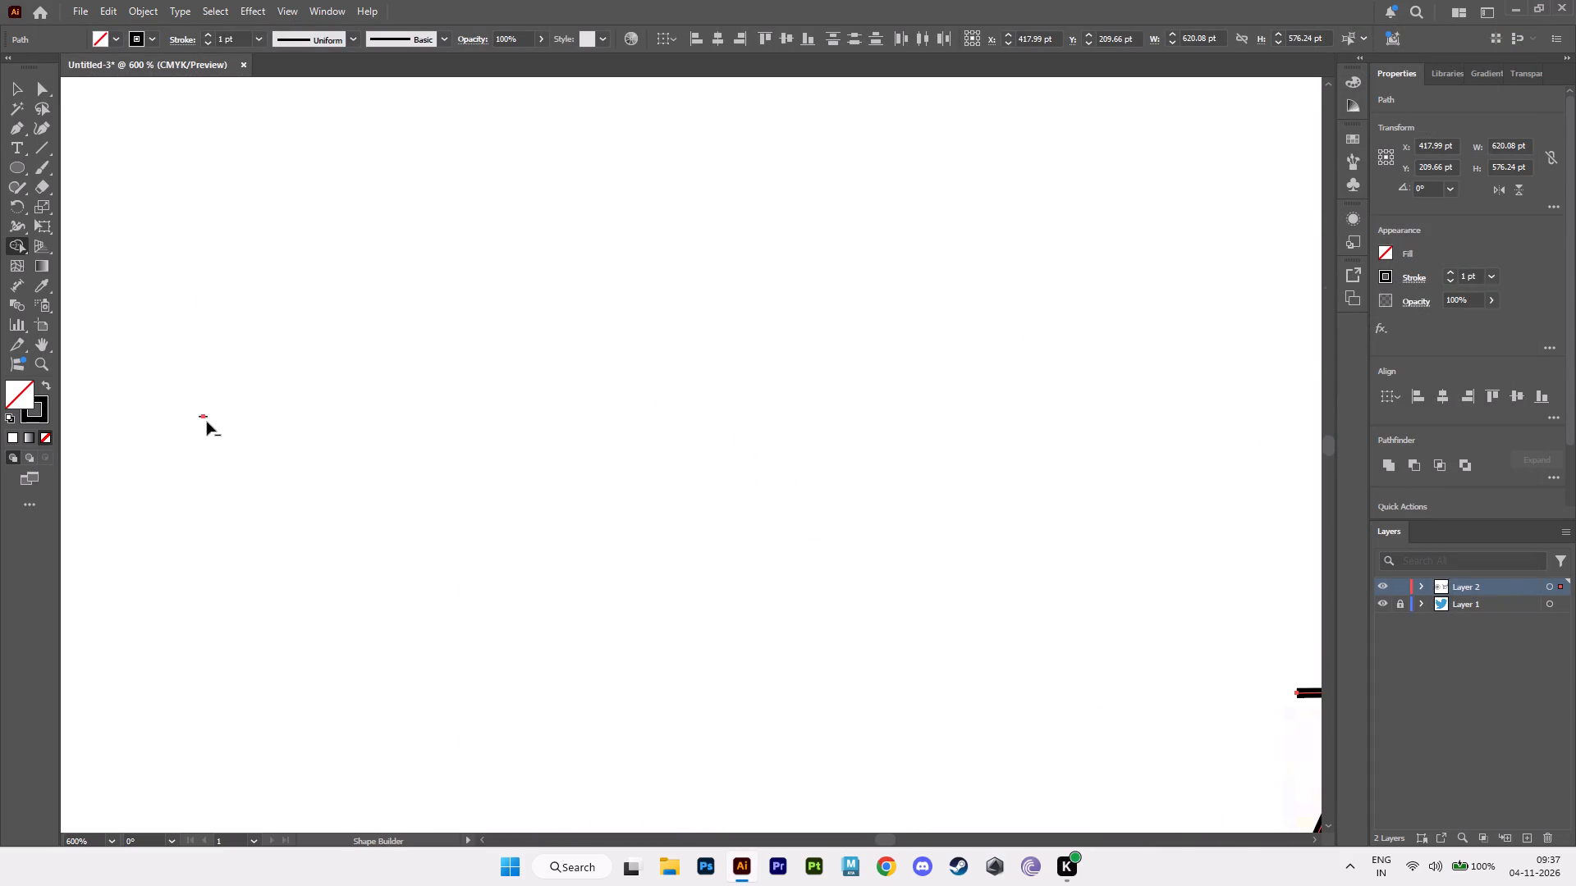
alt+click(203, 415)
Delete the tiny stray segments and anchor points just below the artboard's upper edge above the wing.
alt+scroll(400, 459, down, 3)
alt+middle_drag(775, 514, 737, 677)
alt+scroll(722, 649, up, 2)
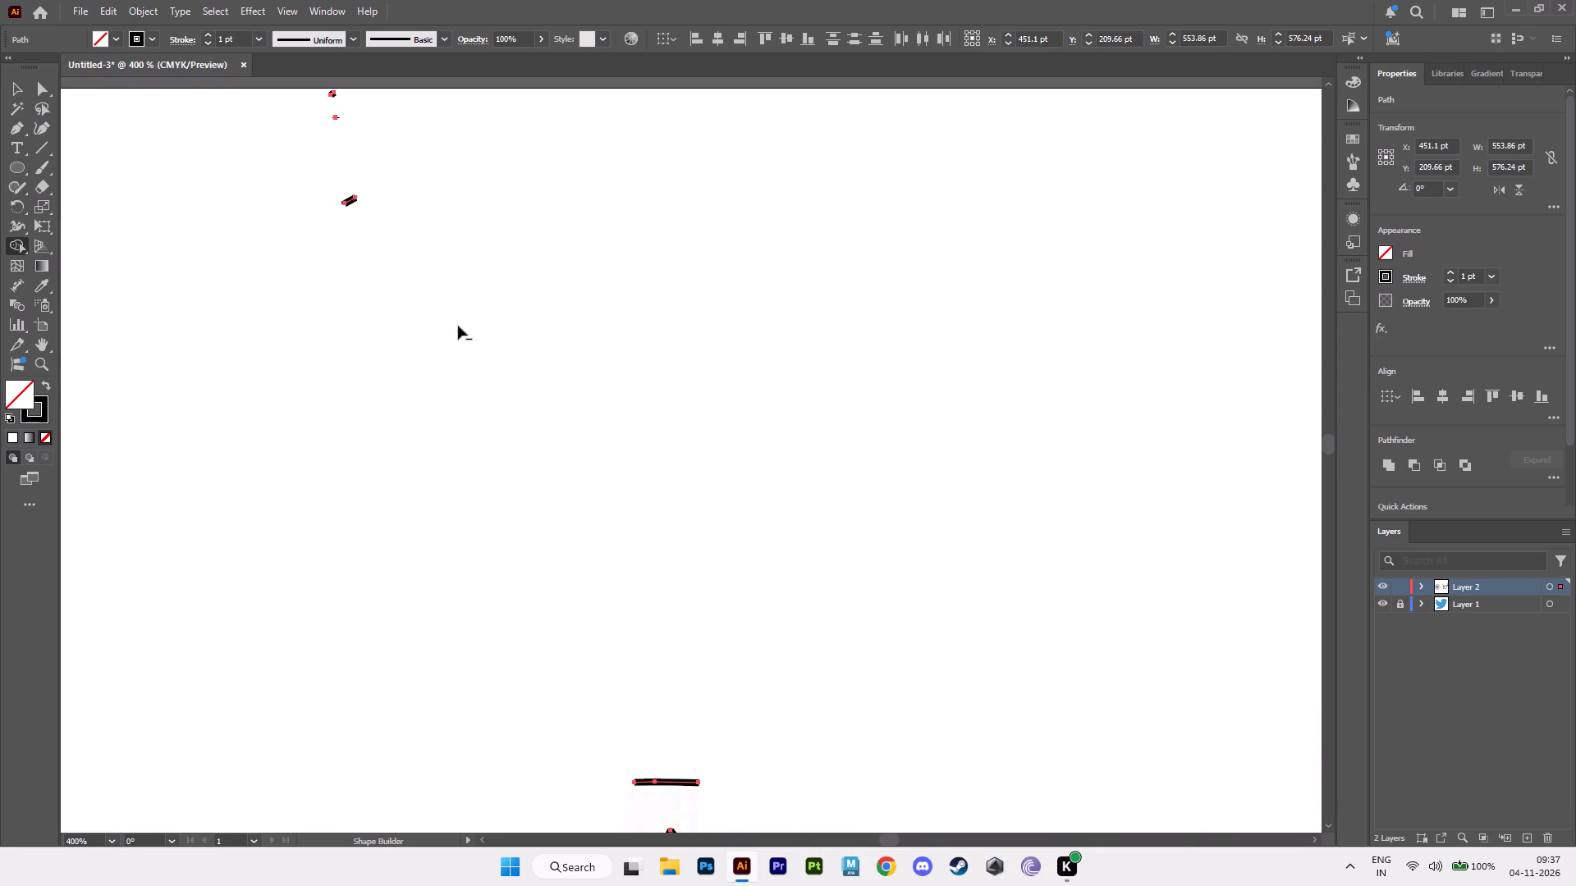
alt+middle_drag(454, 329, 694, 731)
alt+scroll(662, 686, up, 1)
alt+scroll(678, 706, down, 1)
alt+scroll(580, 598, up, 3)
alt+click(594, 591)
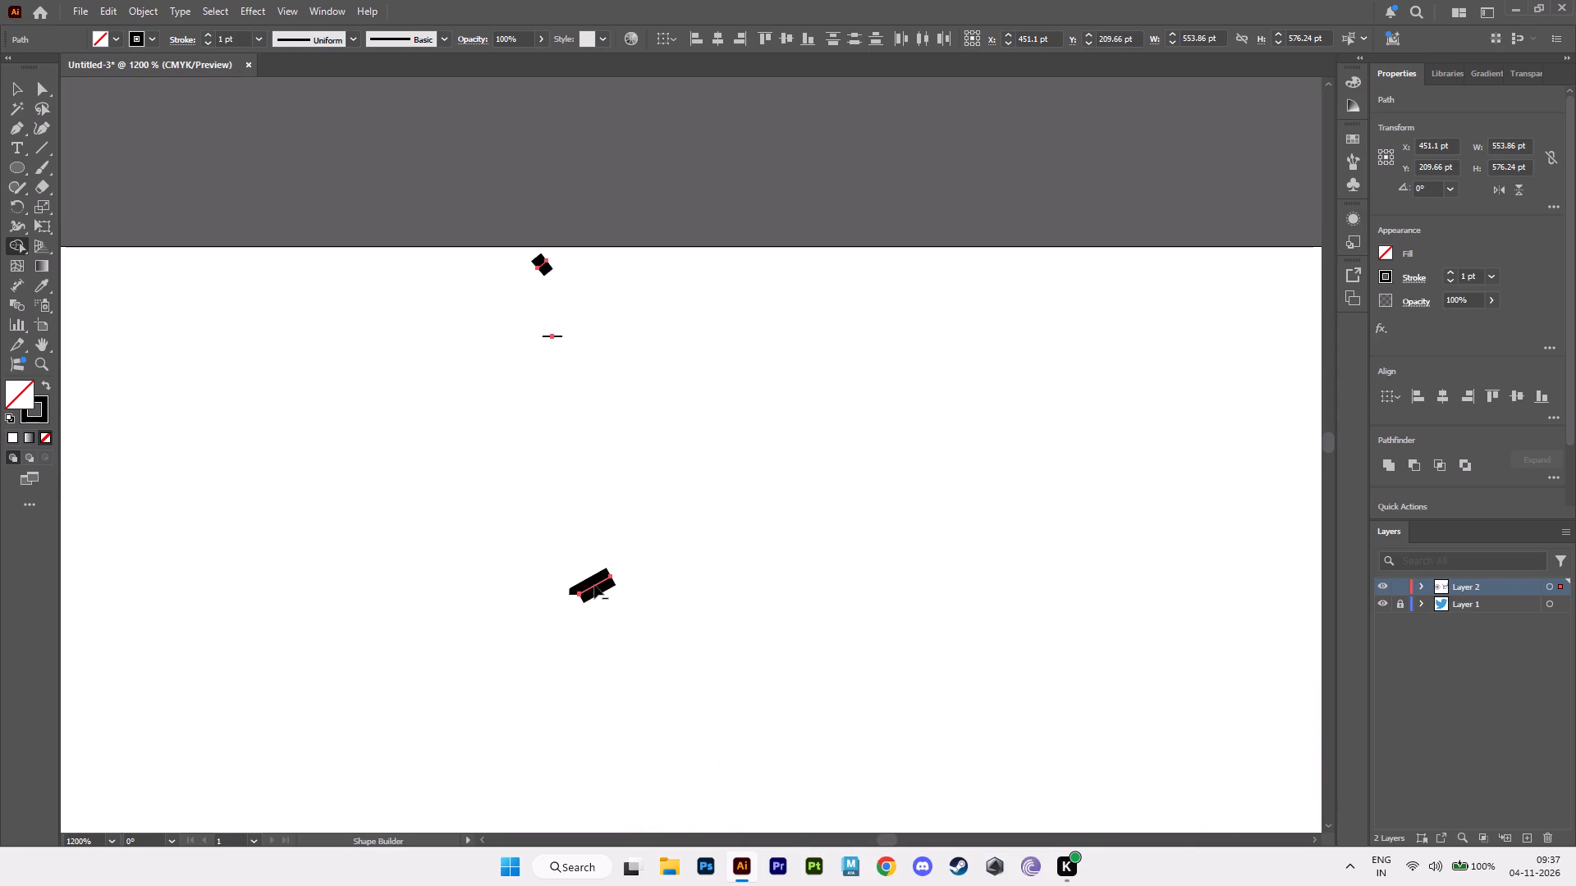
alt+click(594, 585)
alt+click(551, 336)
alt+drag(540, 261, 555, 282)
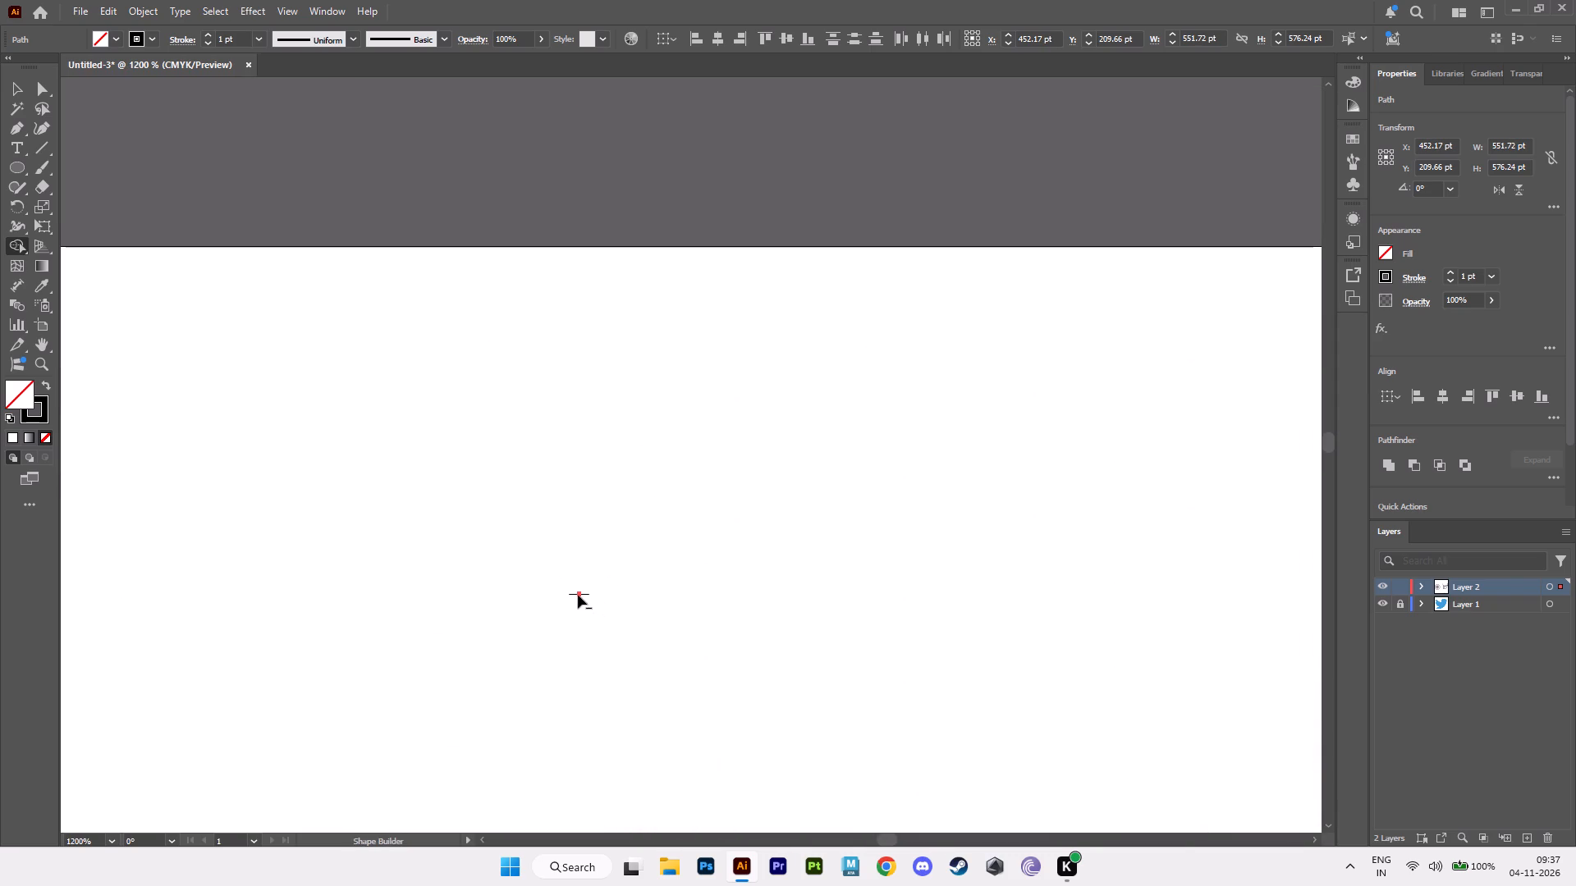
alt+click(578, 595)
Delete the stray anchor point lying outside the artboard above the wing.
alt+scroll(682, 623, down, 5)
alt+scroll(767, 648, up, 1)
alt+middle_drag(767, 648, 572, 389)
alt+scroll(587, 412, up, 3)
alt+scroll(592, 414, down, 4)
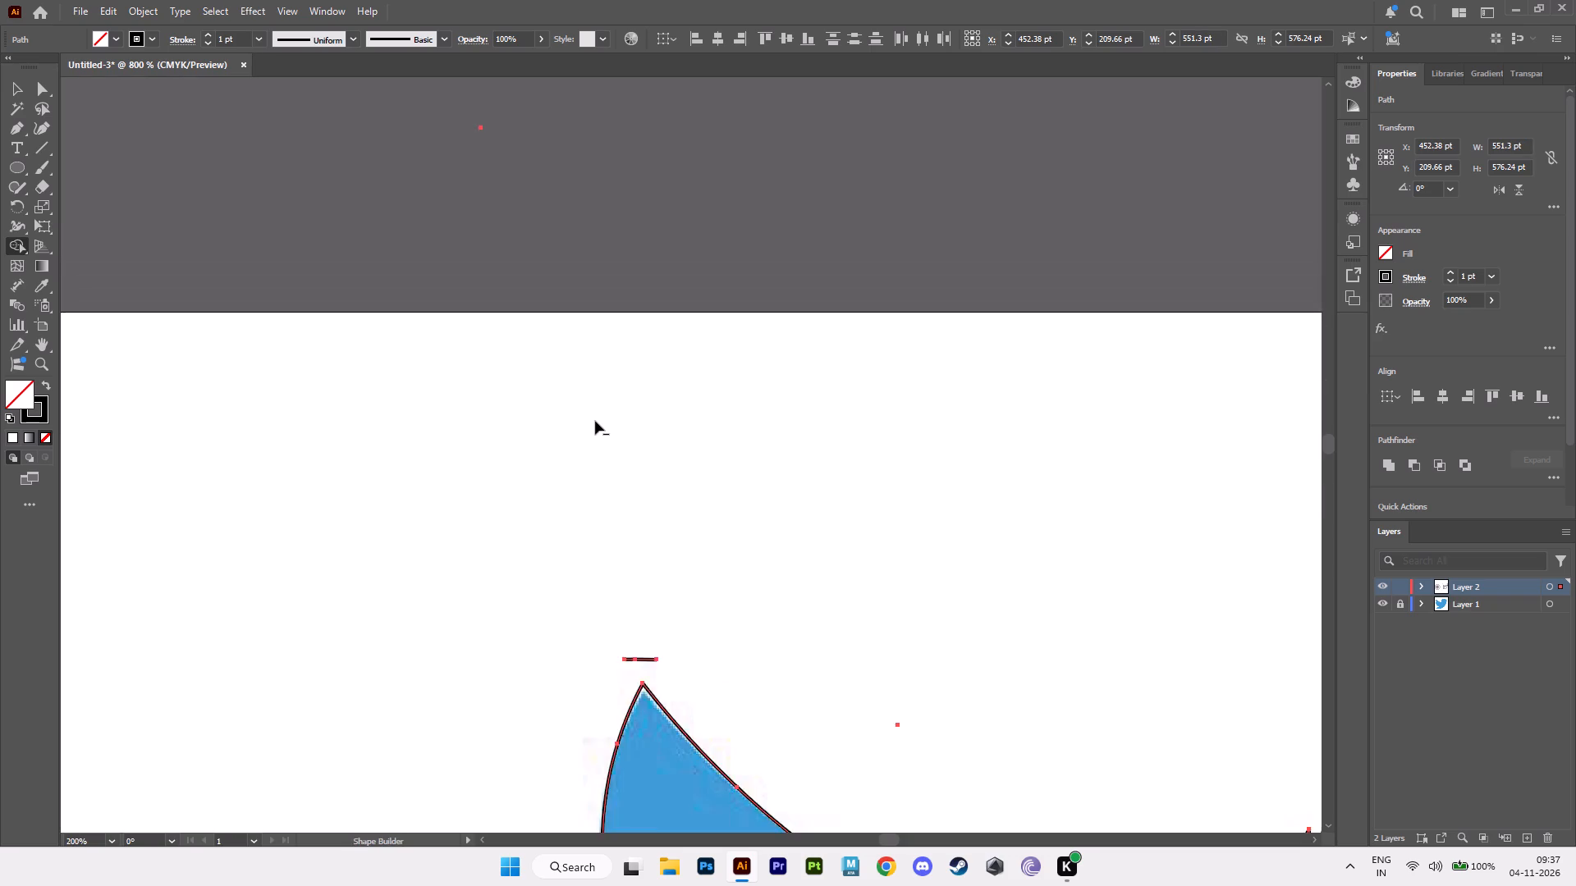
alt+scroll(595, 421, up, 1)
alt+scroll(595, 421, down, 1)
alt+click(480, 129)
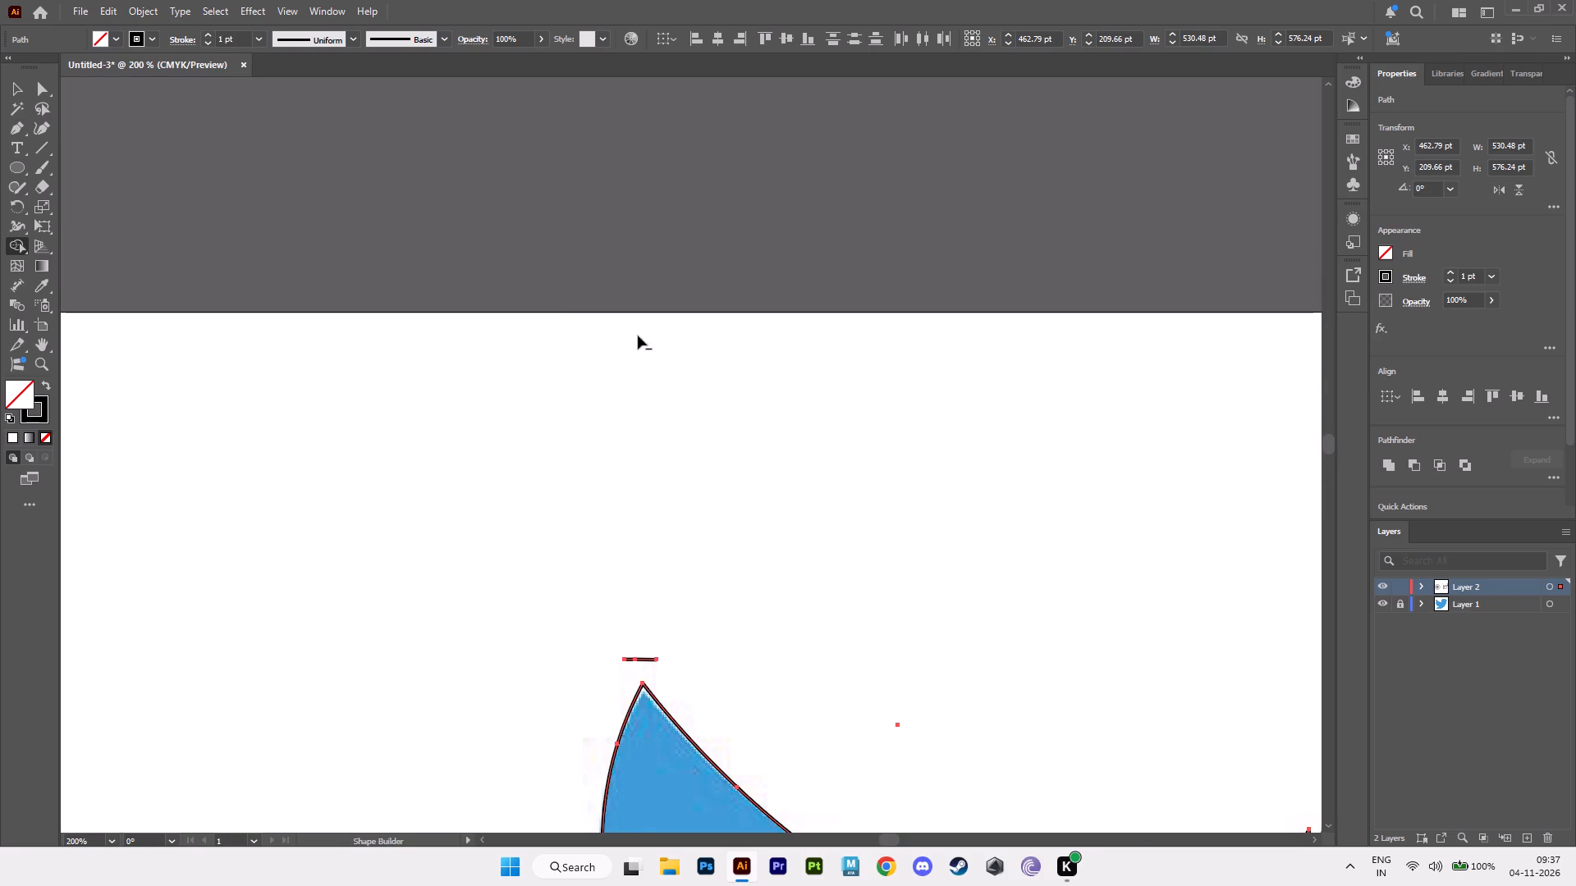
Delete the short horizontal segment above the wing tip and the two stray anchor points near it.
alt+scroll(668, 426, down, 4)
alt+middle_drag(669, 426, 585, 422)
alt+scroll(633, 531, up, 7)
alt+middle_drag(381, 272, 670, 612)
alt+drag(355, 368, 396, 355)
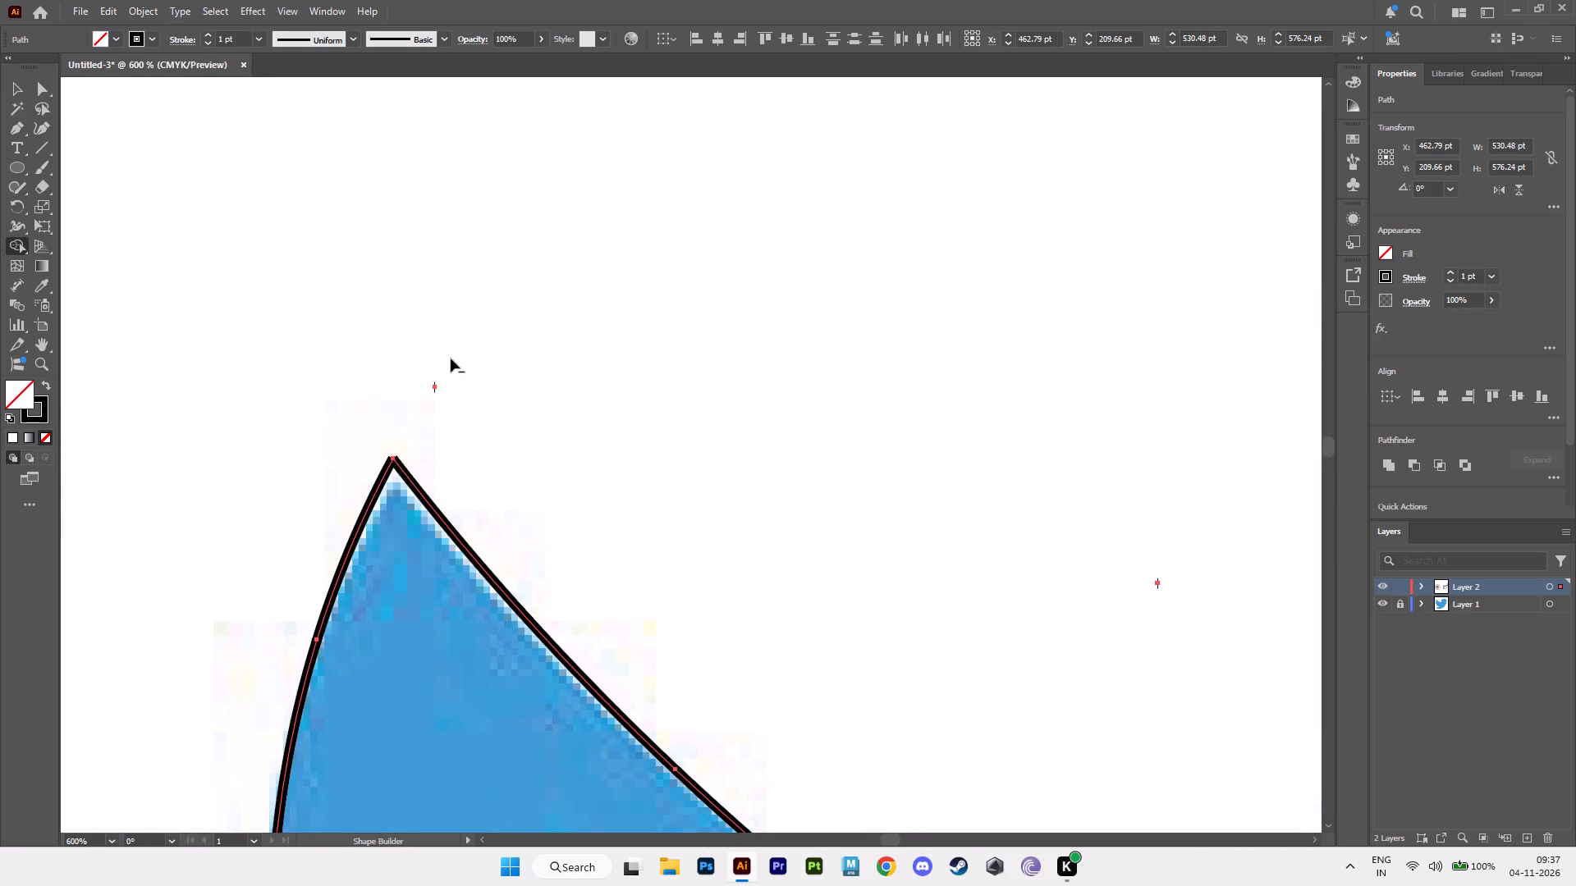
alt+click(434, 386)
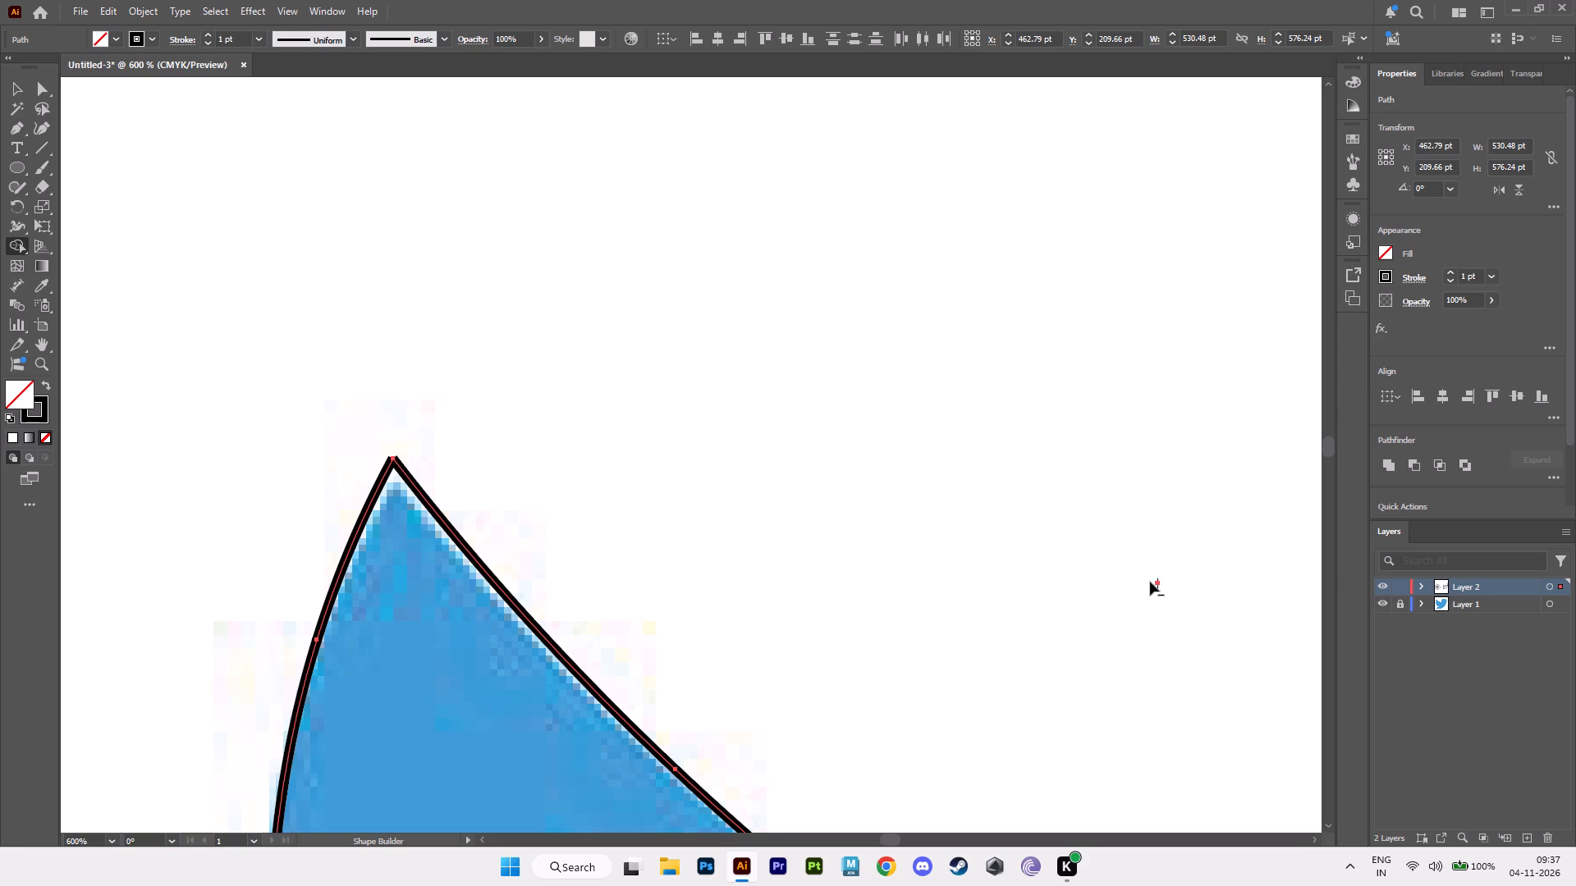
alt+click(1157, 582)
alt+click(1157, 582)
Delete the leftover arcs and enclosed sliver where the wing meets the head, plus the stray anchor points they leave.
alt+scroll(1161, 585, down, 4)
alt+middle_drag(1161, 585, 673, 383)
alt+scroll(915, 517, up, 3)
alt+middle_drag(919, 588, 727, 363)
alt+drag(671, 399, 662, 421)
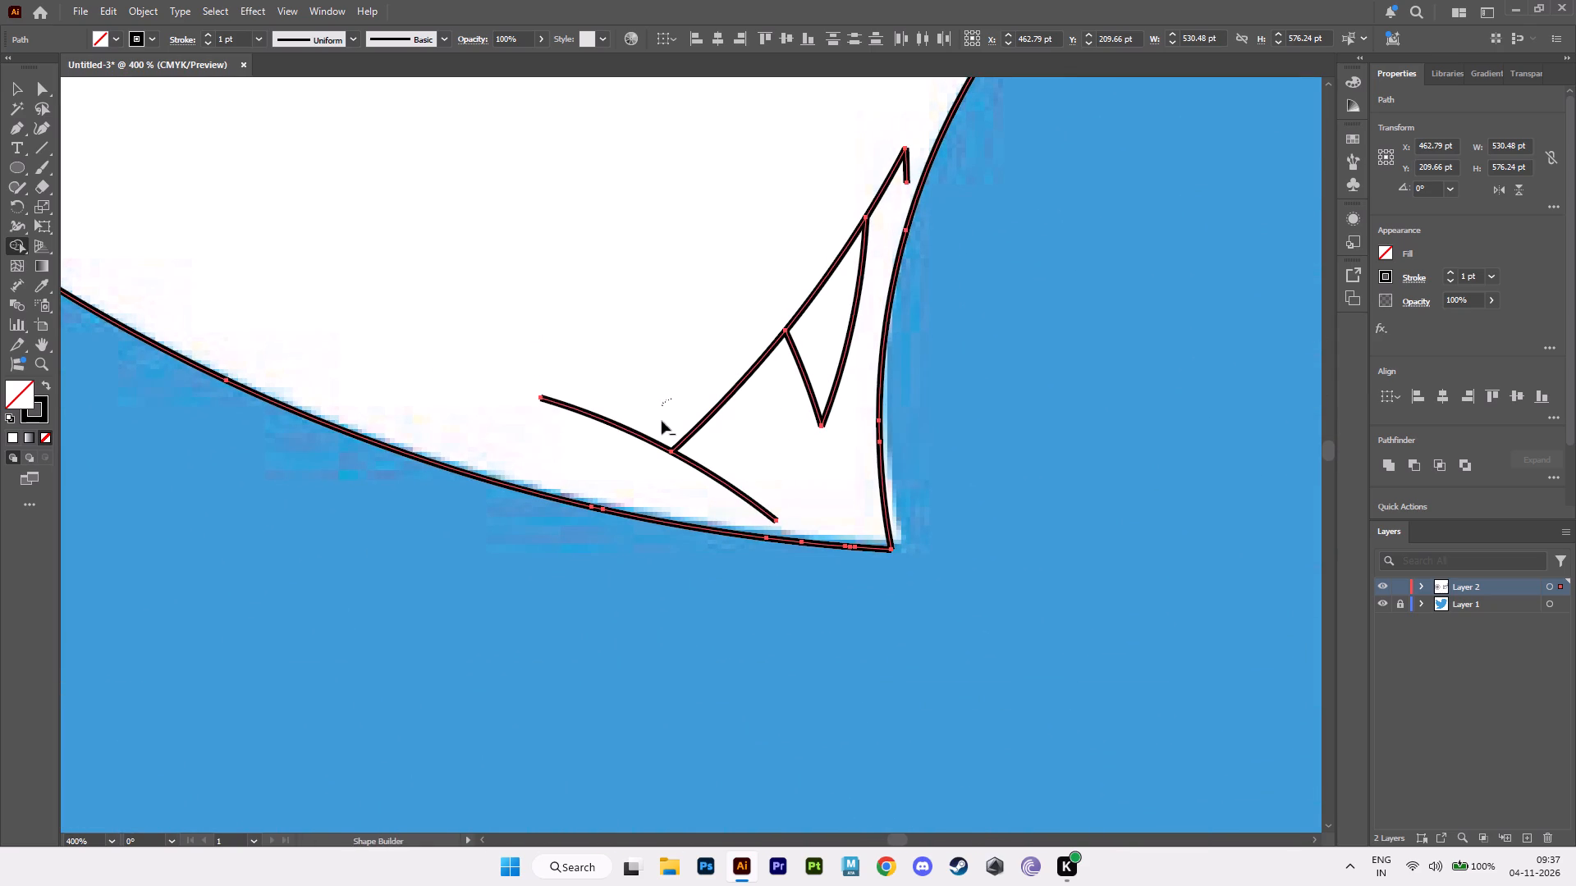
alt+drag(662, 421, 699, 387)
alt+drag(770, 276, 836, 386)
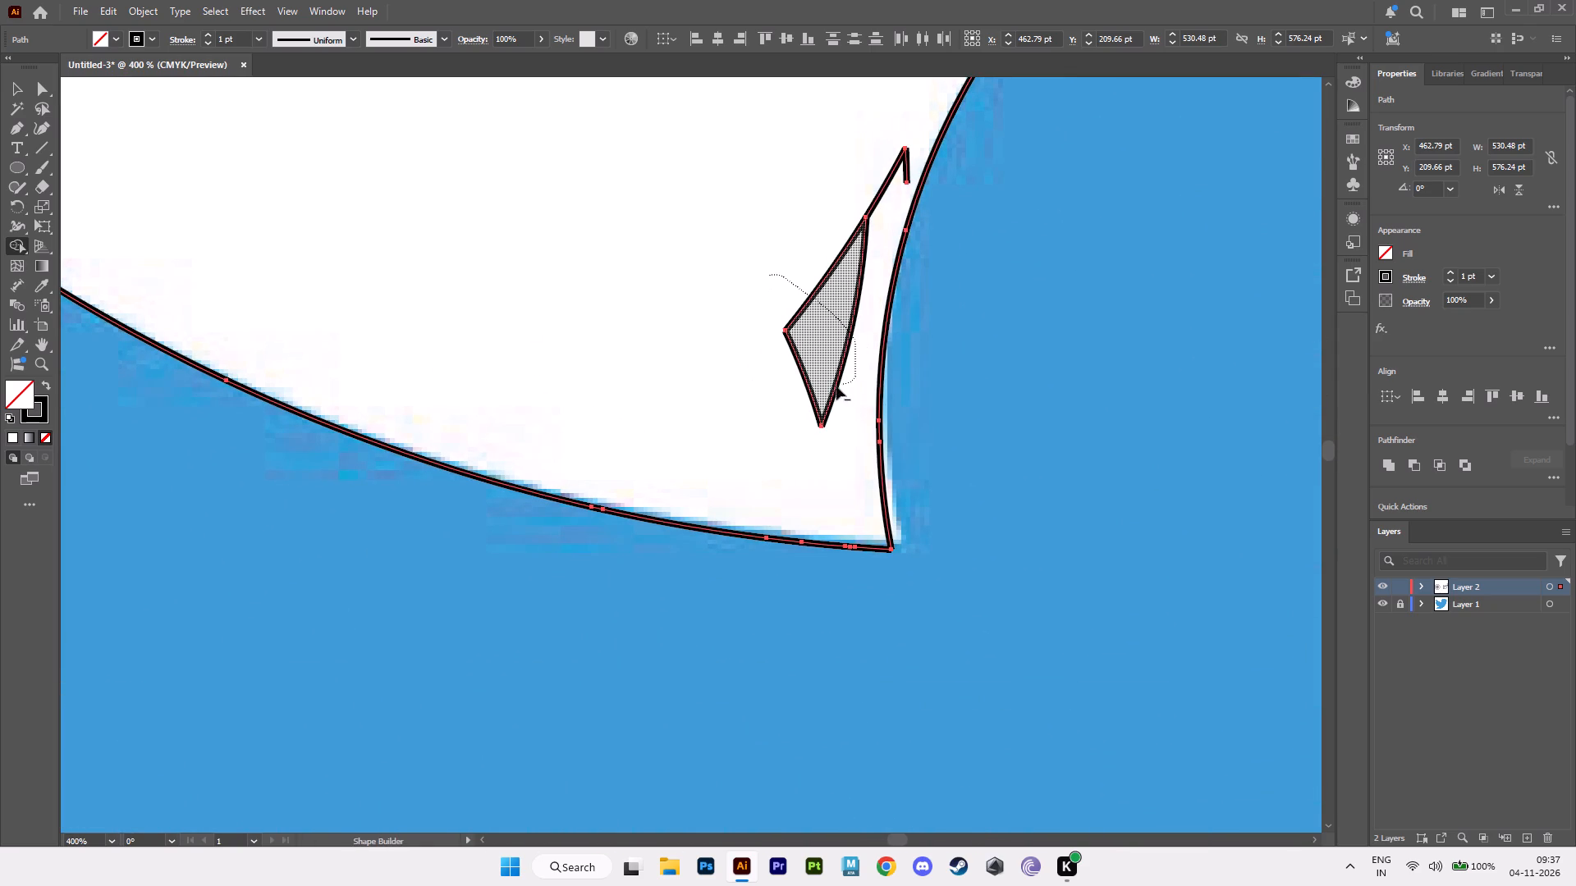
alt+drag(836, 386, 749, 340)
alt+drag(867, 173, 919, 147)
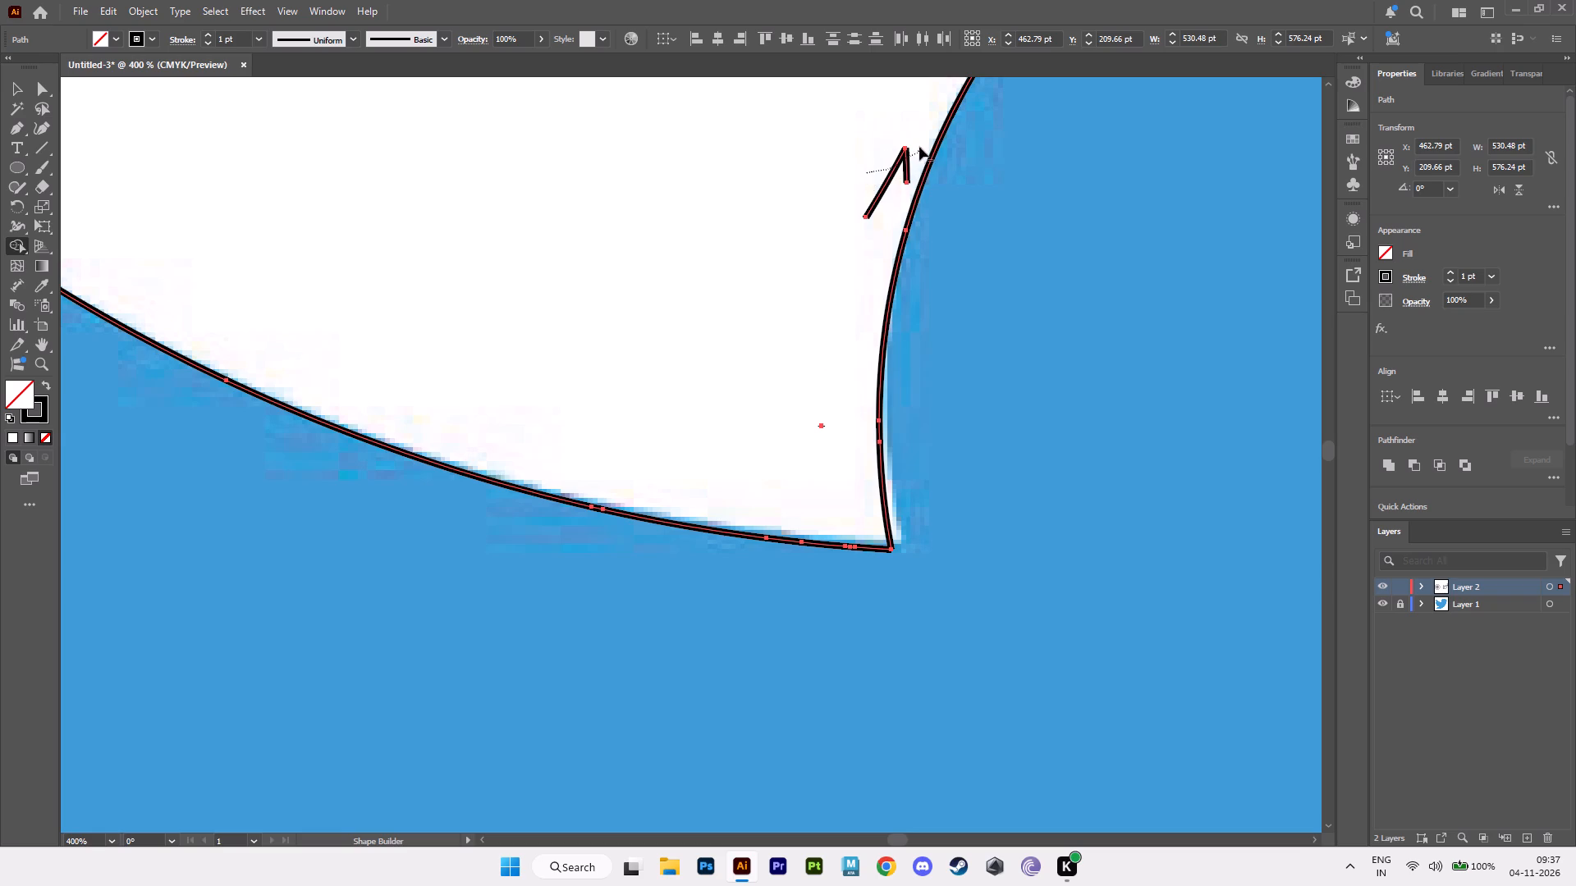
alt+drag(919, 147, 919, 147)
alt+click(867, 215)
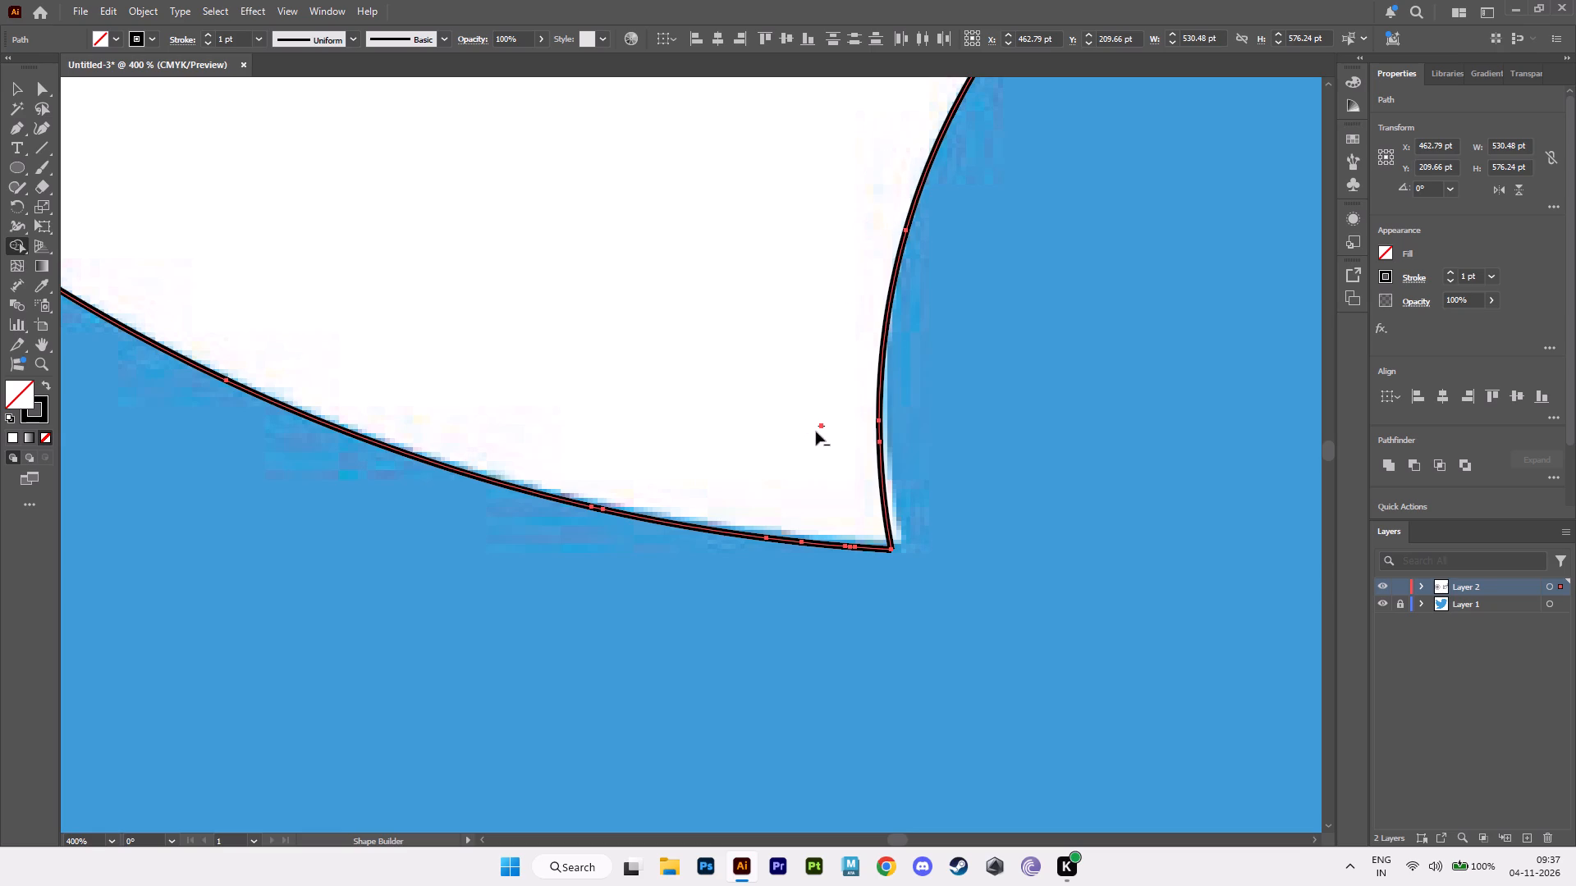
alt+click(821, 426)
Delete the stray anchor point above the artboard beside the long arc rising from the beak.
alt+scroll(826, 448, down, 4)
alt+middle_drag(964, 517, 600, 569)
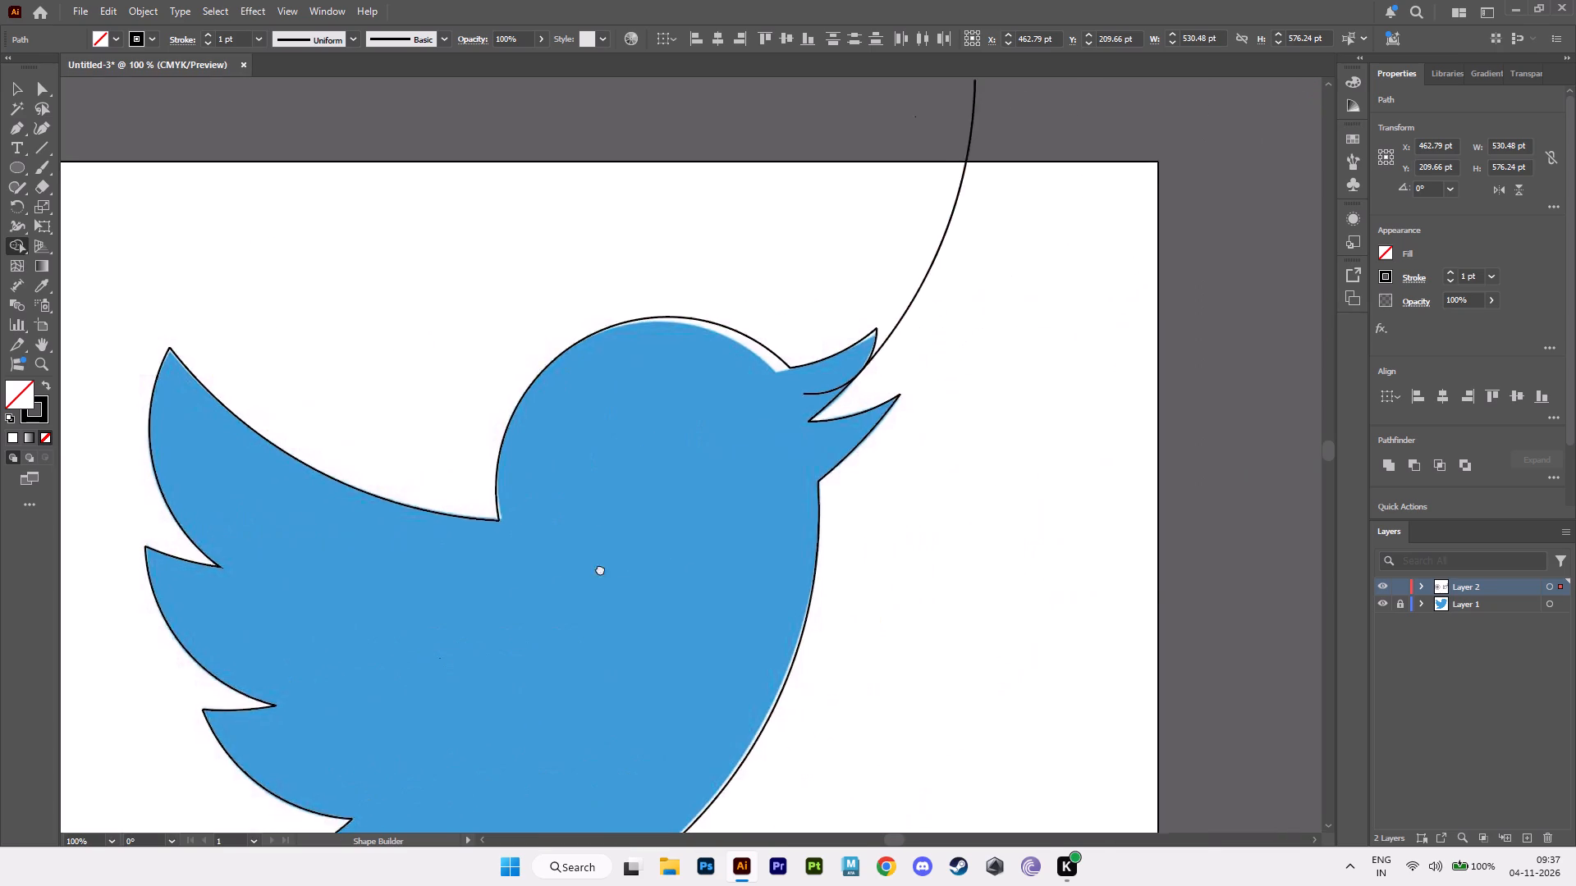
alt+middle_drag(600, 569, 591, 572)
alt+scroll(880, 408, up, 2)
alt+middle_drag(859, 391, 925, 697)
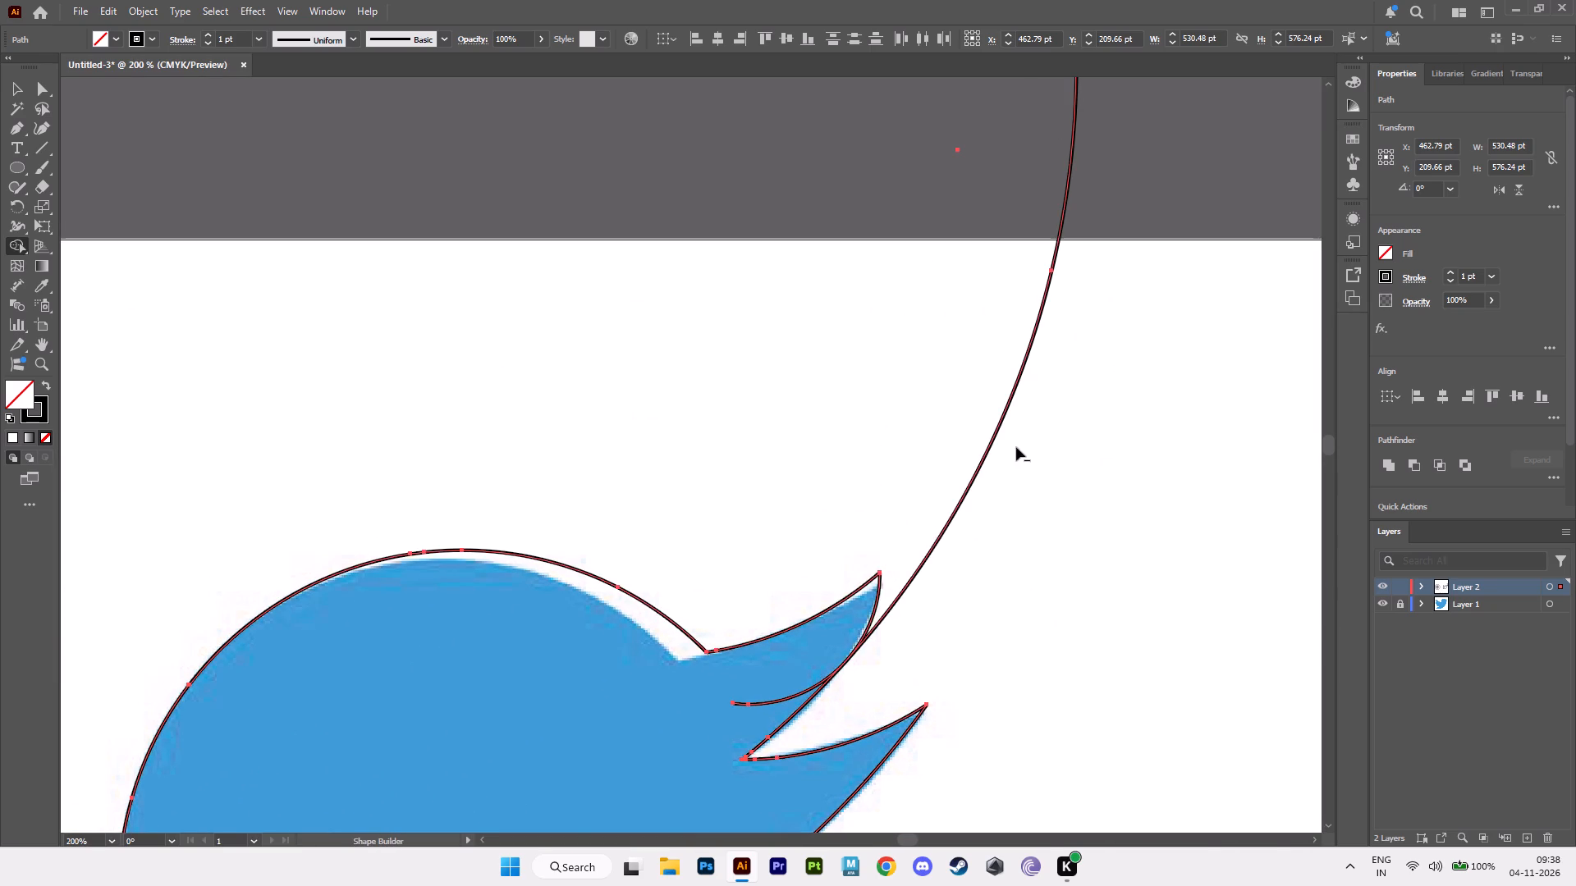
alt+middle_drag(1016, 447, 928, 656)
alt+click(869, 361)
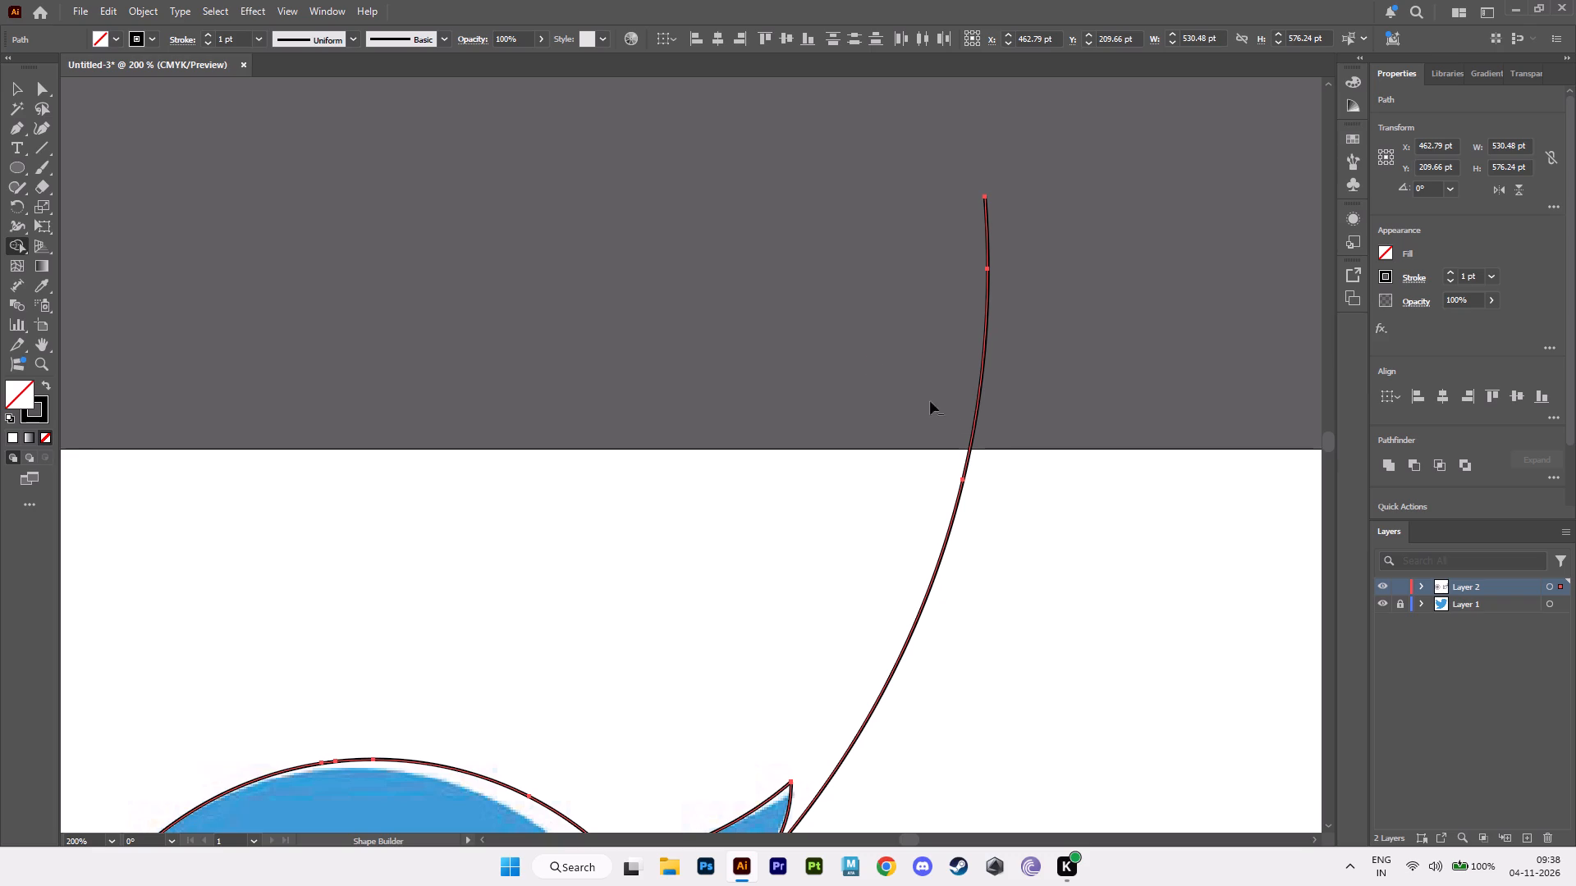
Delete the long arc rising from the beak's mouth corner past the artboard, plus the stray anchor point at its upper end.
alt+click(977, 418)
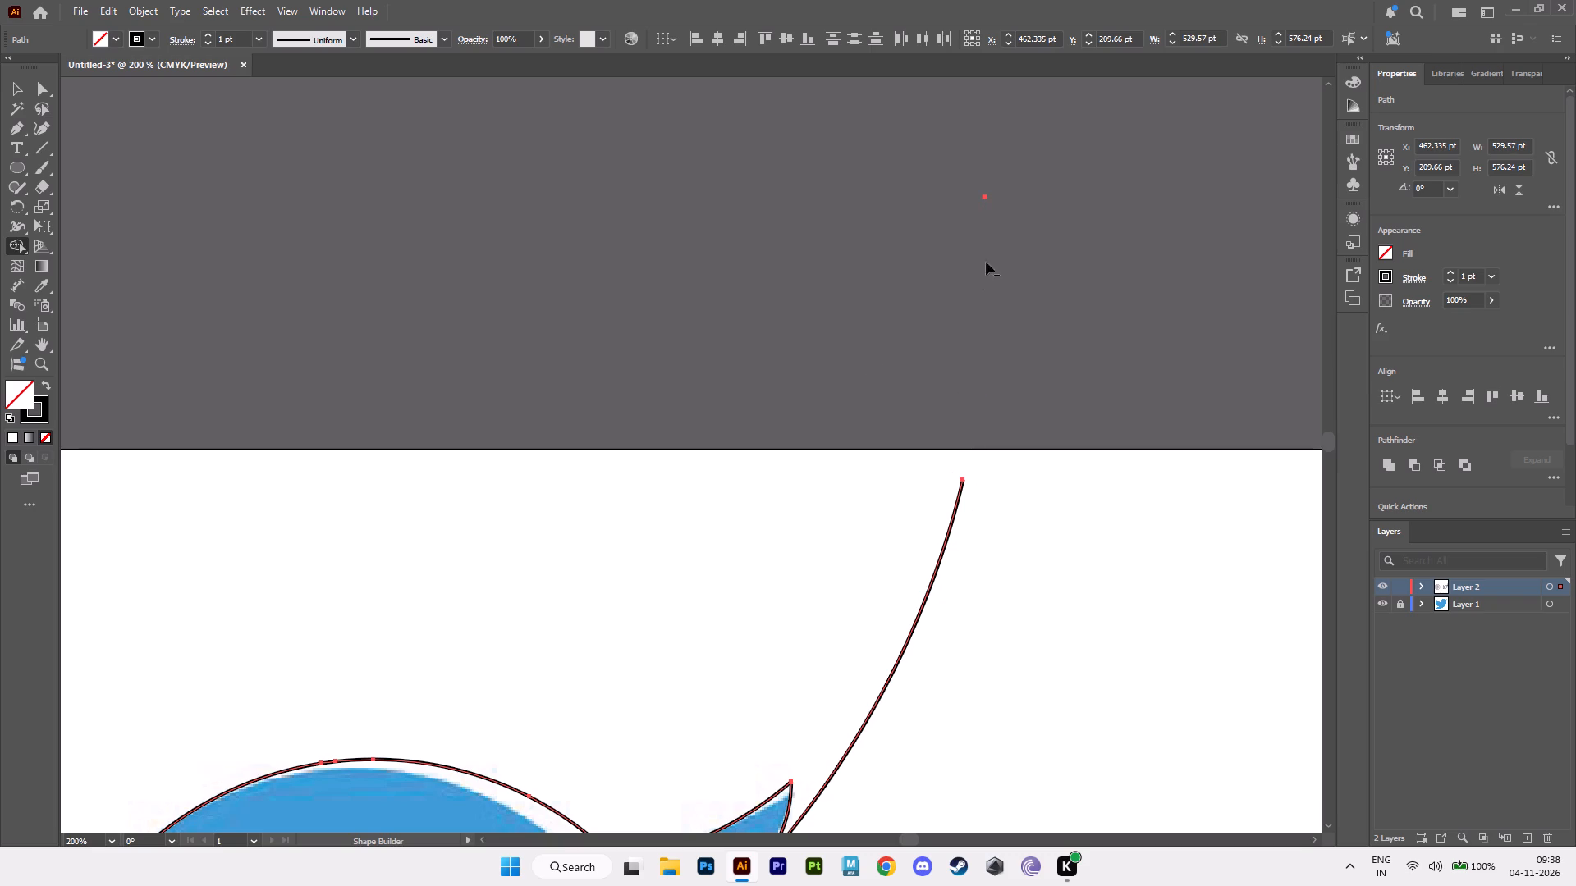
alt+click(985, 197)
alt+middle_drag(1009, 609, 943, 341)
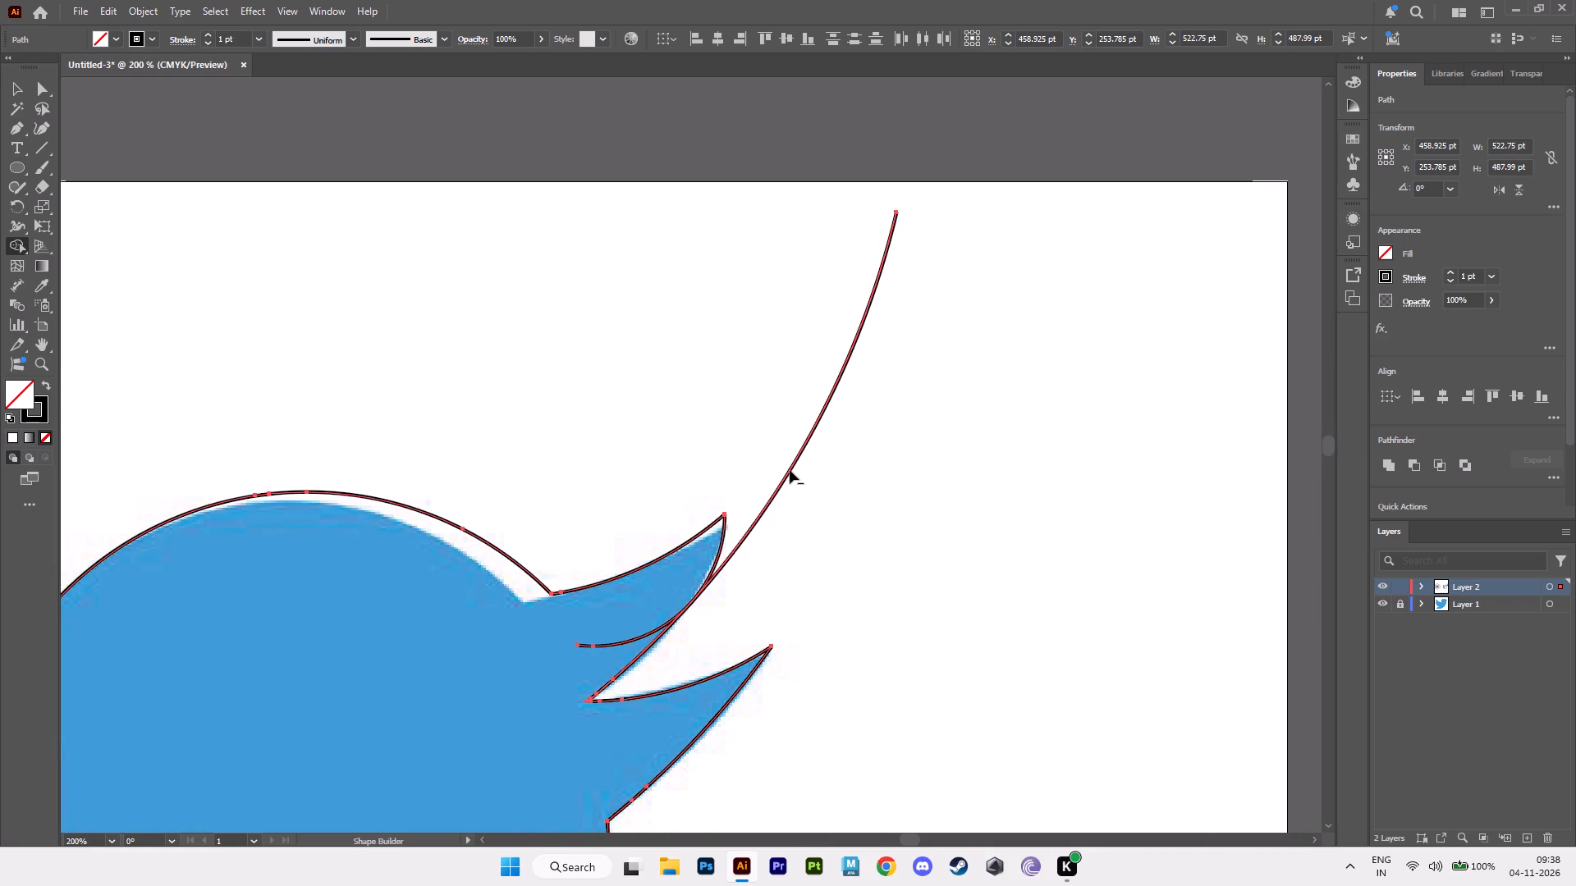
alt+click(790, 470)
Delete the arc that curves from the upper beak tip down and back into the head.
alt+scroll(791, 626, down, 1)
alt+middle_drag(790, 626, 829, 371)
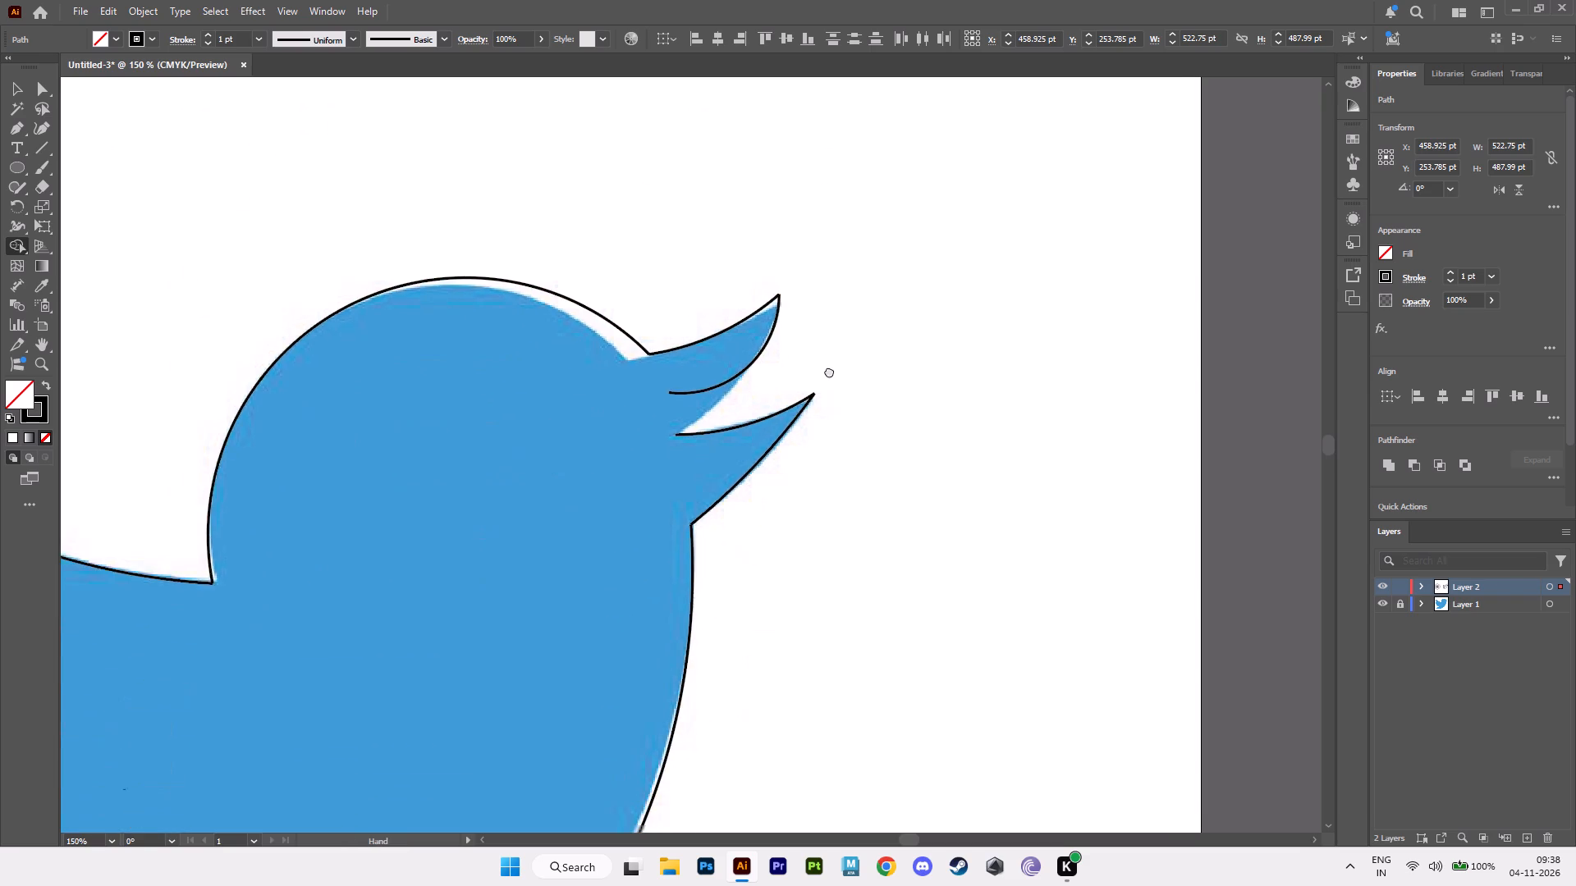
alt+middle_drag(829, 371, 832, 352)
alt+scroll(747, 419, up, 1)
alt+middle_drag(758, 405, 753, 557)
alt+scroll(753, 557, up, 2)
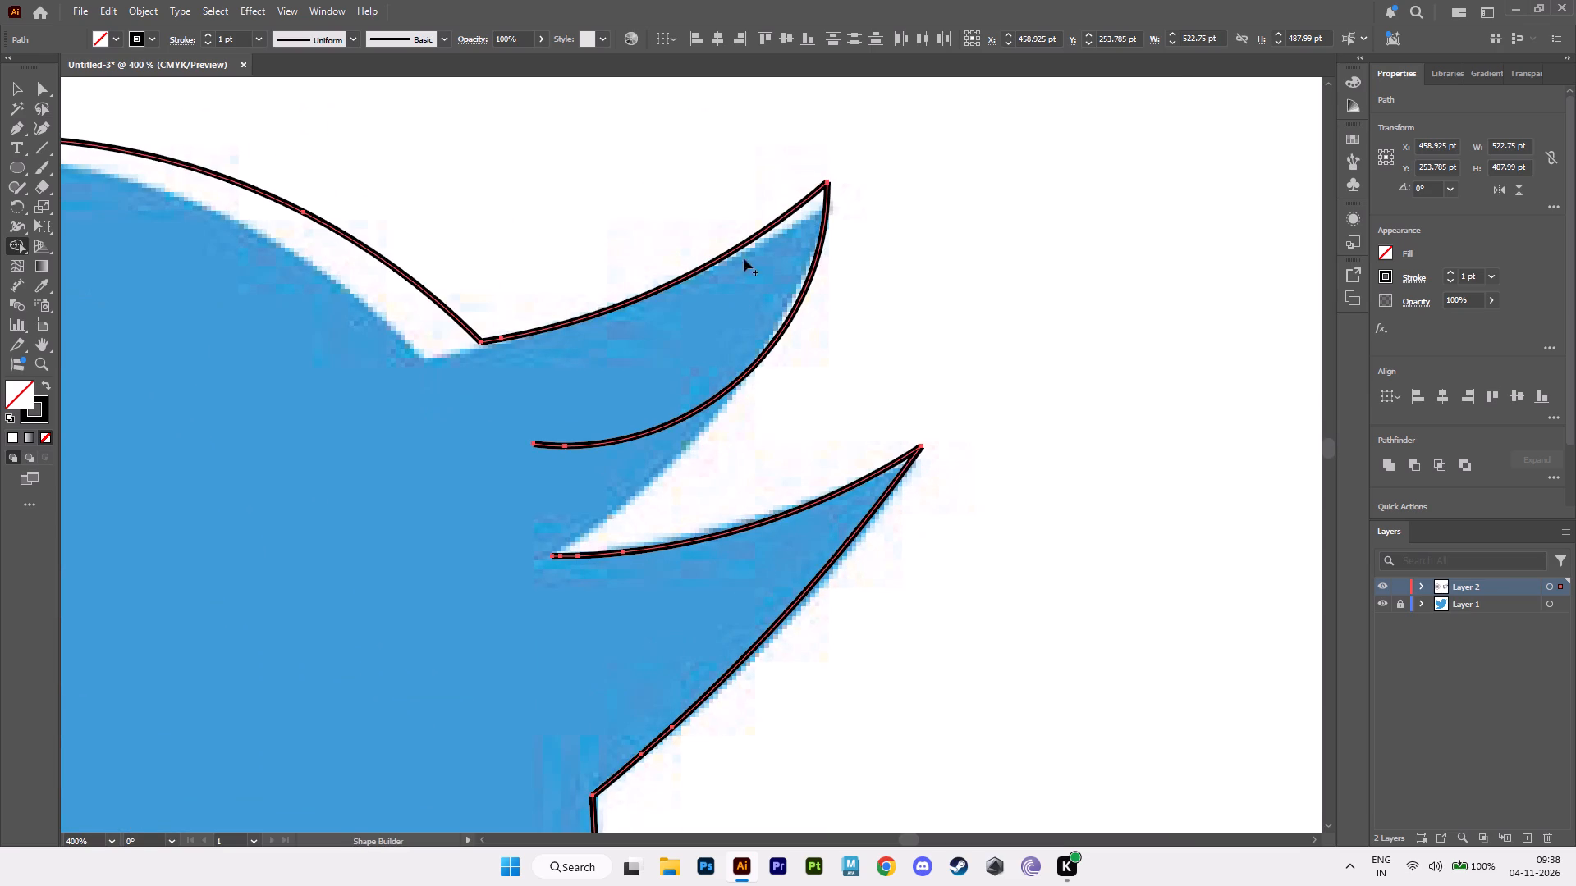
alt+click(769, 351)
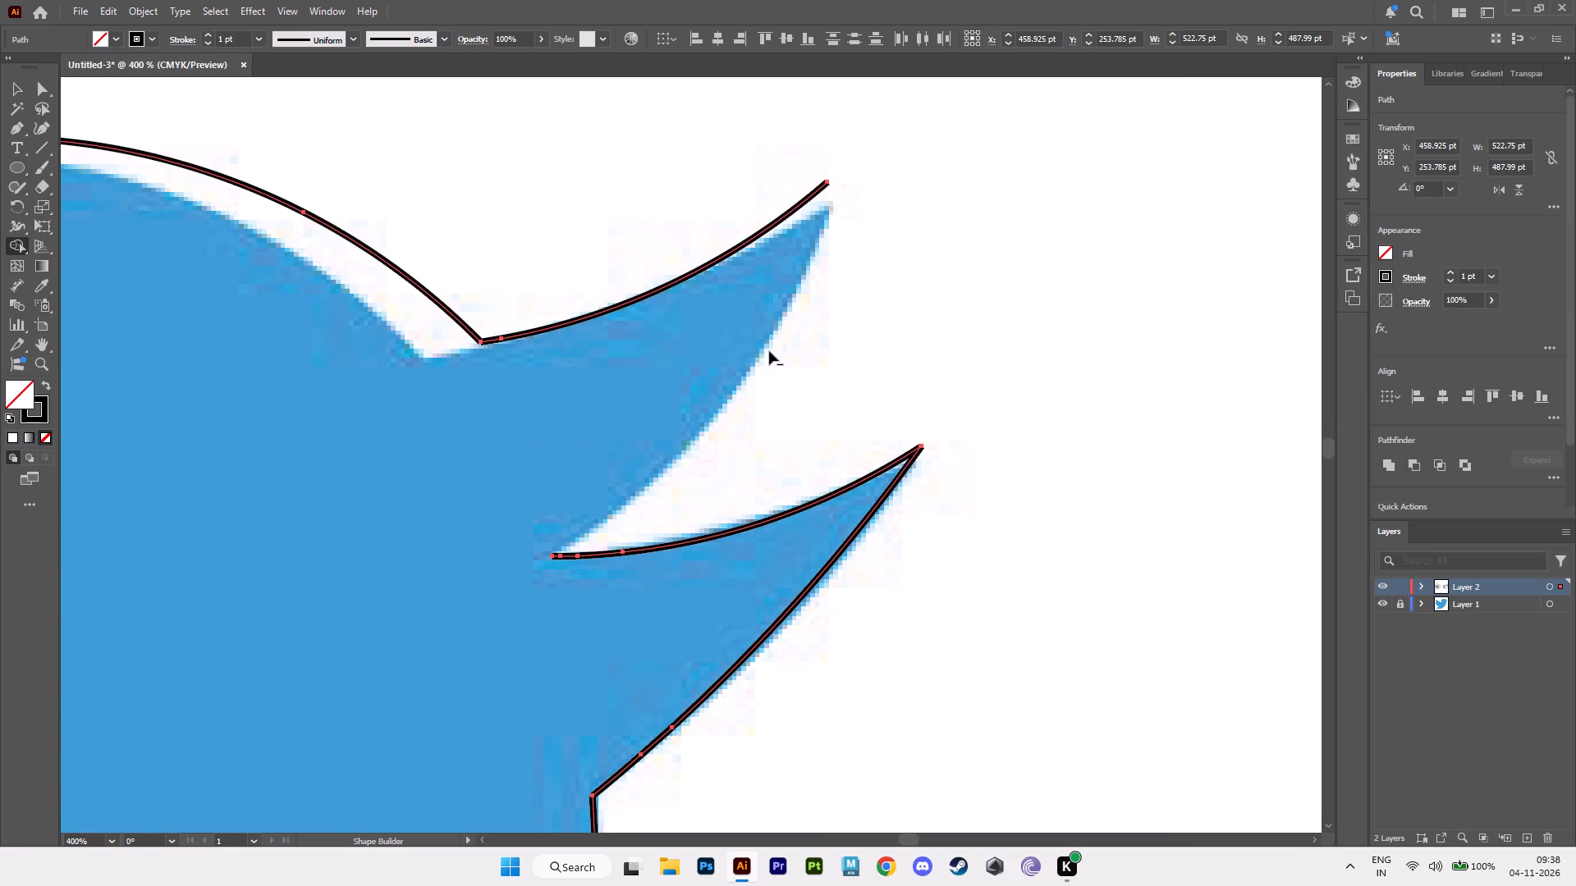
Delete the stray anchor point near the artboard's top edge above the beak, leaving nothing selected.
alt+scroll(786, 365, down, 4)
alt+middle_drag(748, 431, 936, 277)
alt+scroll(837, 398, down, 1)
alt+middle_drag(841, 417, 695, 487)
alt+scroll(775, 451, up, 2)
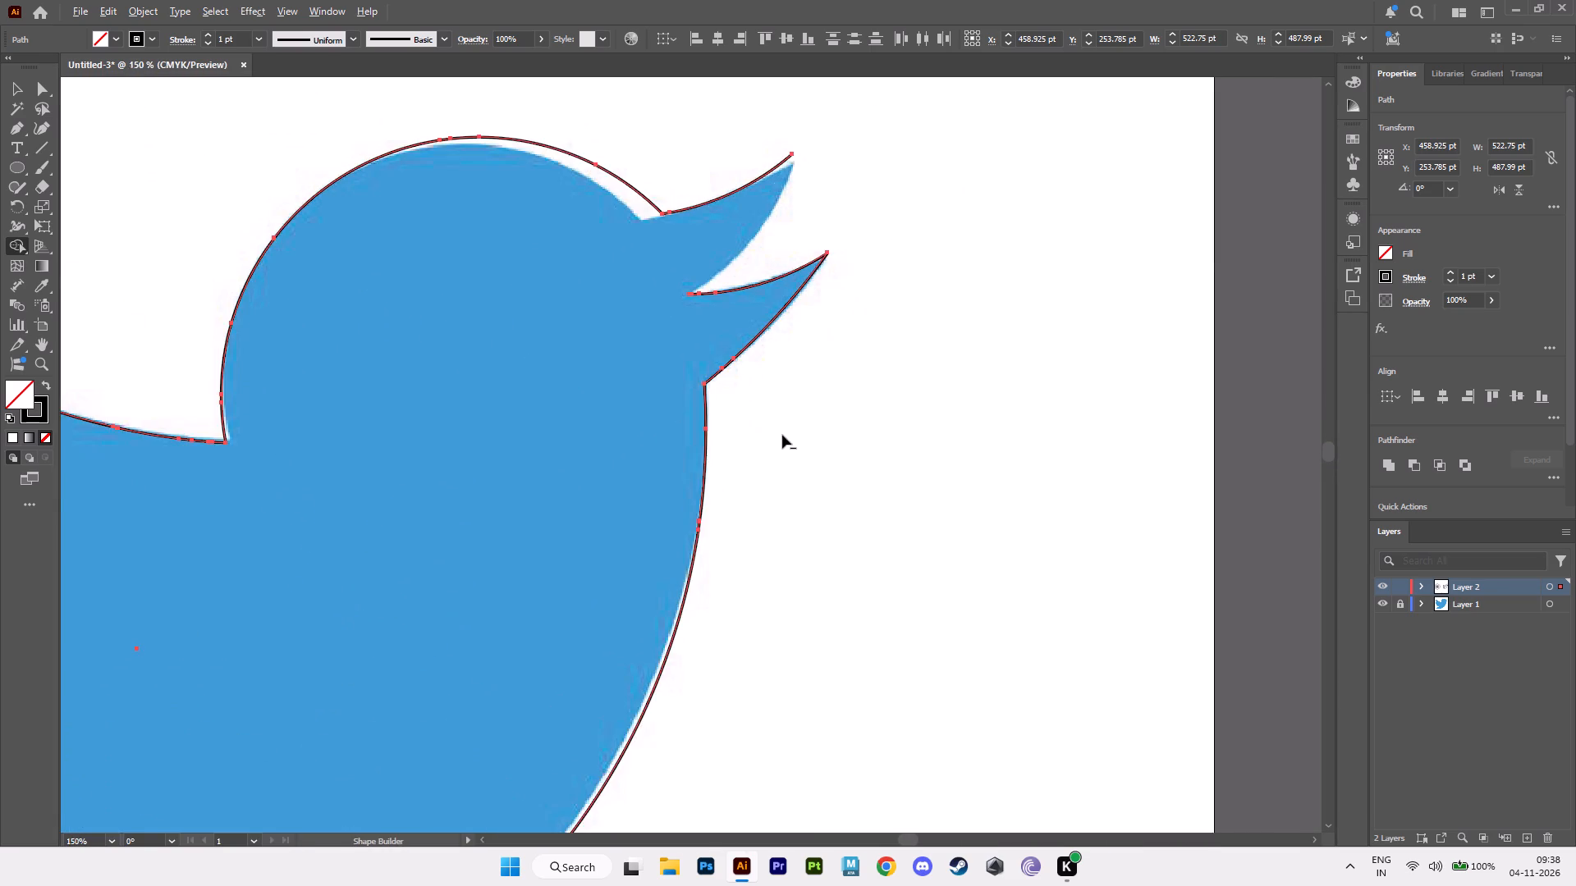
alt+scroll(782, 435, down, 1)
alt+middle_drag(782, 435, 782, 537)
alt+click(877, 199)
alt+scroll(849, 333, up, 2)
alt+scroll(849, 340, down, 3)
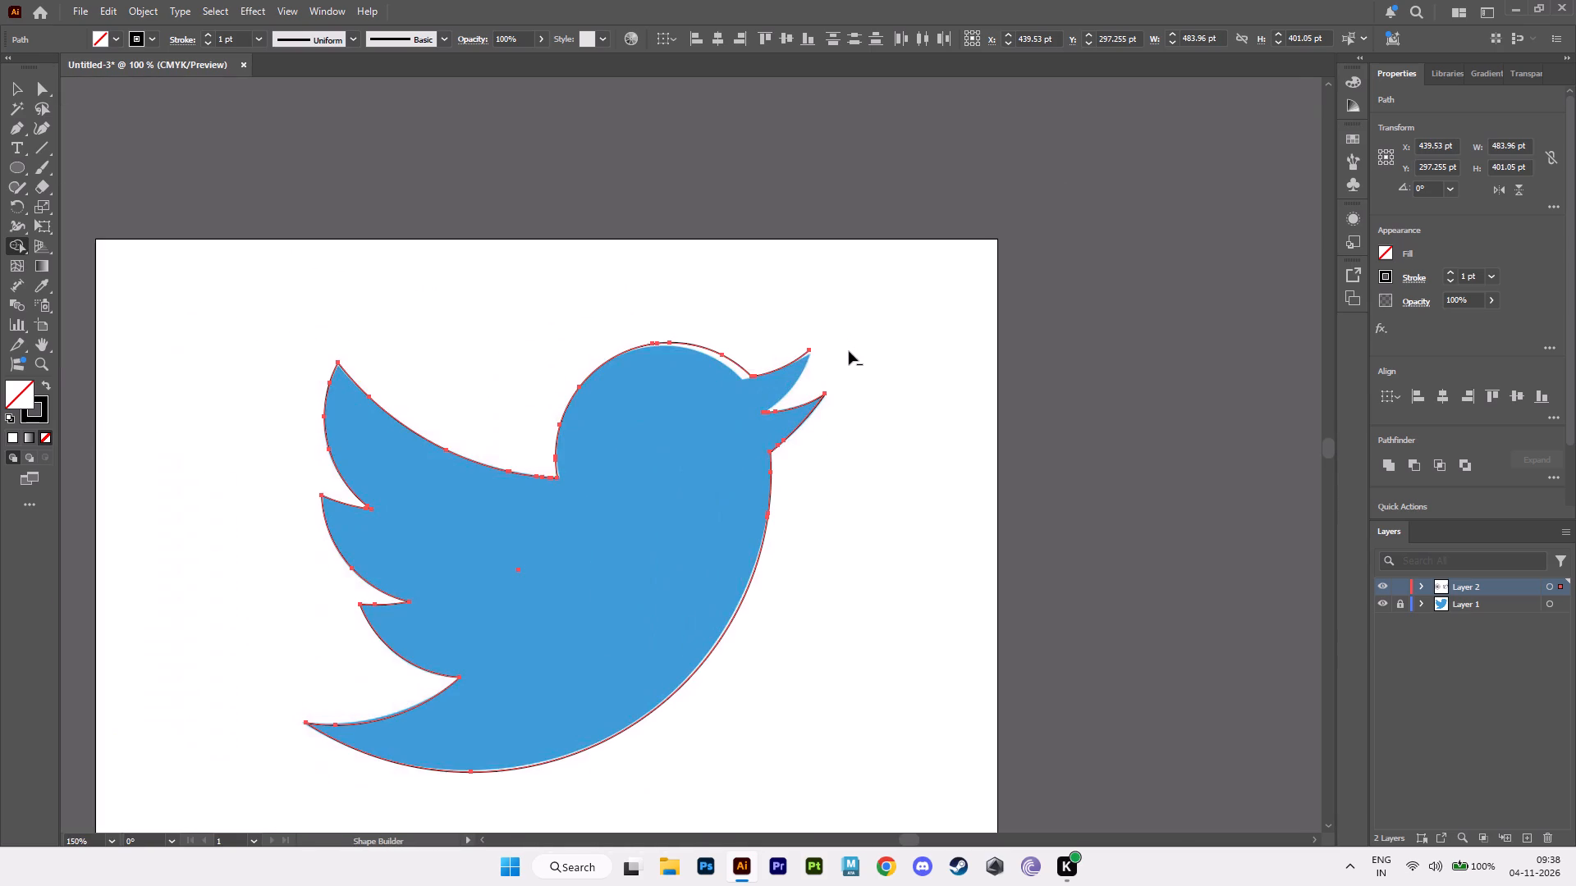
key(v)
click(874, 344)
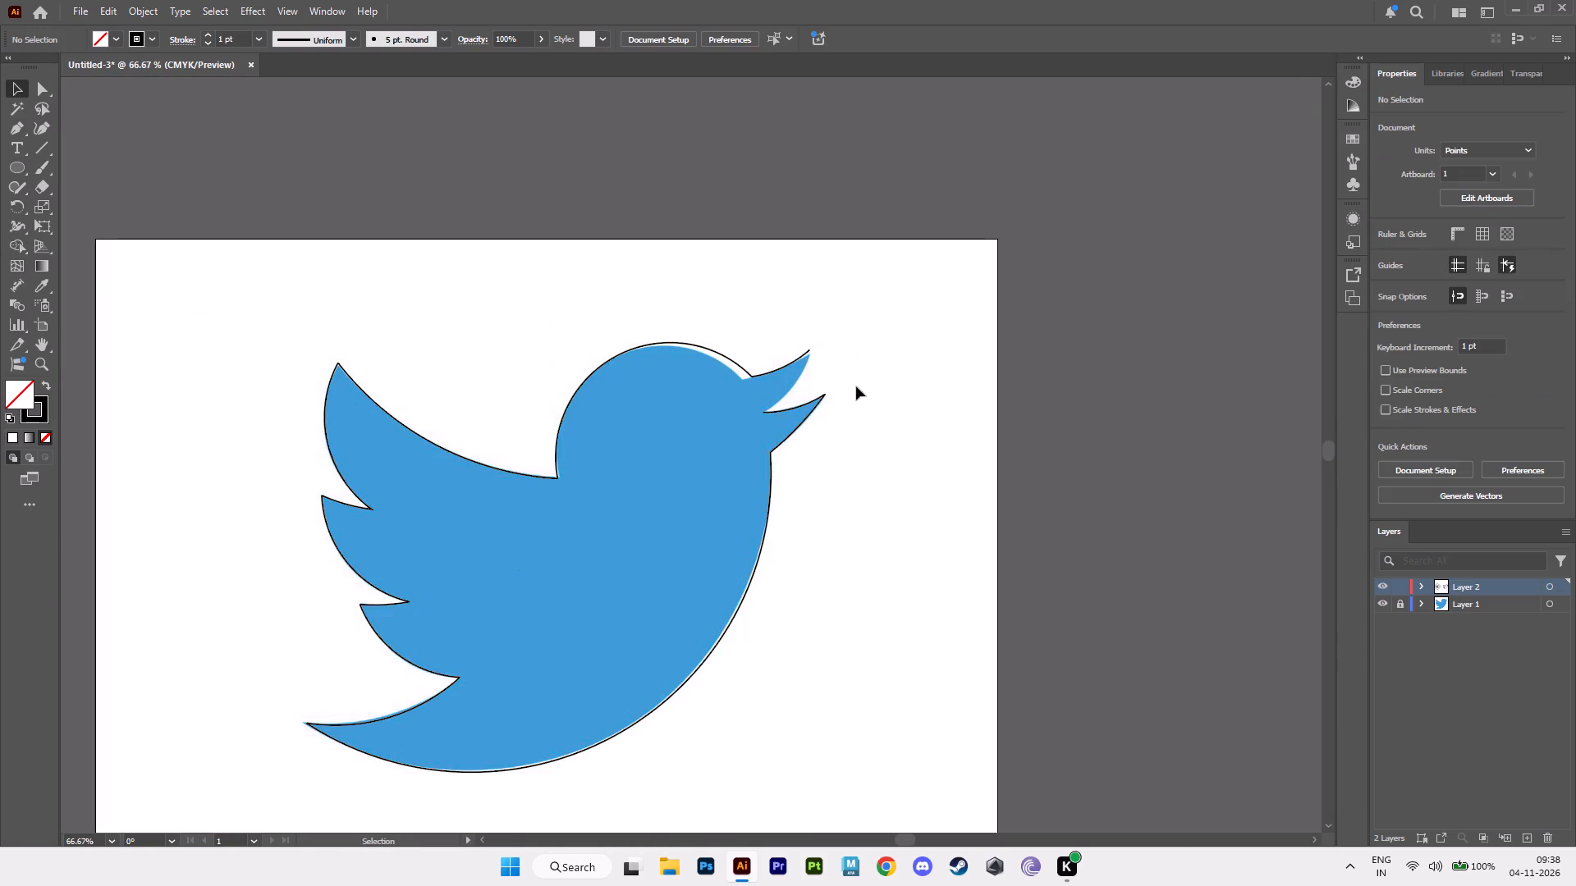
With the Pen tool, join the upper beak tip to the mouth corner with a curve following the reference beak's underside.
alt+scroll(854, 386, down, 1)
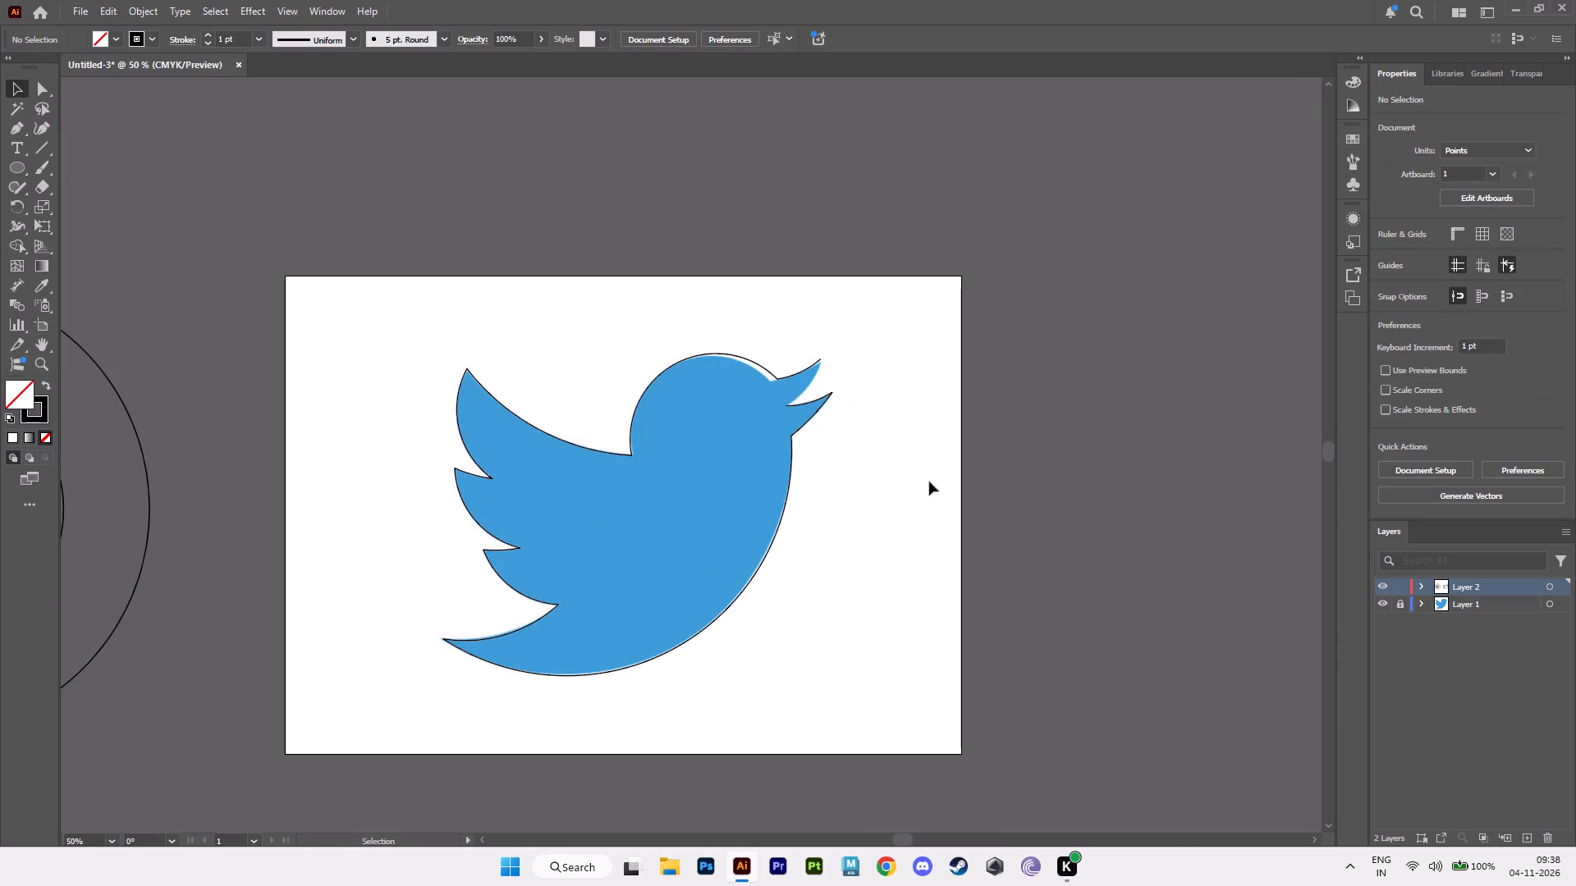
key(p)
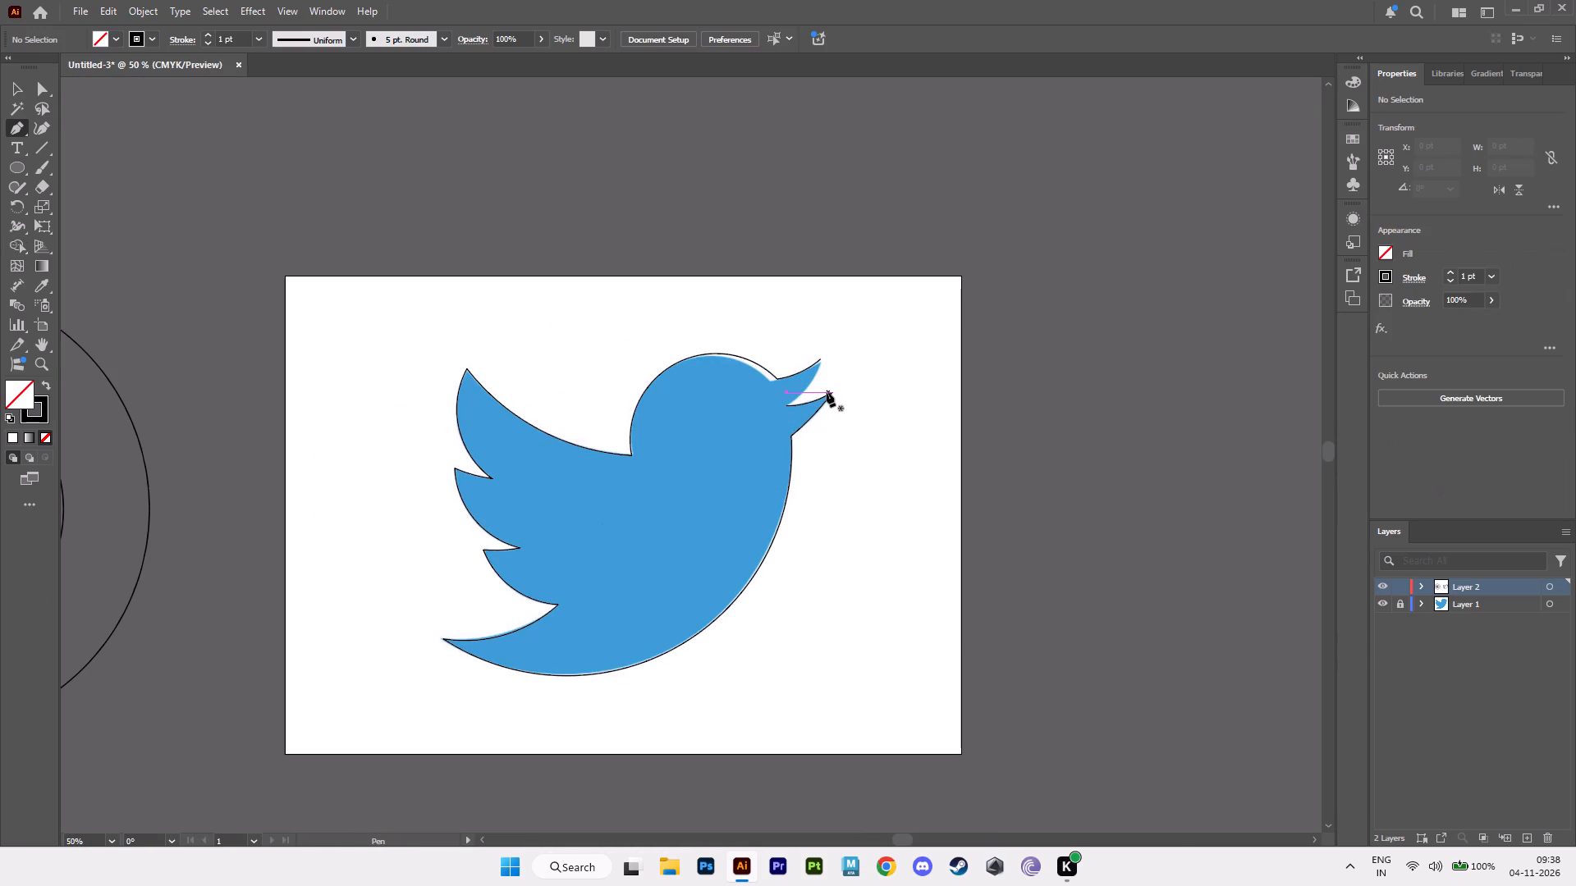
click(1552, 588)
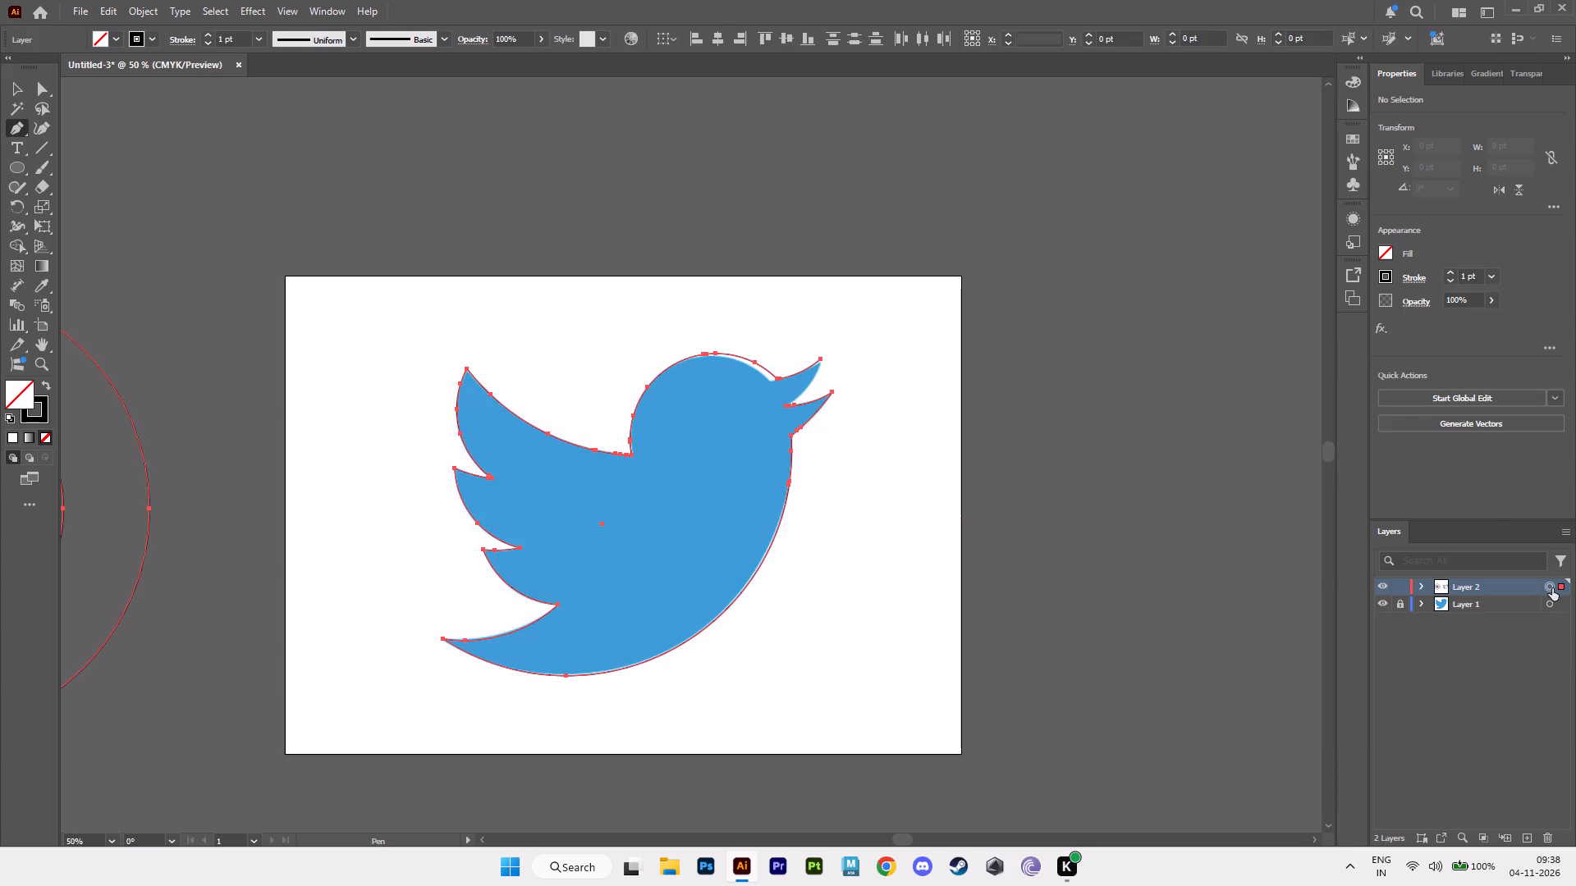
key(p)
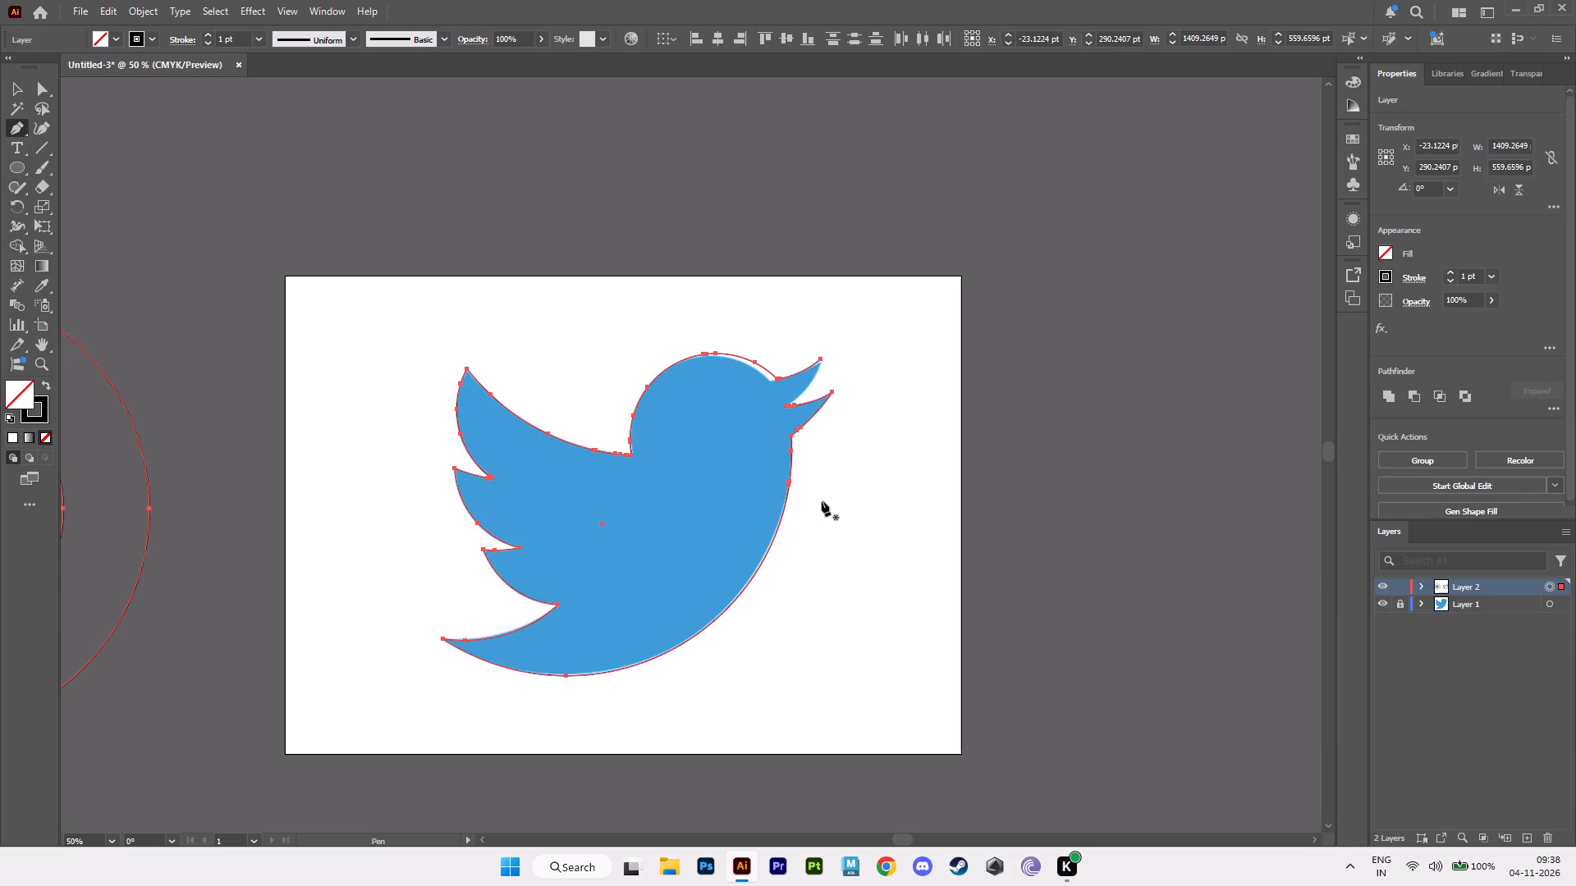
alt+scroll(803, 478, up, 2)
alt+middle_drag(763, 441, 770, 613)
alt+scroll(770, 613, up, 4)
alt+scroll(915, 392, down, 1)
alt+middle_drag(914, 391, 689, 819)
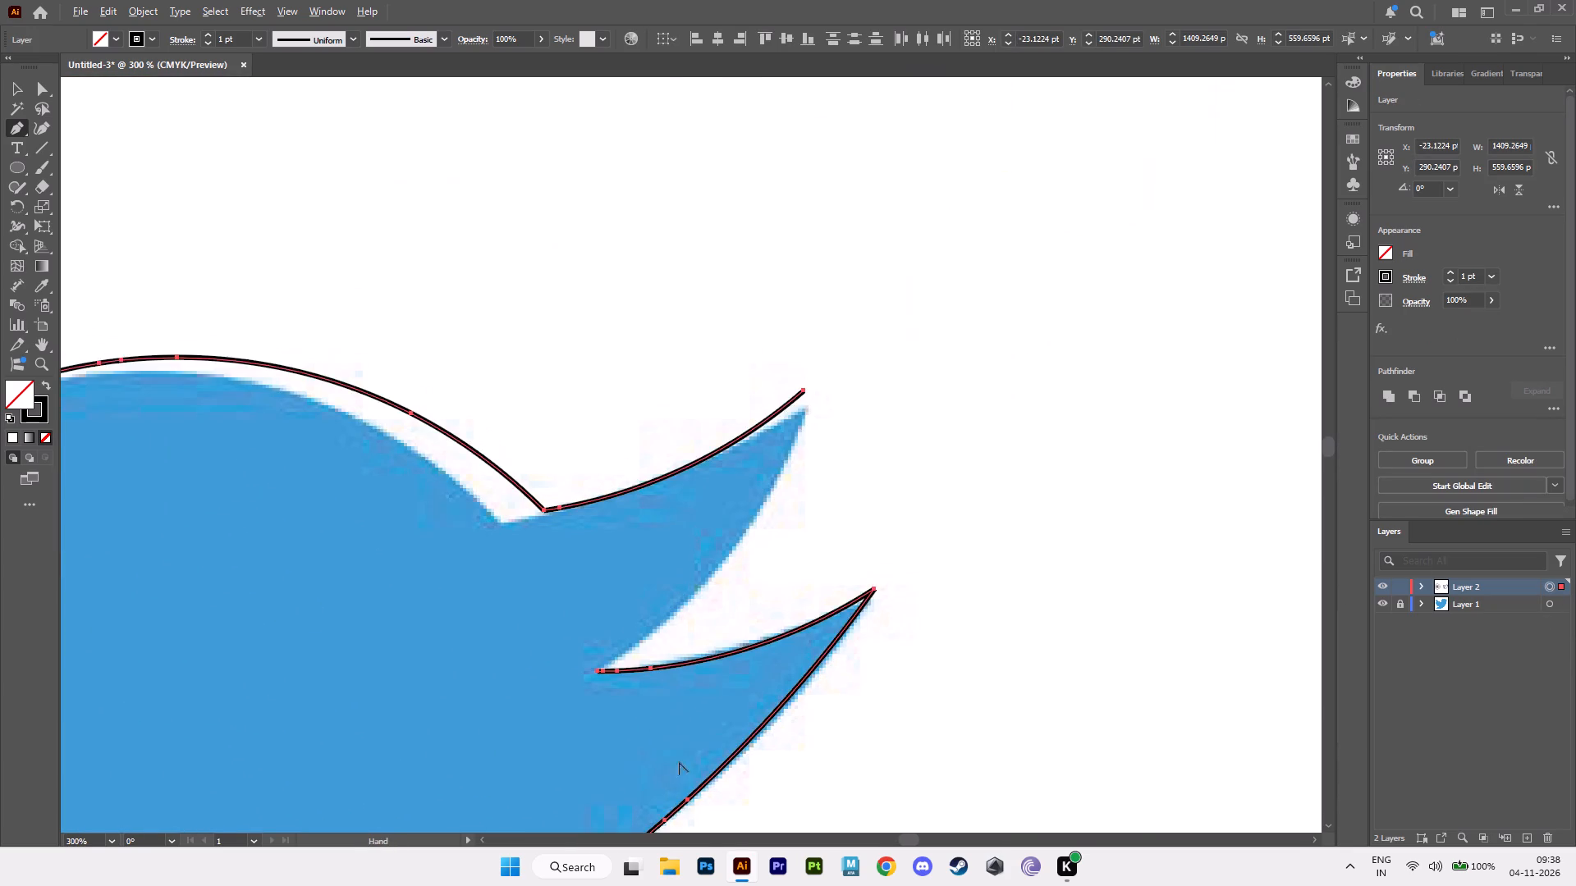
alt+scroll(686, 620, up, 4)
alt+scroll(844, 433, down, 1)
alt+middle_drag(862, 413, 774, 600)
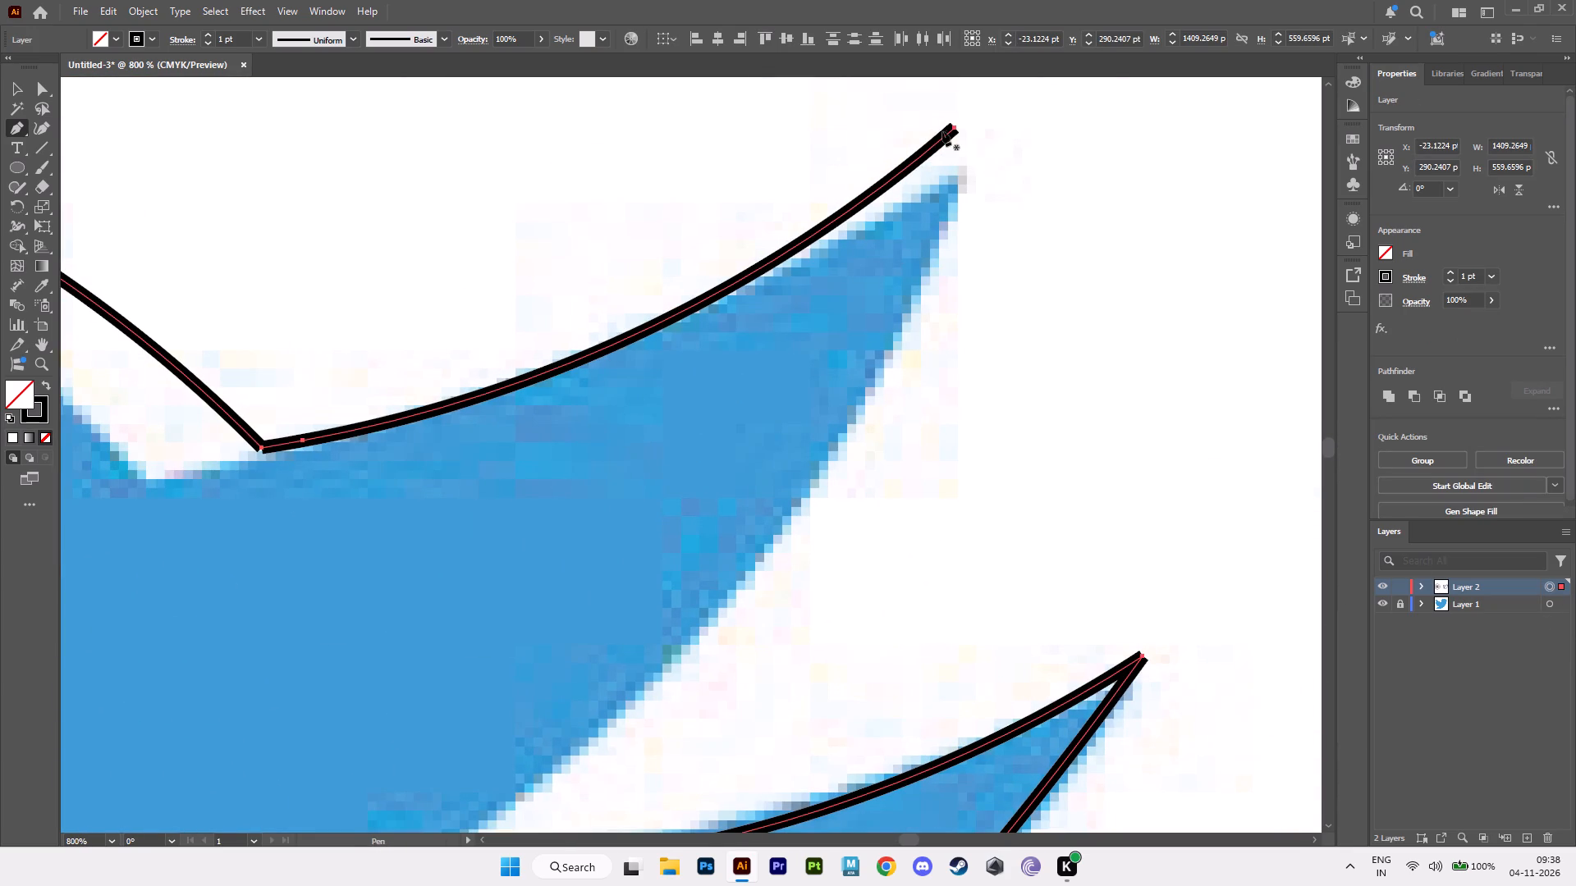
click(955, 130)
alt+scroll(708, 605, down, 1)
alt+middle_drag(708, 605, 841, 446)
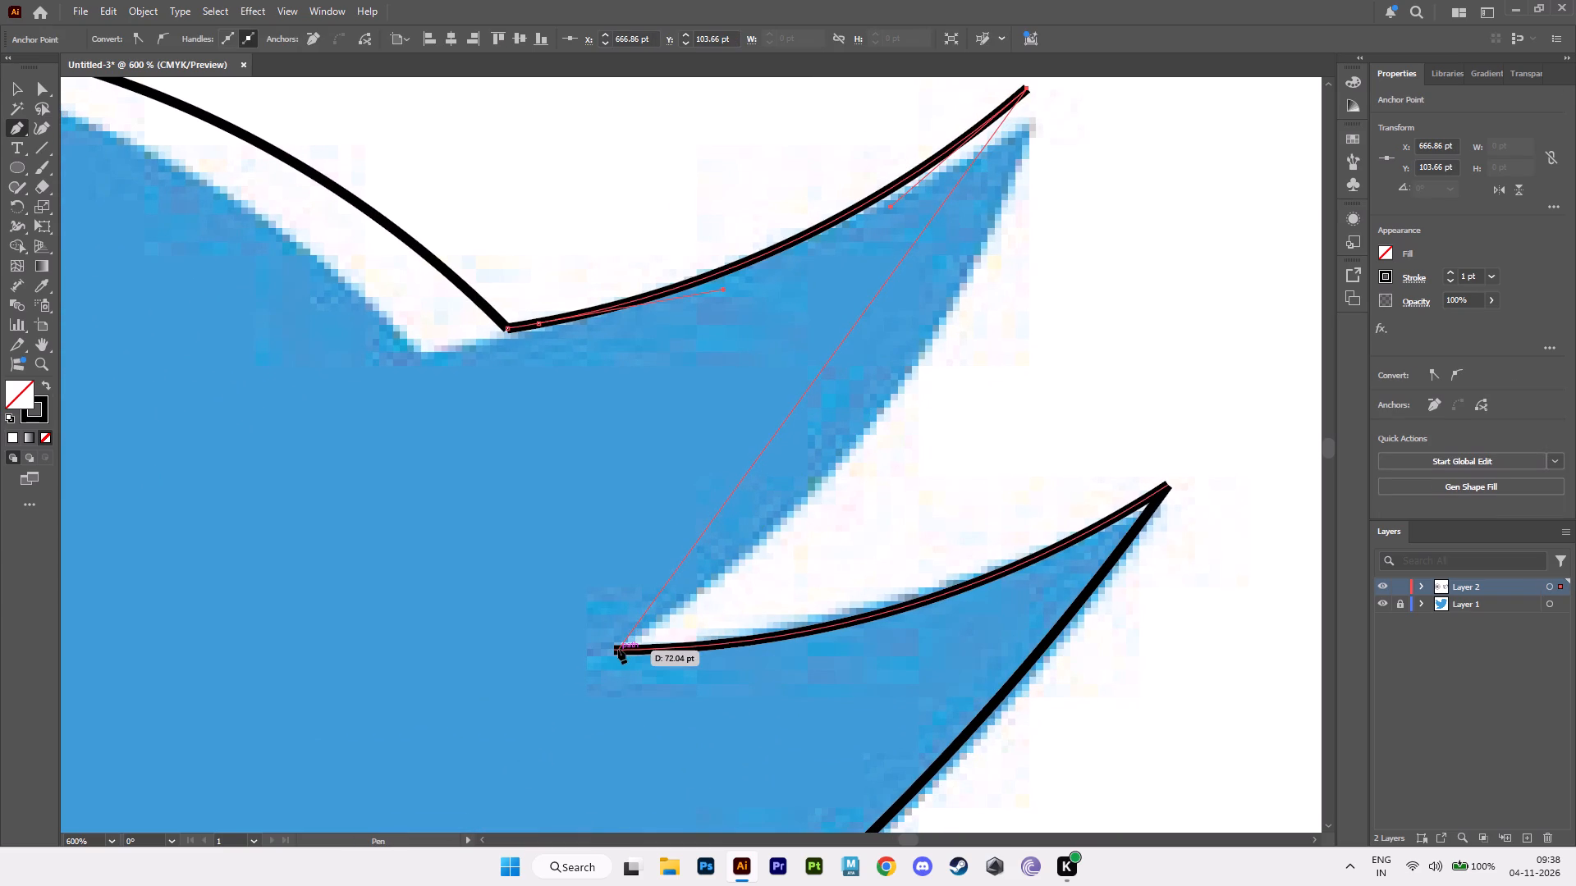
drag(616, 651, 494, 667)
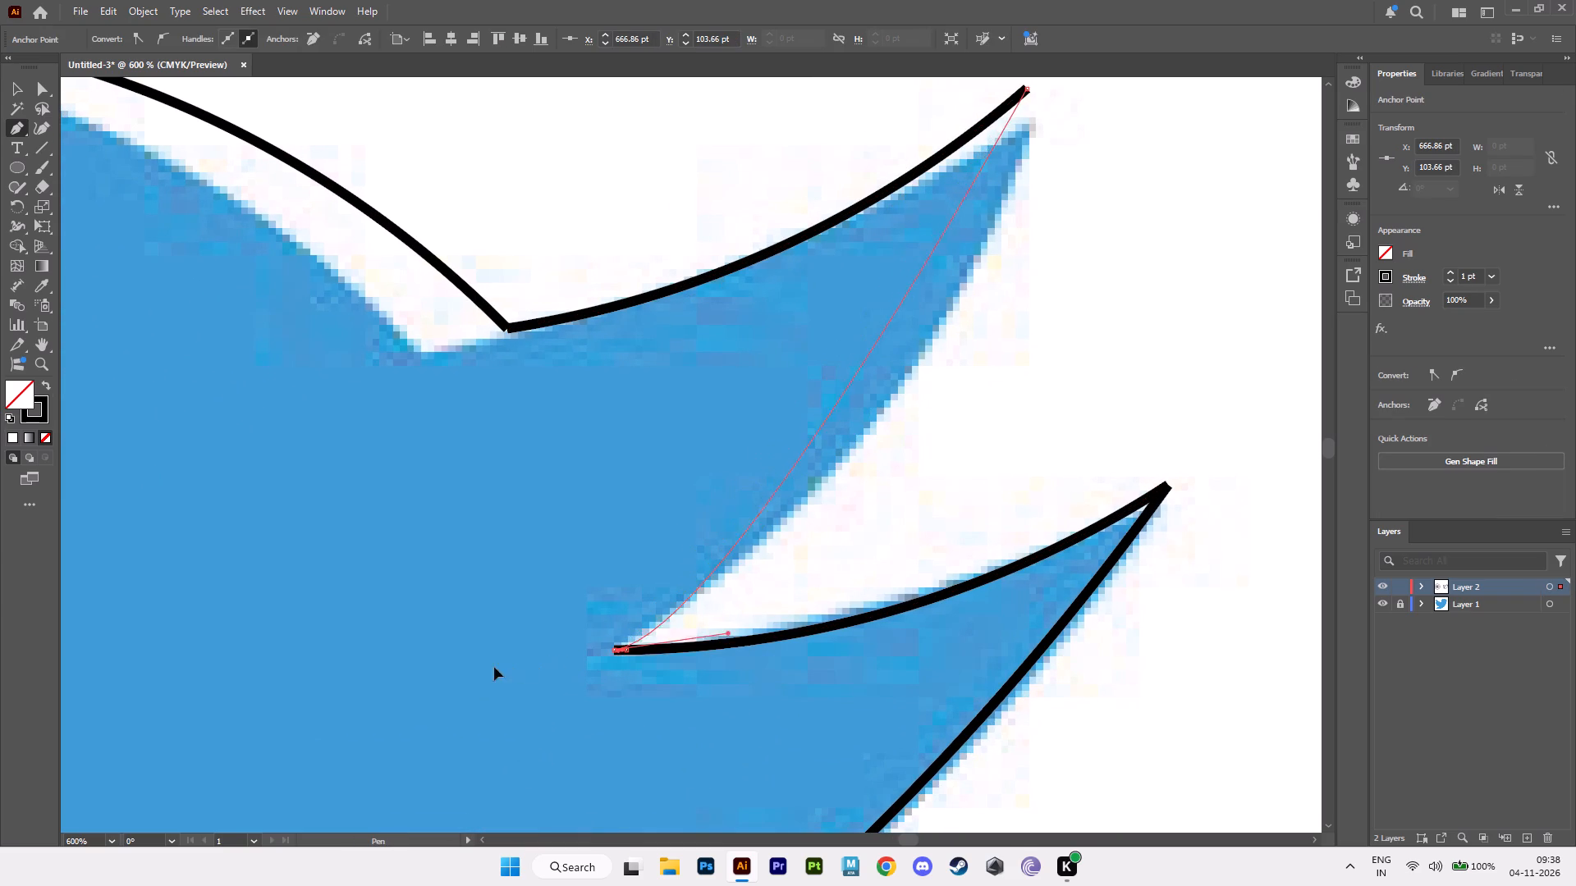
drag(494, 667, 195, 776)
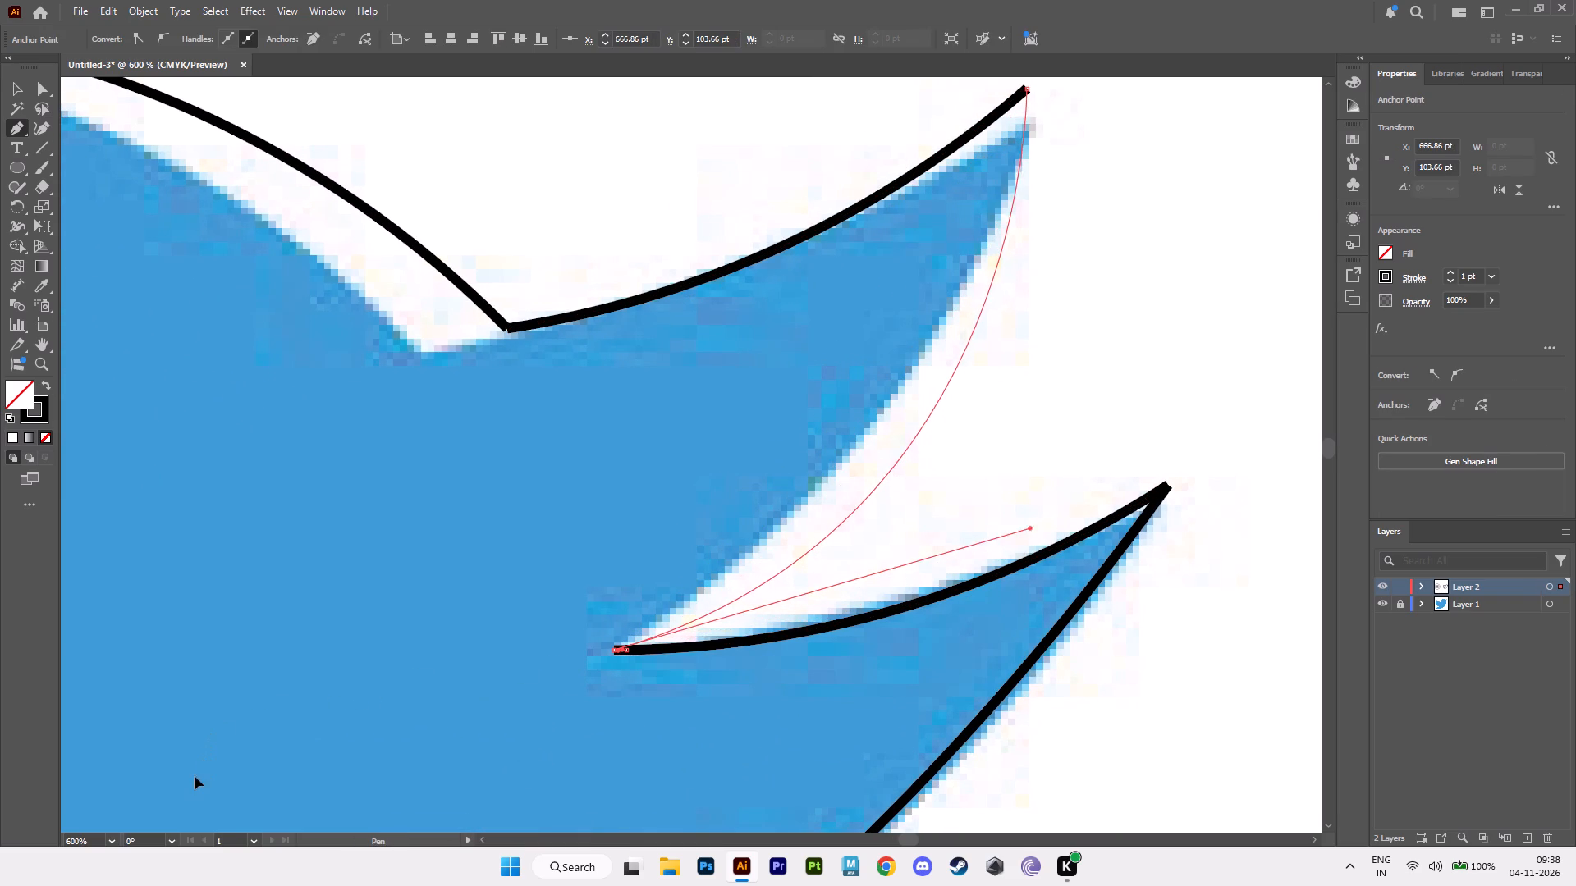
drag(195, 776, 286, 779)
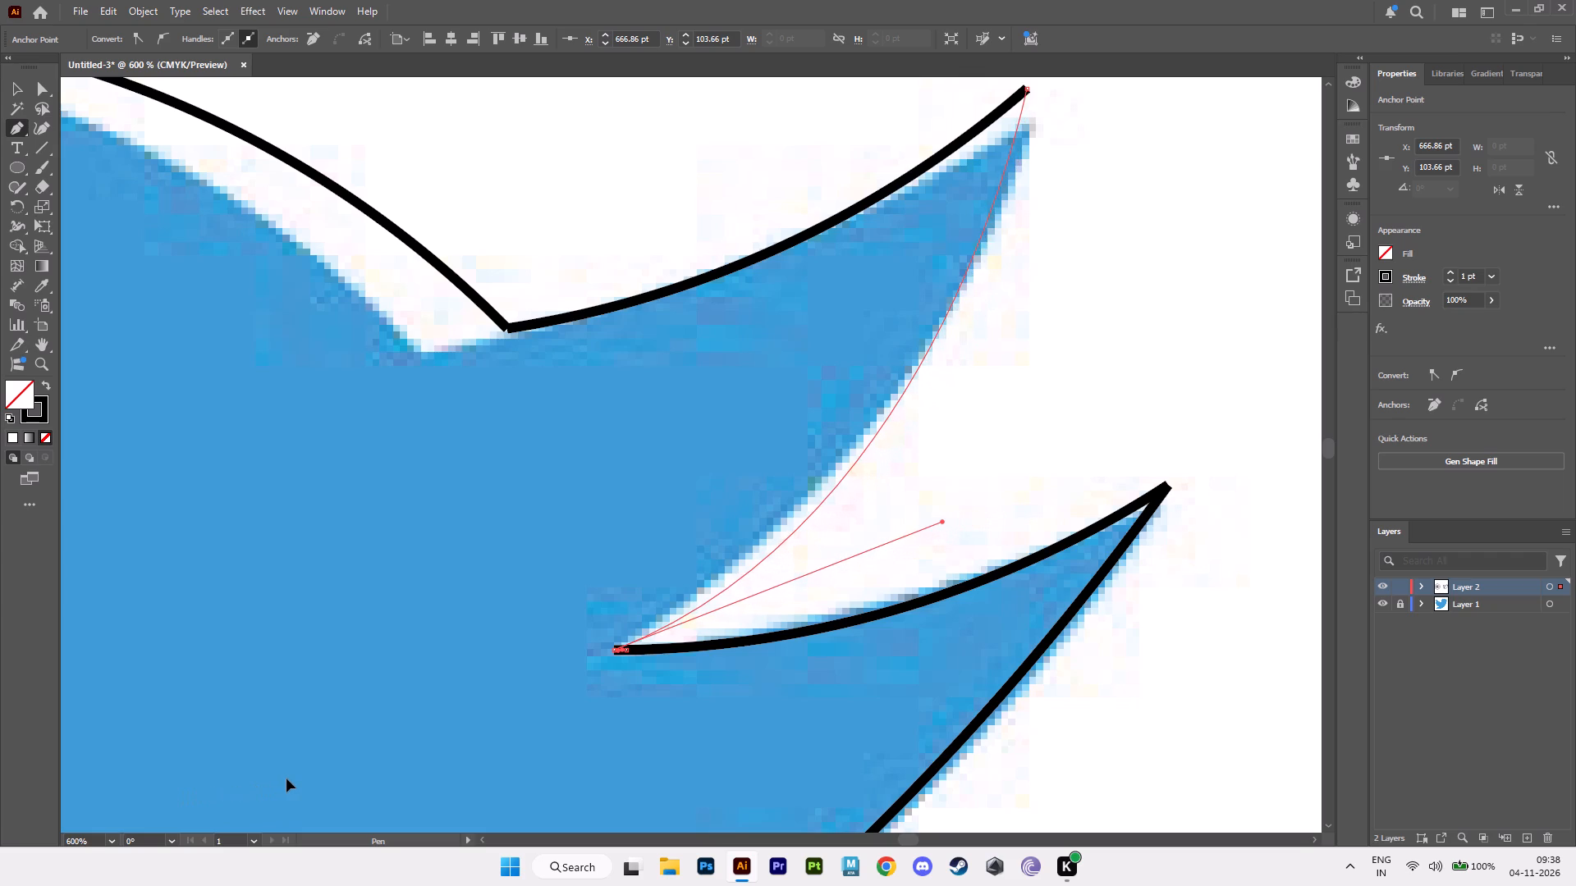
drag(286, 779, 318, 790)
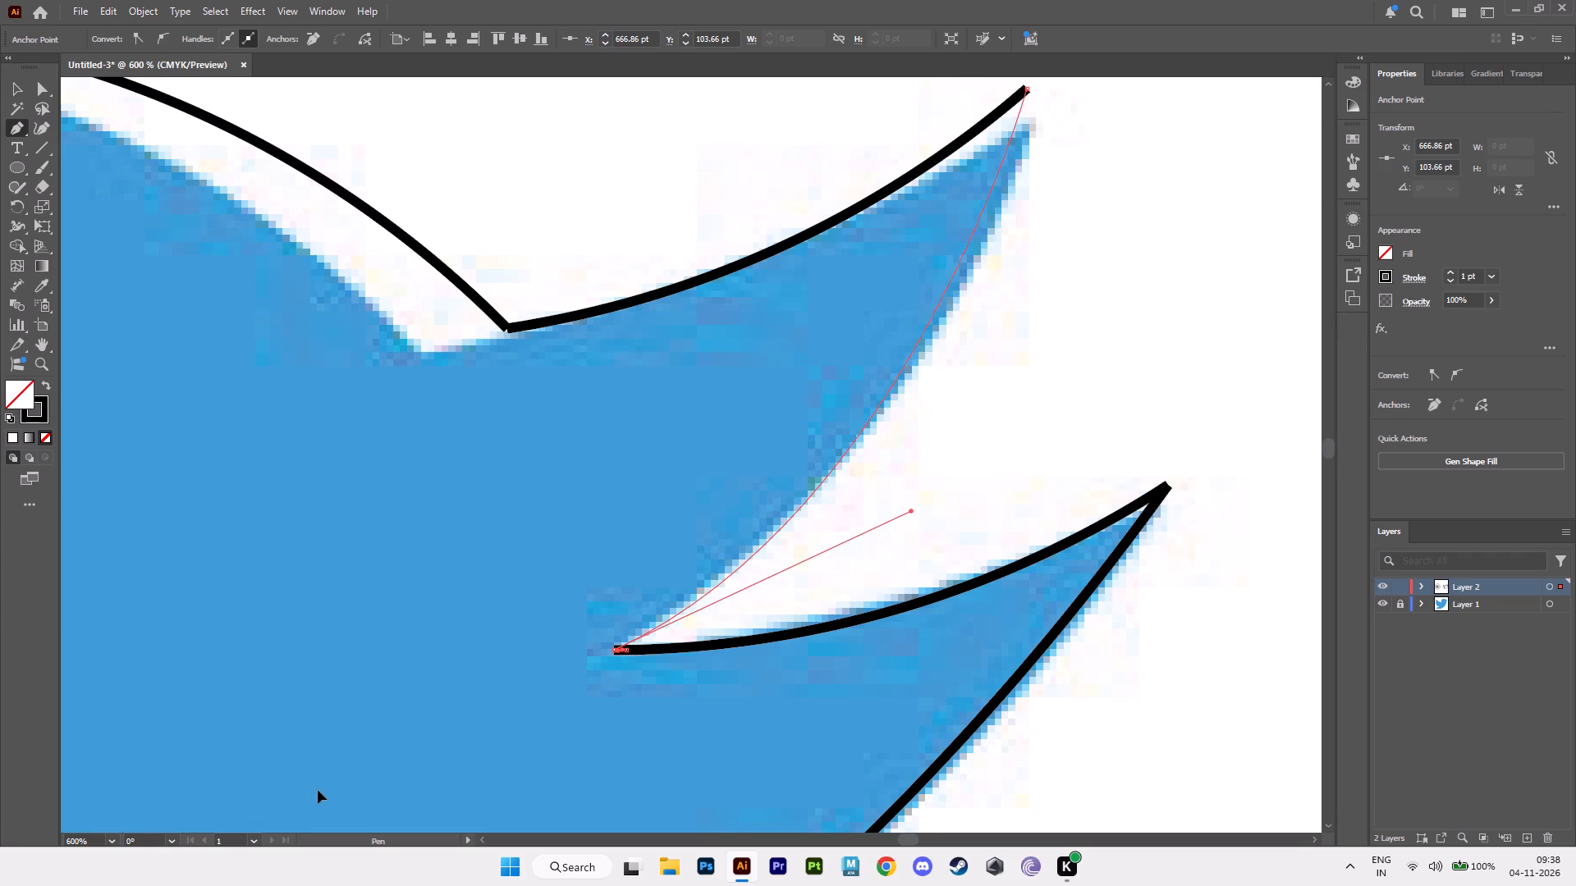
drag(318, 790, 288, 797)
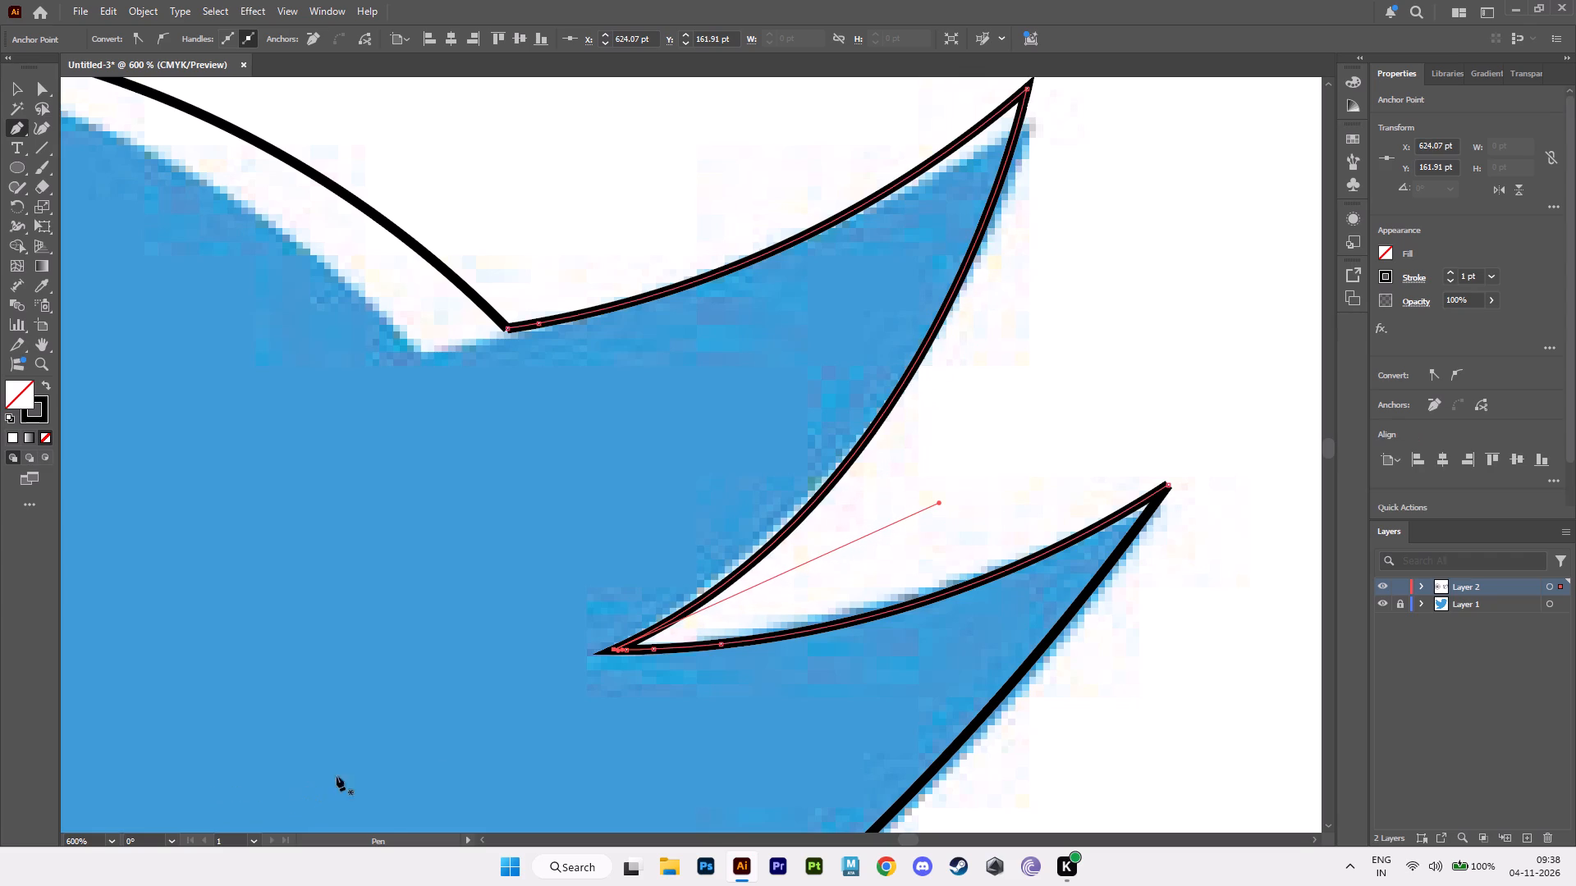
Check the newly drawn beak curve against the reference, both in the whole bird and close up, then clear the selection.
alt+scroll(734, 651, down, 4)
alt+middle_drag(740, 649, 916, 461)
alt+scroll(916, 461, down, 2)
alt+middle_drag(914, 546, 1010, 472)
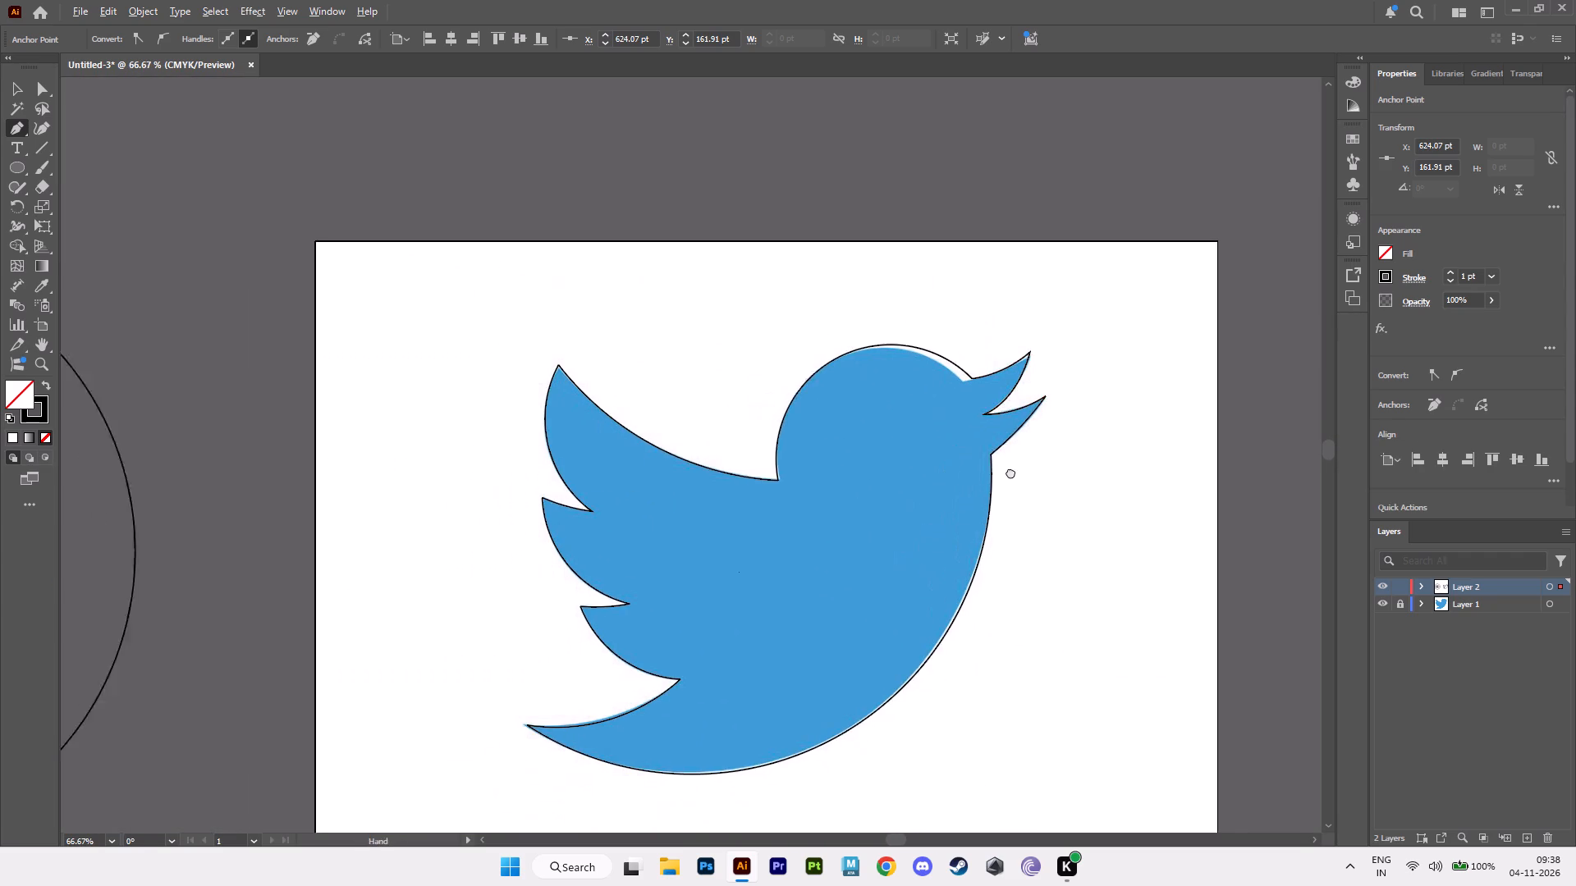
alt+middle_drag(1010, 472, 1025, 433)
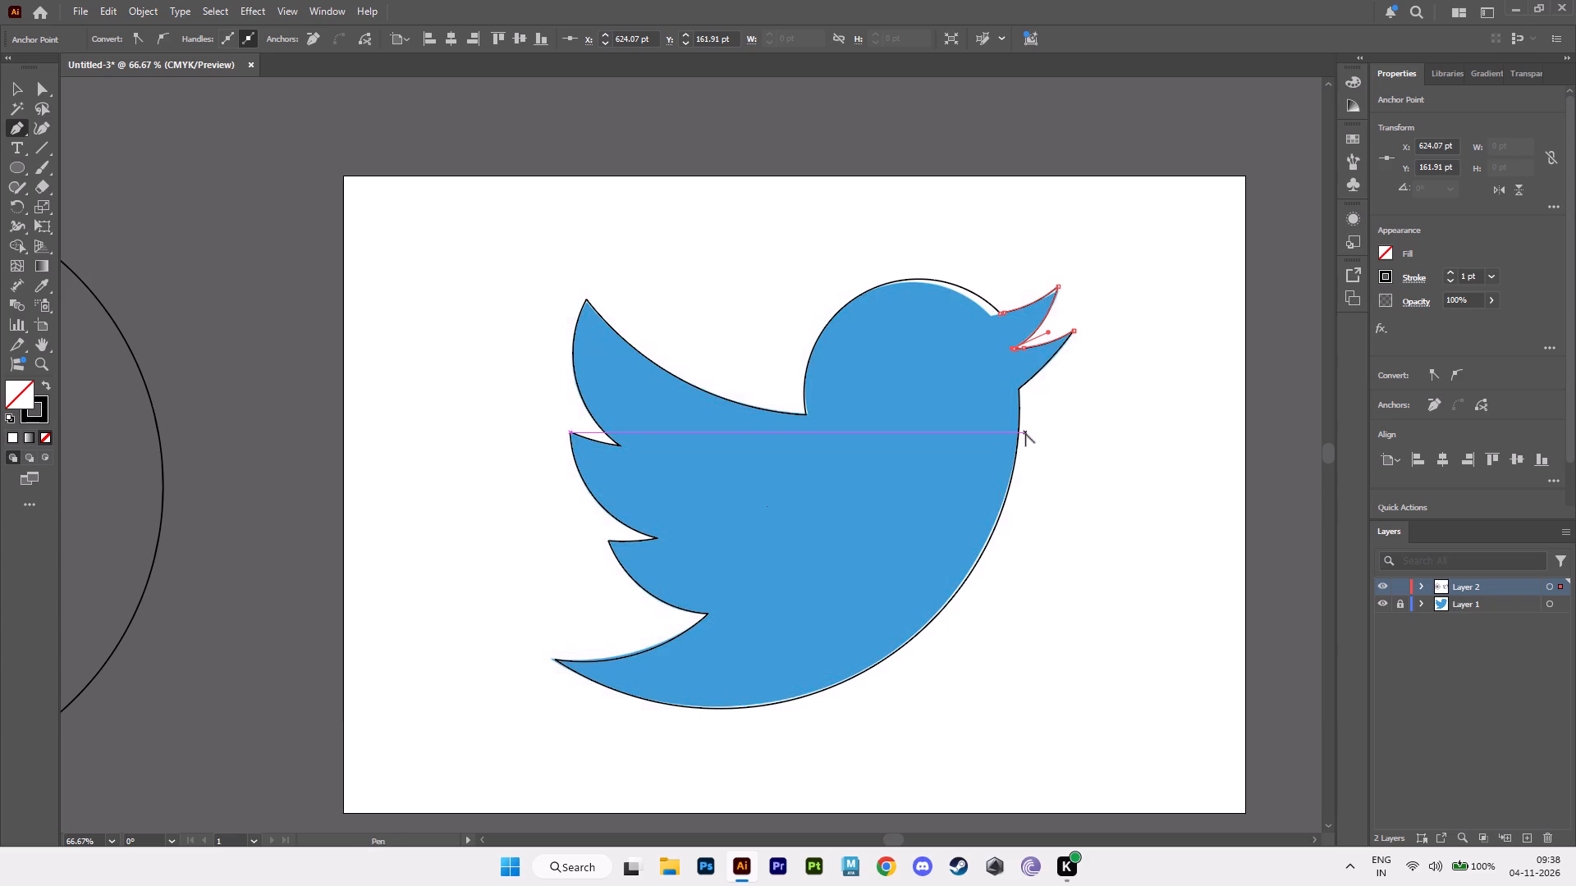
alt+scroll(1042, 440, up, 2)
alt+middle_drag(1055, 299, 877, 586)
alt+scroll(877, 586, up, 2)
alt+middle_drag(880, 392, 880, 550)
alt+scroll(880, 550, up, 1)
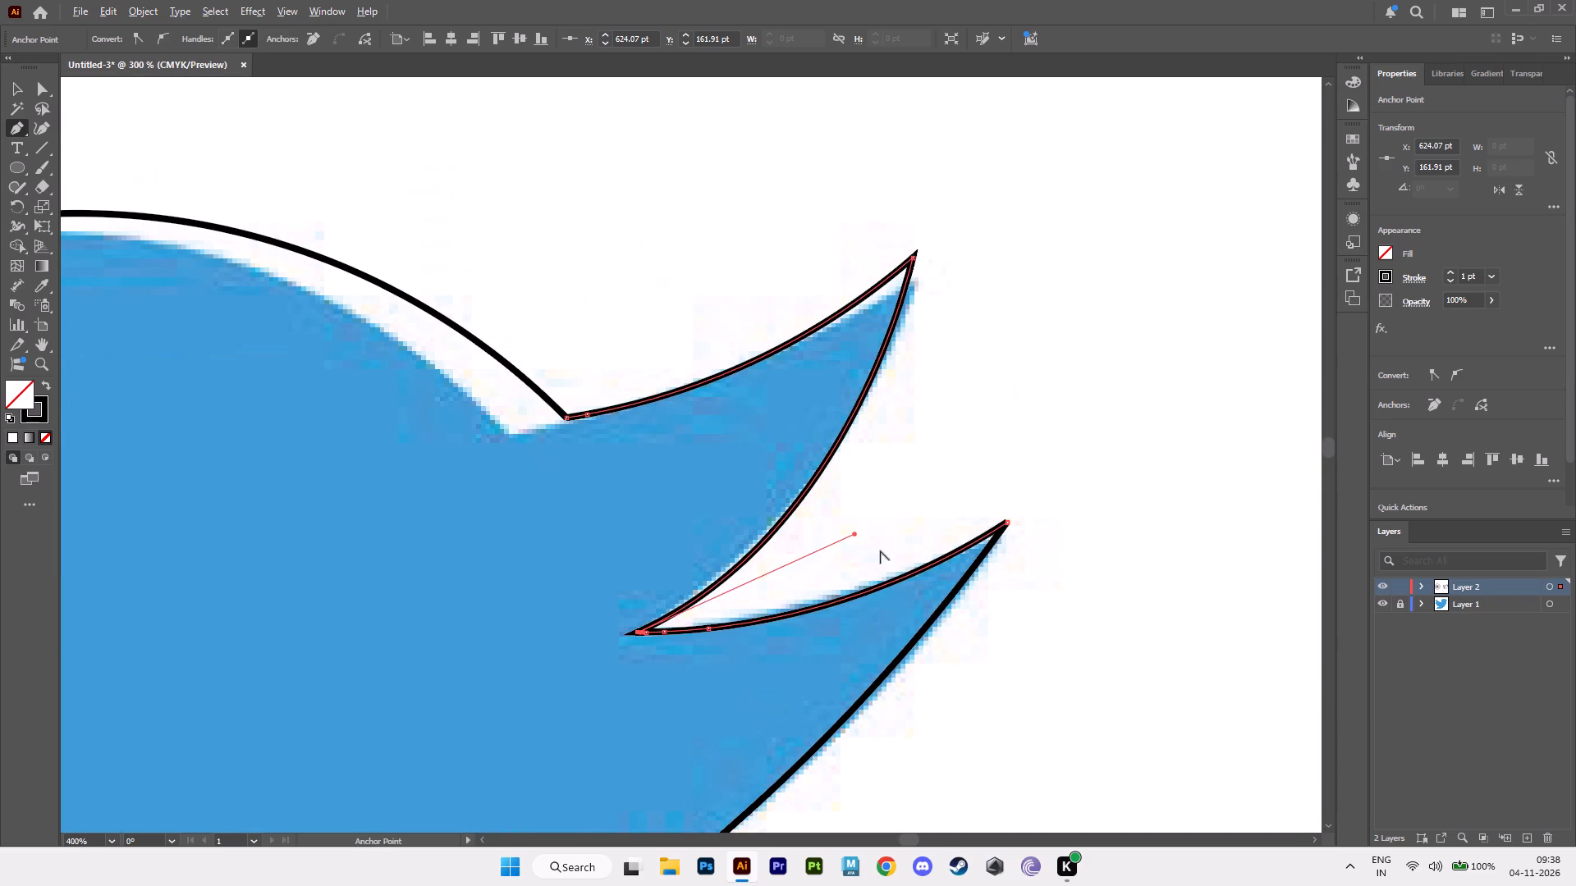
key(v)
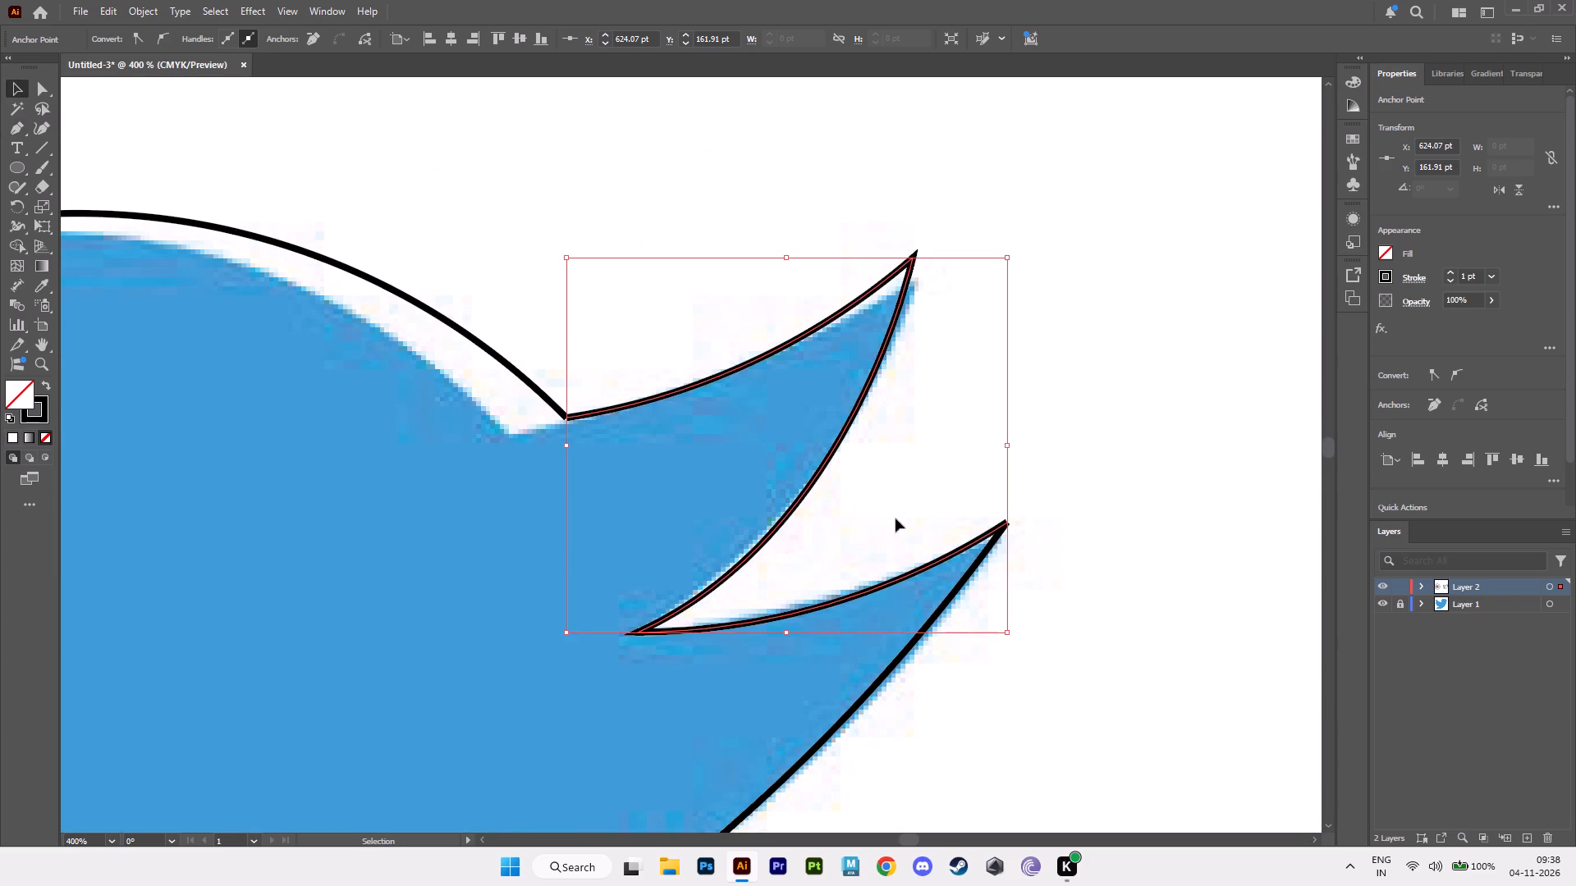
click(1111, 365)
Inspect the individual paths and ellipses inside Layer 2, switching the visibility of some off and on to identify them.
click(1418, 584)
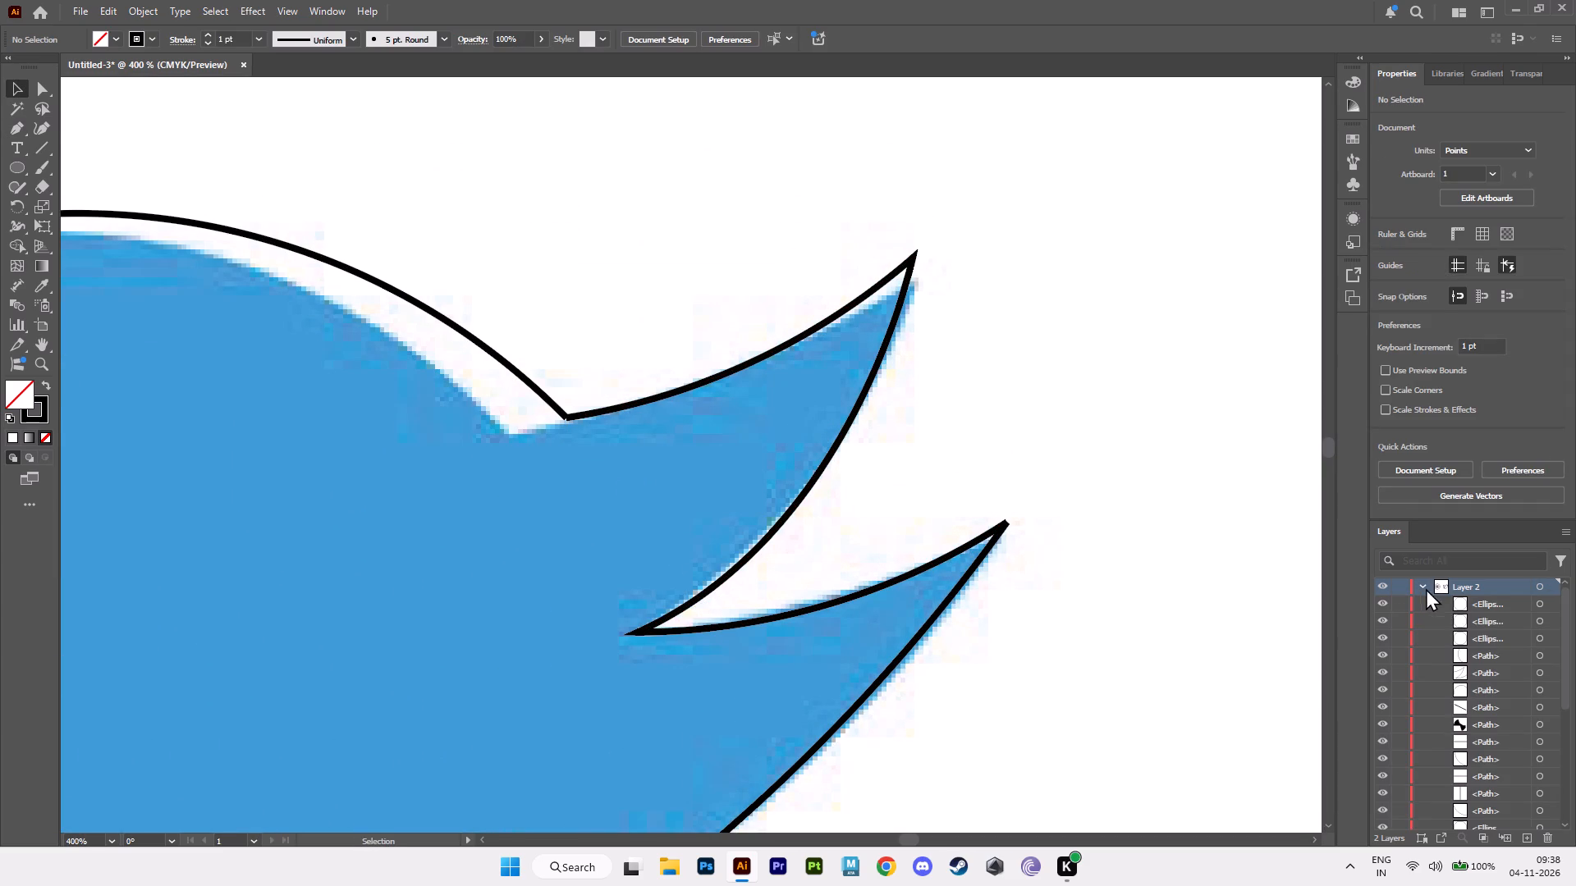
click(1510, 707)
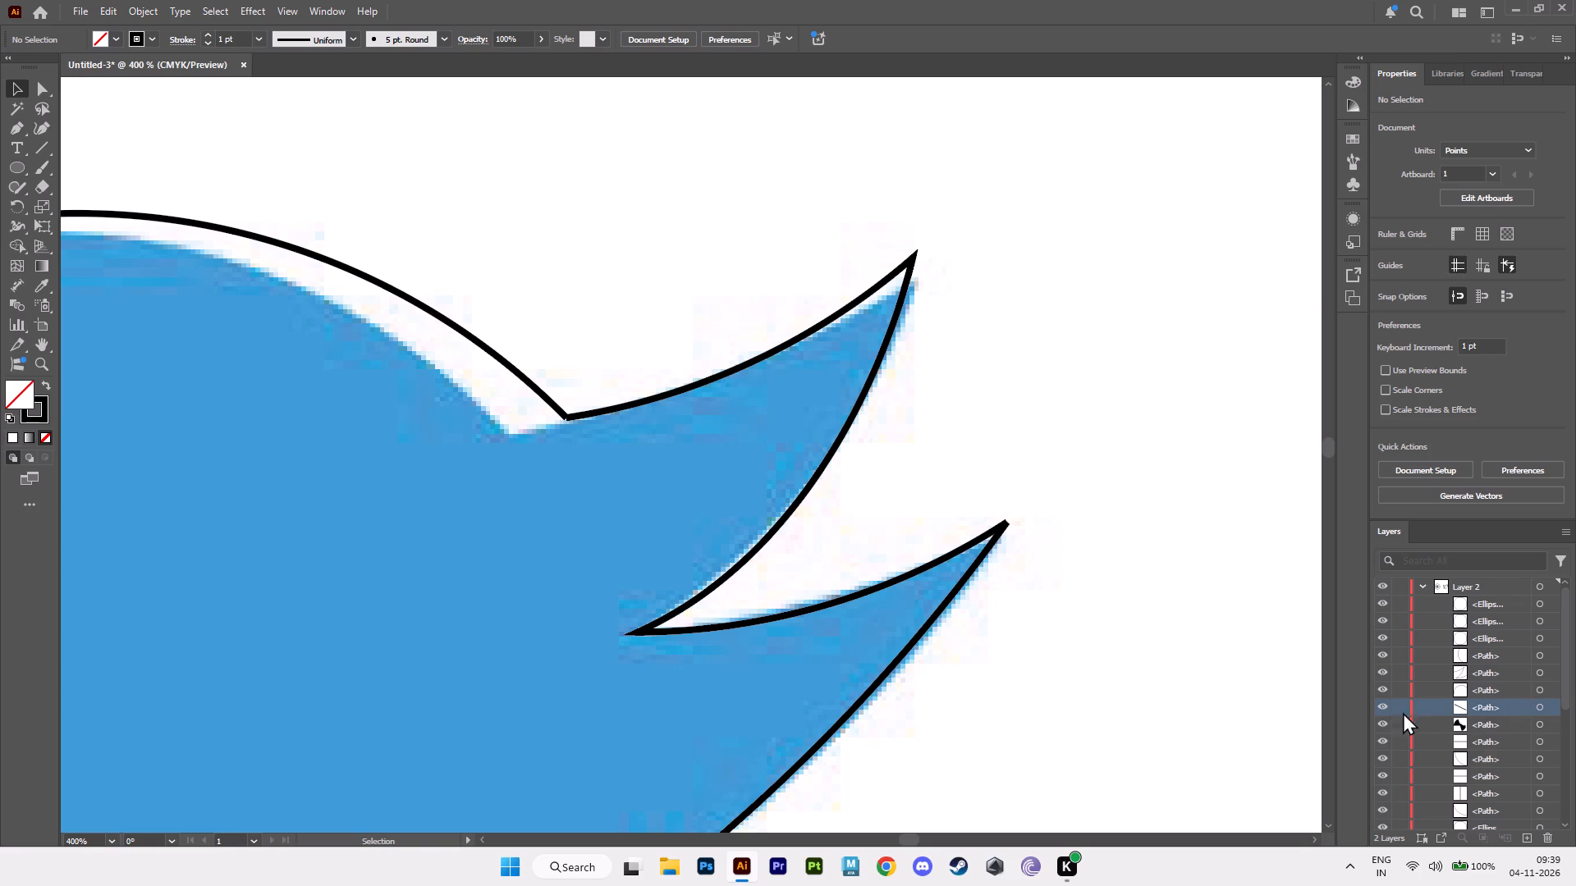
click(1381, 708)
click(1381, 708)
double_click(1381, 708)
alt+scroll(1311, 680, down, 4)
alt+middle_drag(1258, 694, 1161, 435)
alt+scroll(1175, 464, down, 1)
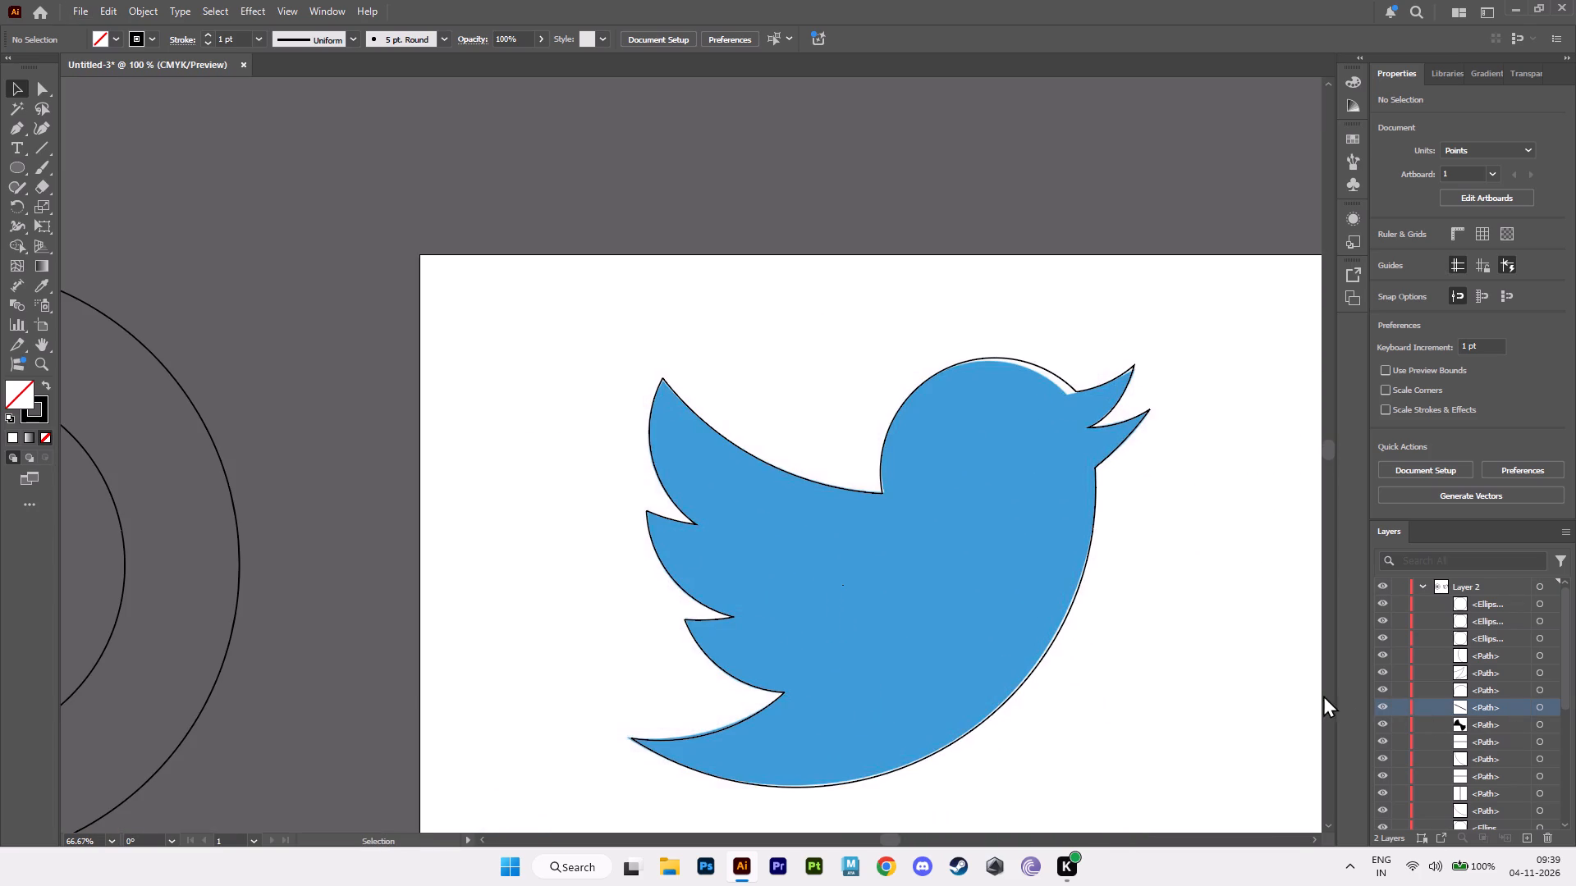
click(1382, 706)
triple_click(1382, 706)
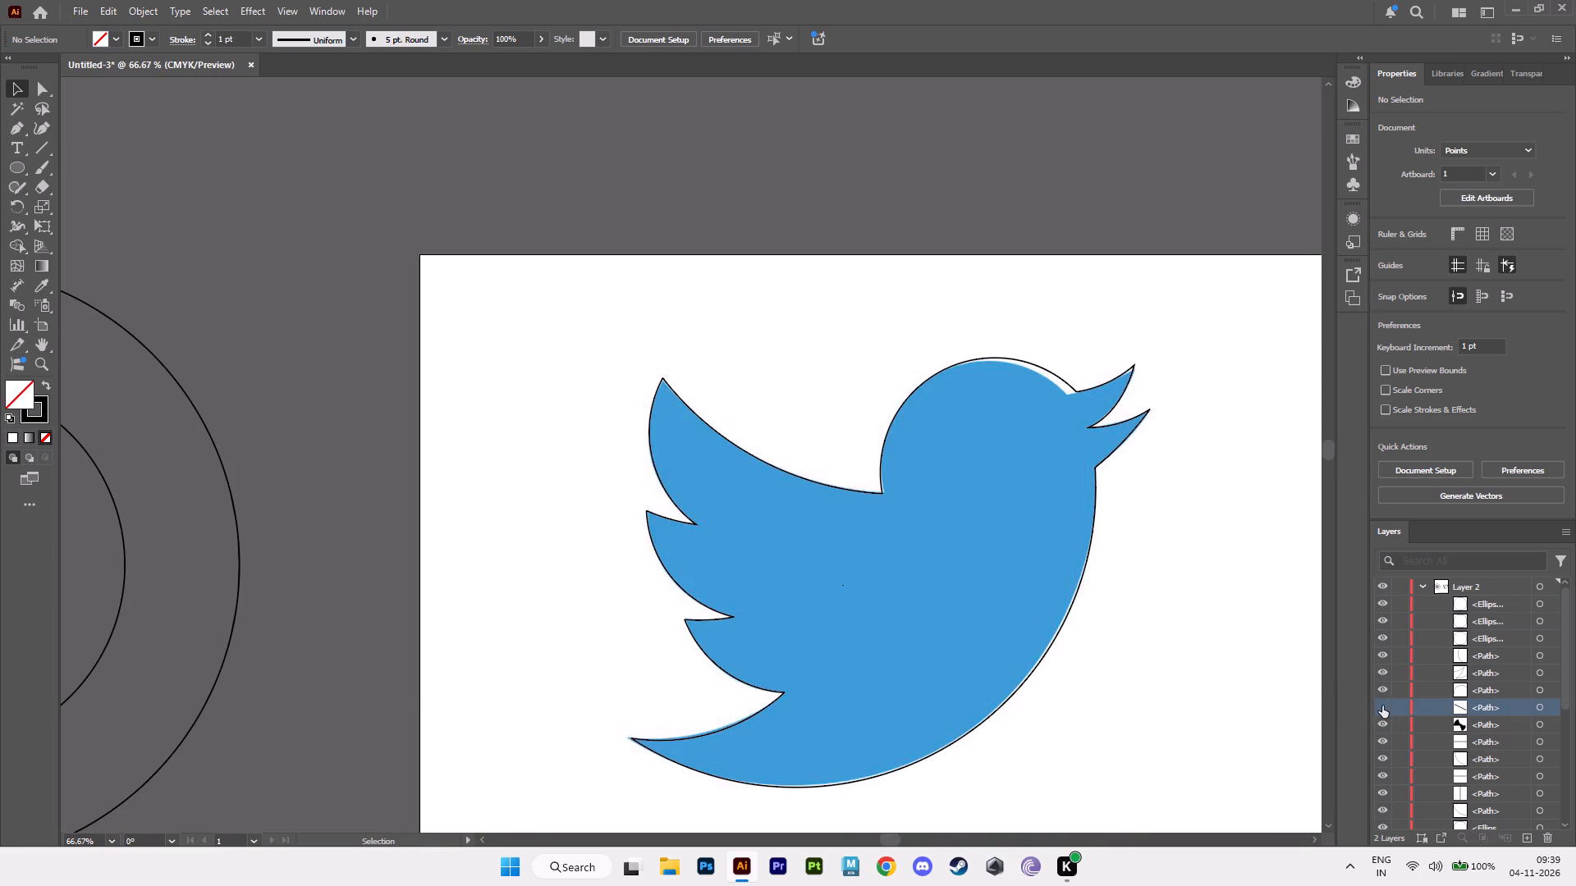
double_click(1382, 706)
scroll(1473, 694, up, 5)
triple_click(1382, 601)
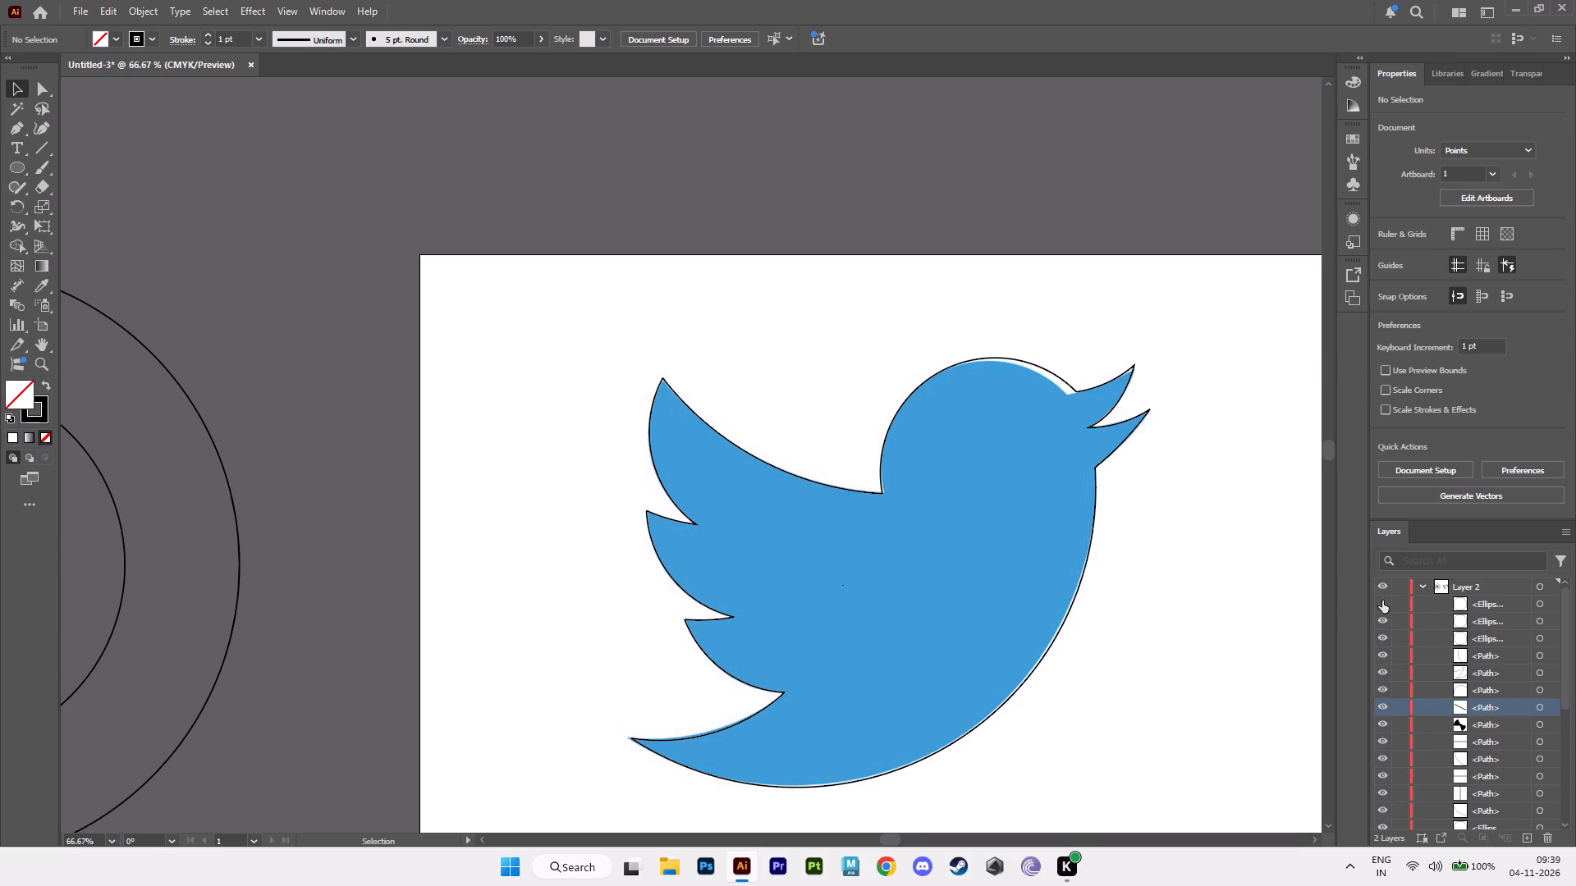
click(1382, 601)
click(1423, 587)
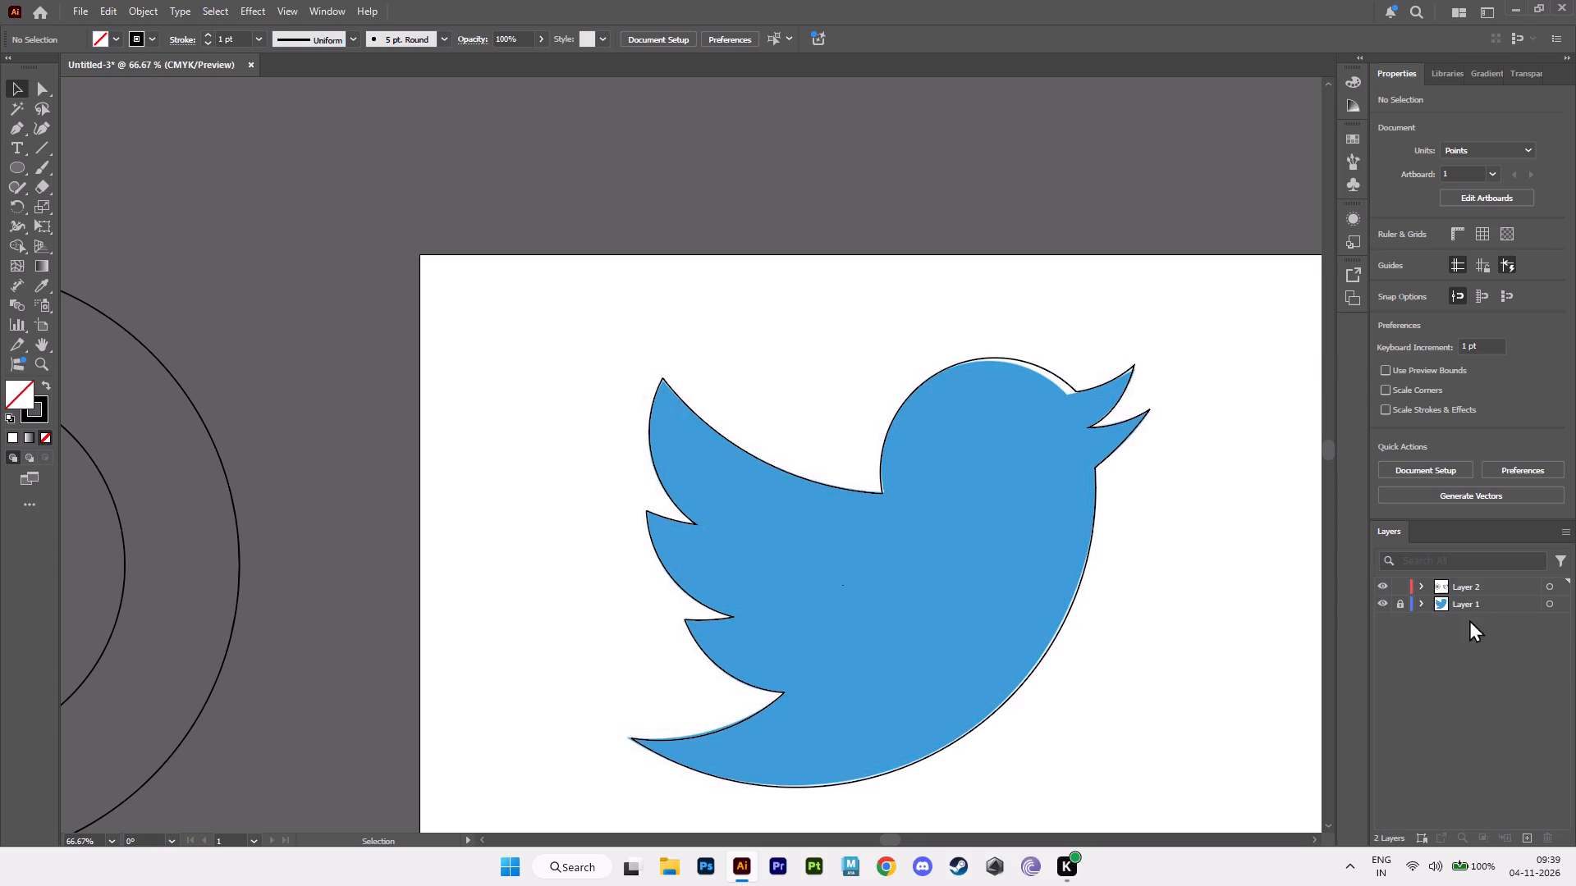
click(1423, 601)
click(1422, 601)
Select the whole bird outline and examine which Layer 2 entries belong to it, checking unselected ellipses by switching their visibility off and on.
alt+scroll(1176, 609, down, 1)
alt+middle_drag(1176, 609, 1087, 550)
key(v)
click(1087, 539)
drag(599, 251, 655, 304)
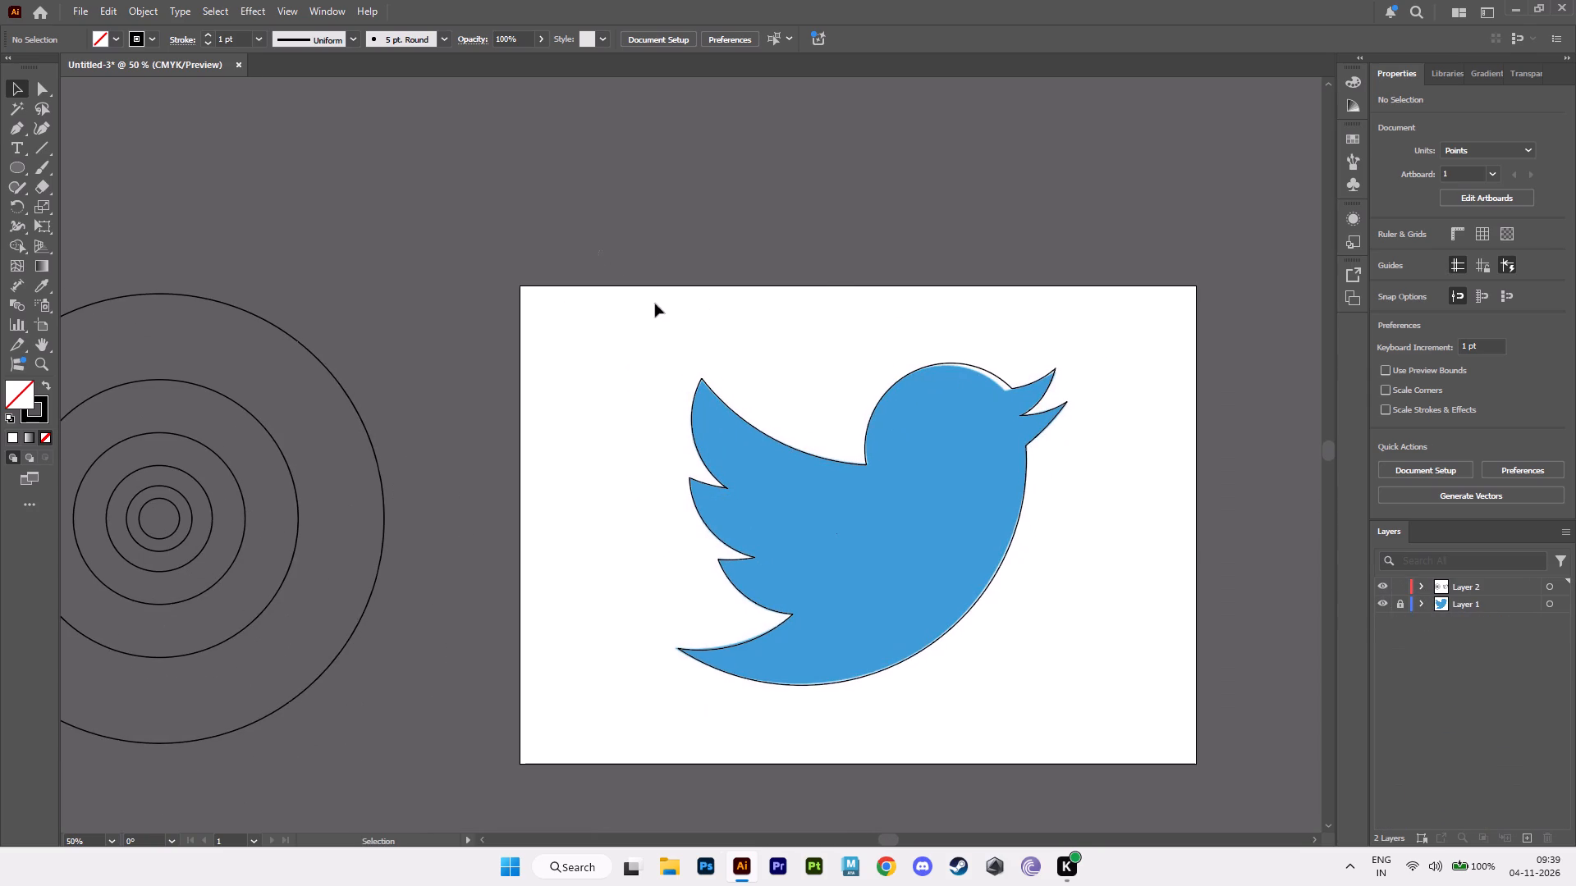
drag(655, 304, 1137, 772)
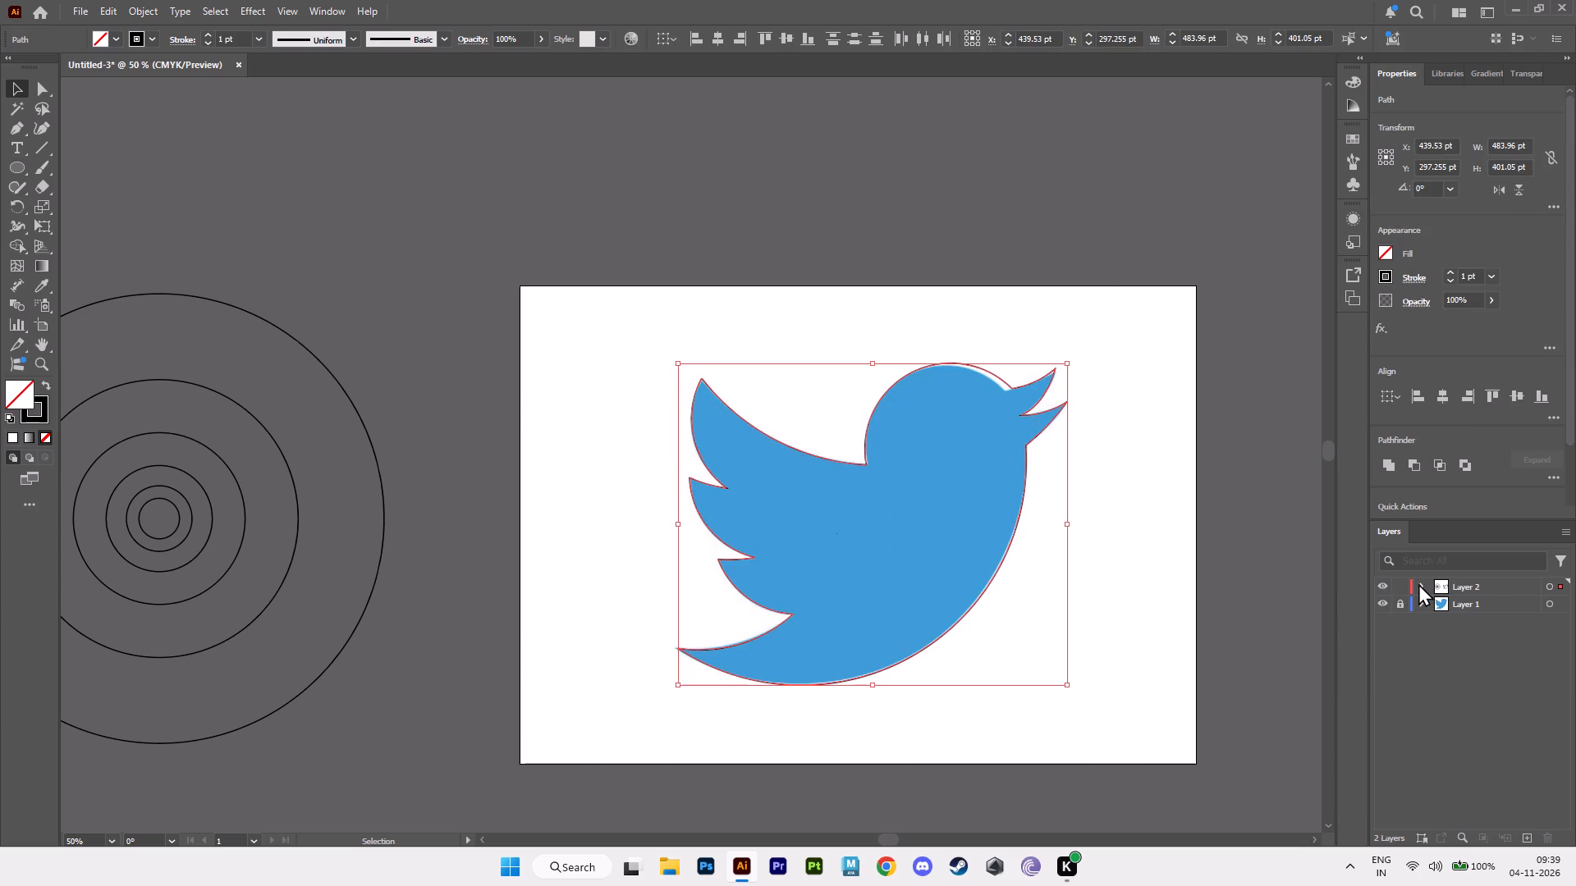
click(1418, 582)
click(1498, 602)
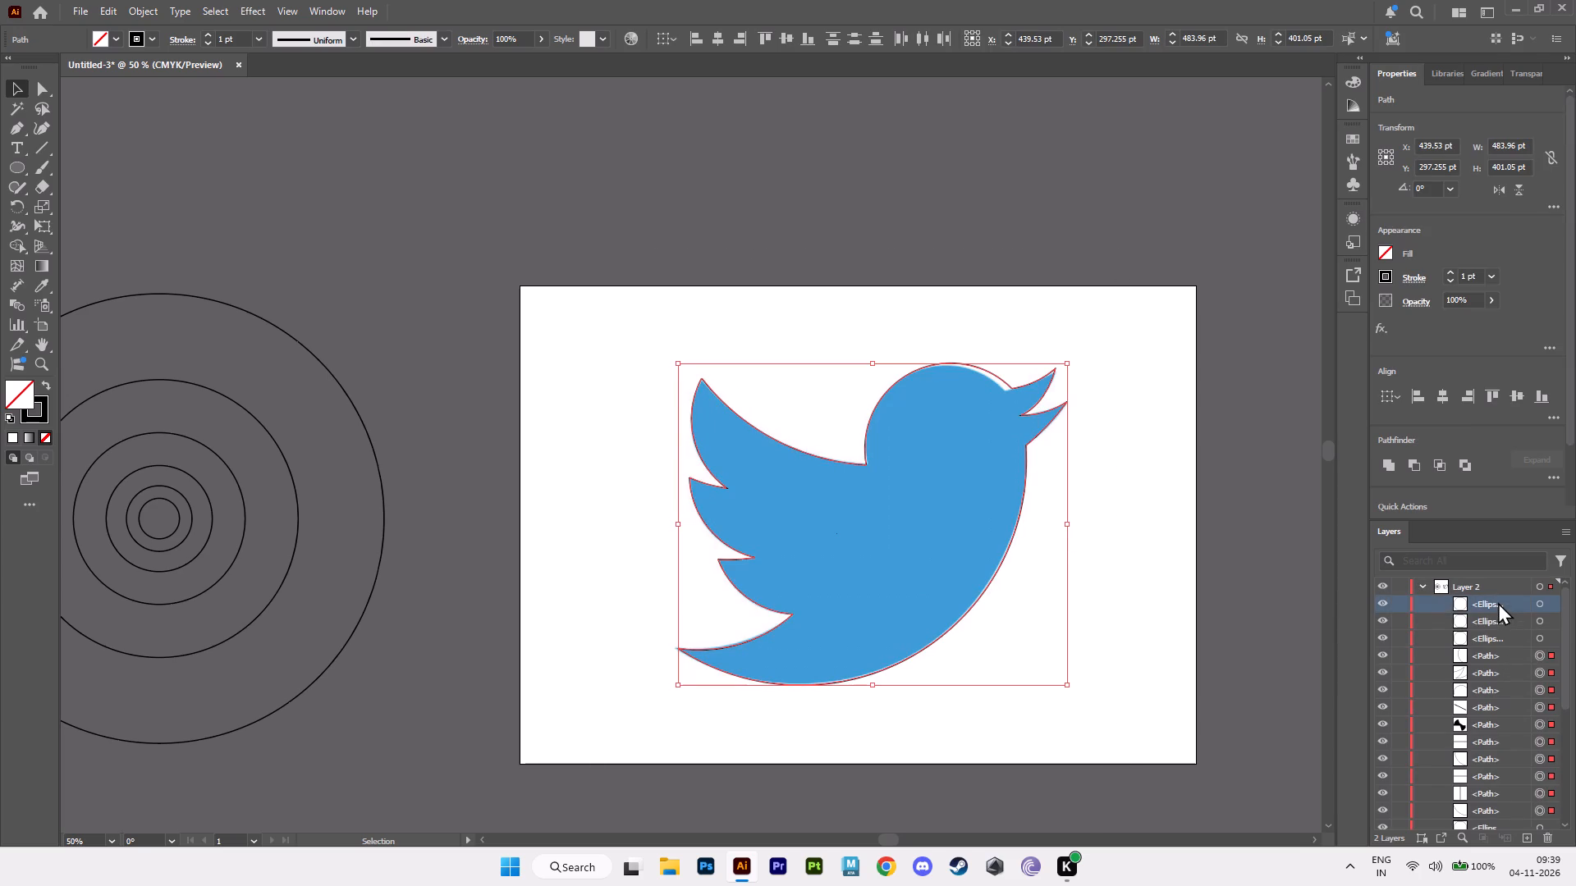
triple_click(1381, 603)
click(1383, 603)
click(1422, 582)
click(1422, 582)
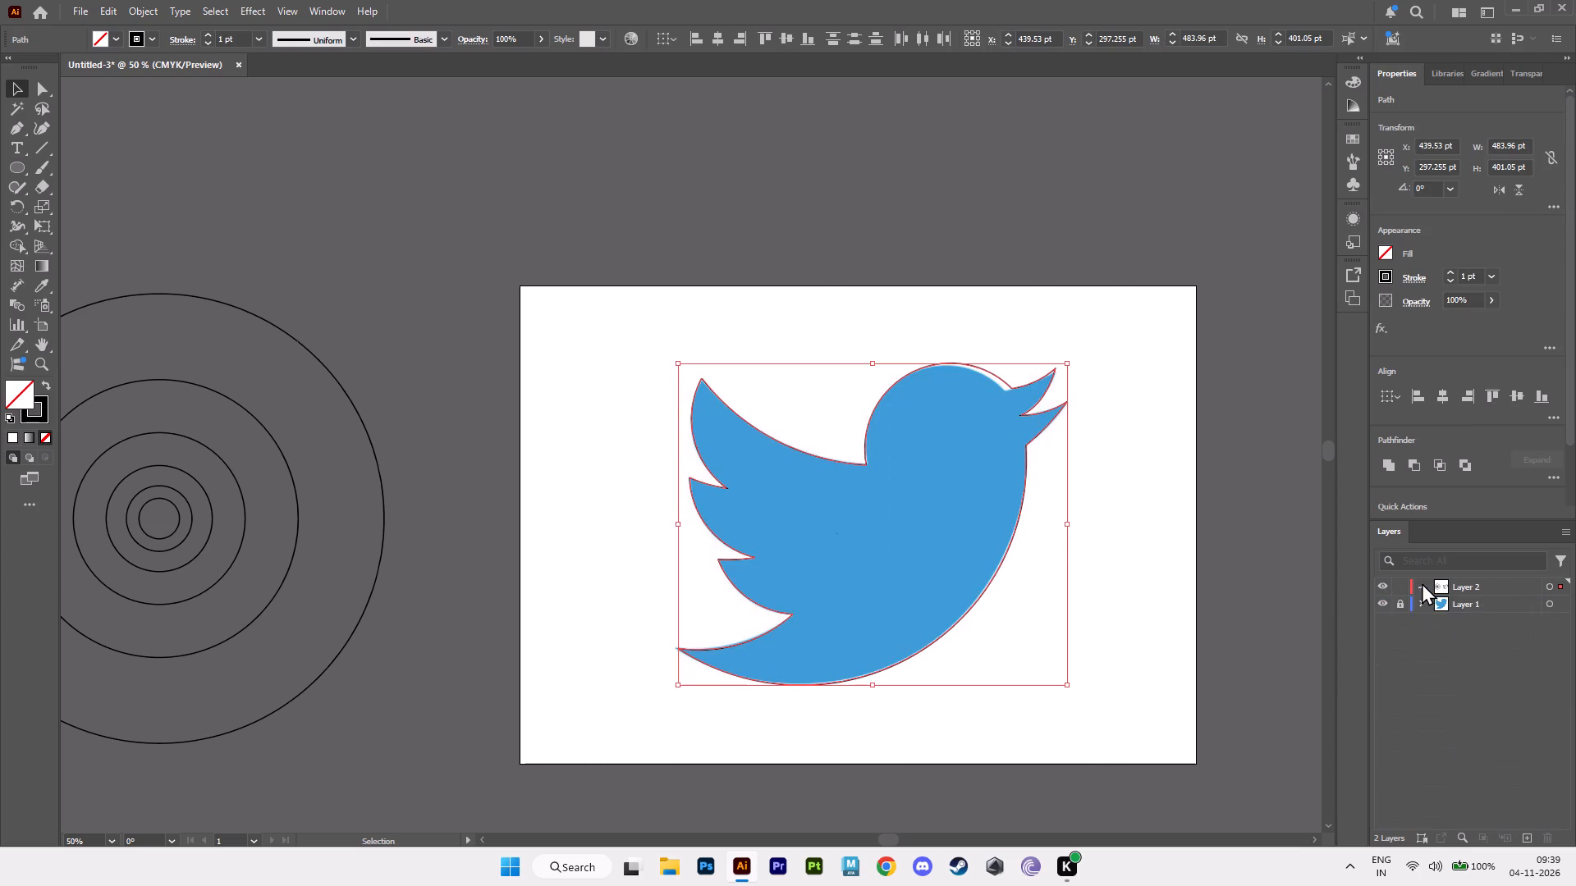
scroll(1534, 685, down, 11)
click(1498, 735)
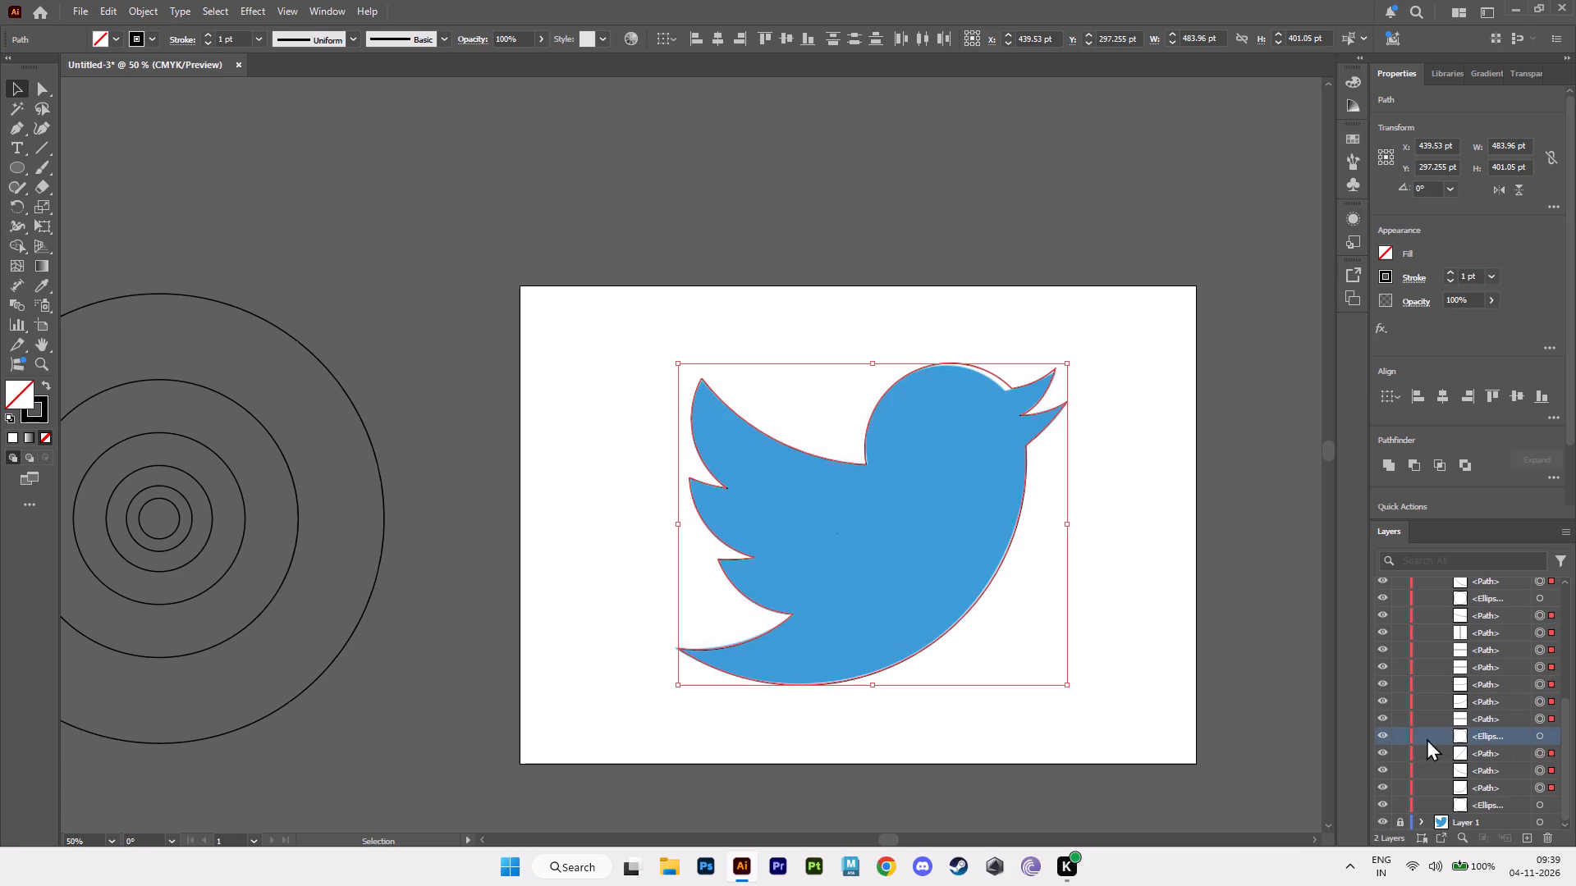
double_click(1384, 737)
scroll(1478, 756, up, 10)
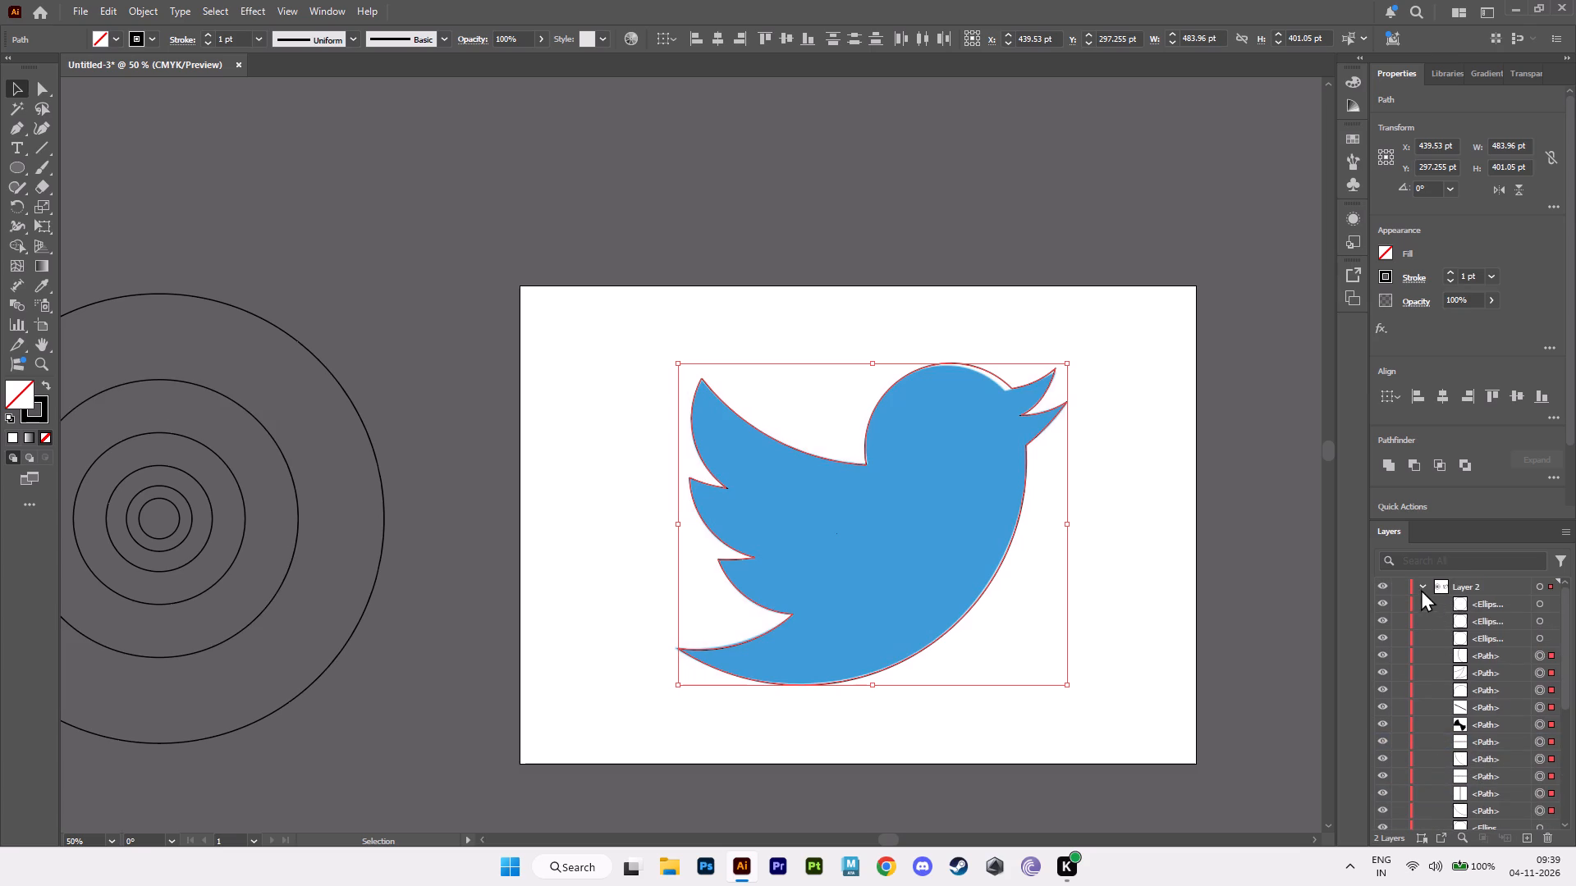
click(1421, 583)
Select all the bird outline paths and move them off the reference, overlapping the artboard's upper-left corner at about X 163 pt, Y -68 pt.
click(1152, 432)
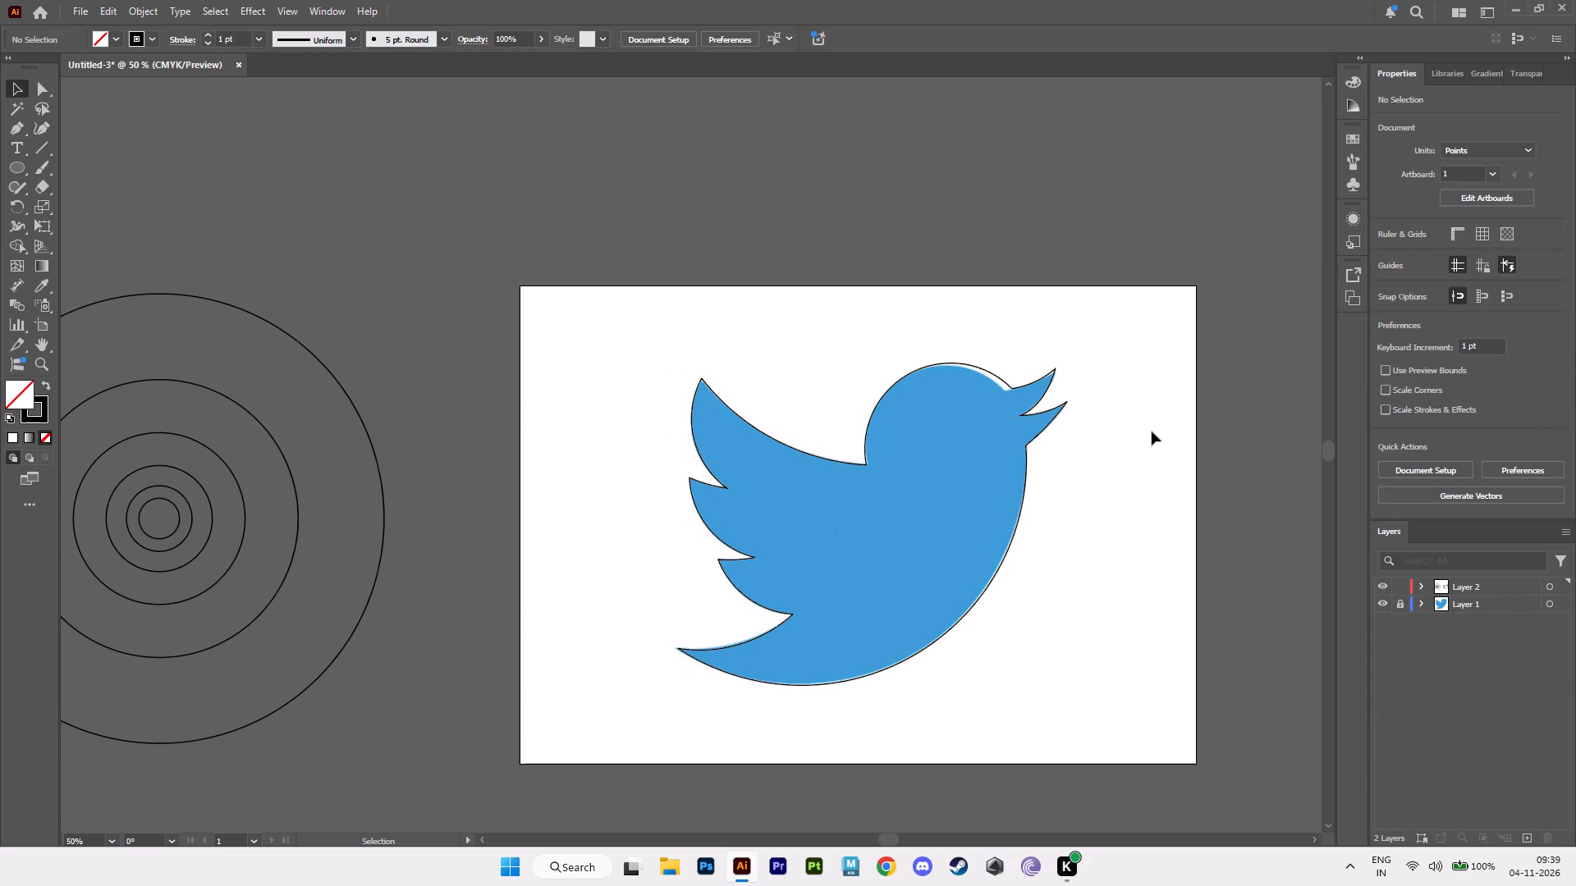
drag(877, 450, 1193, 624)
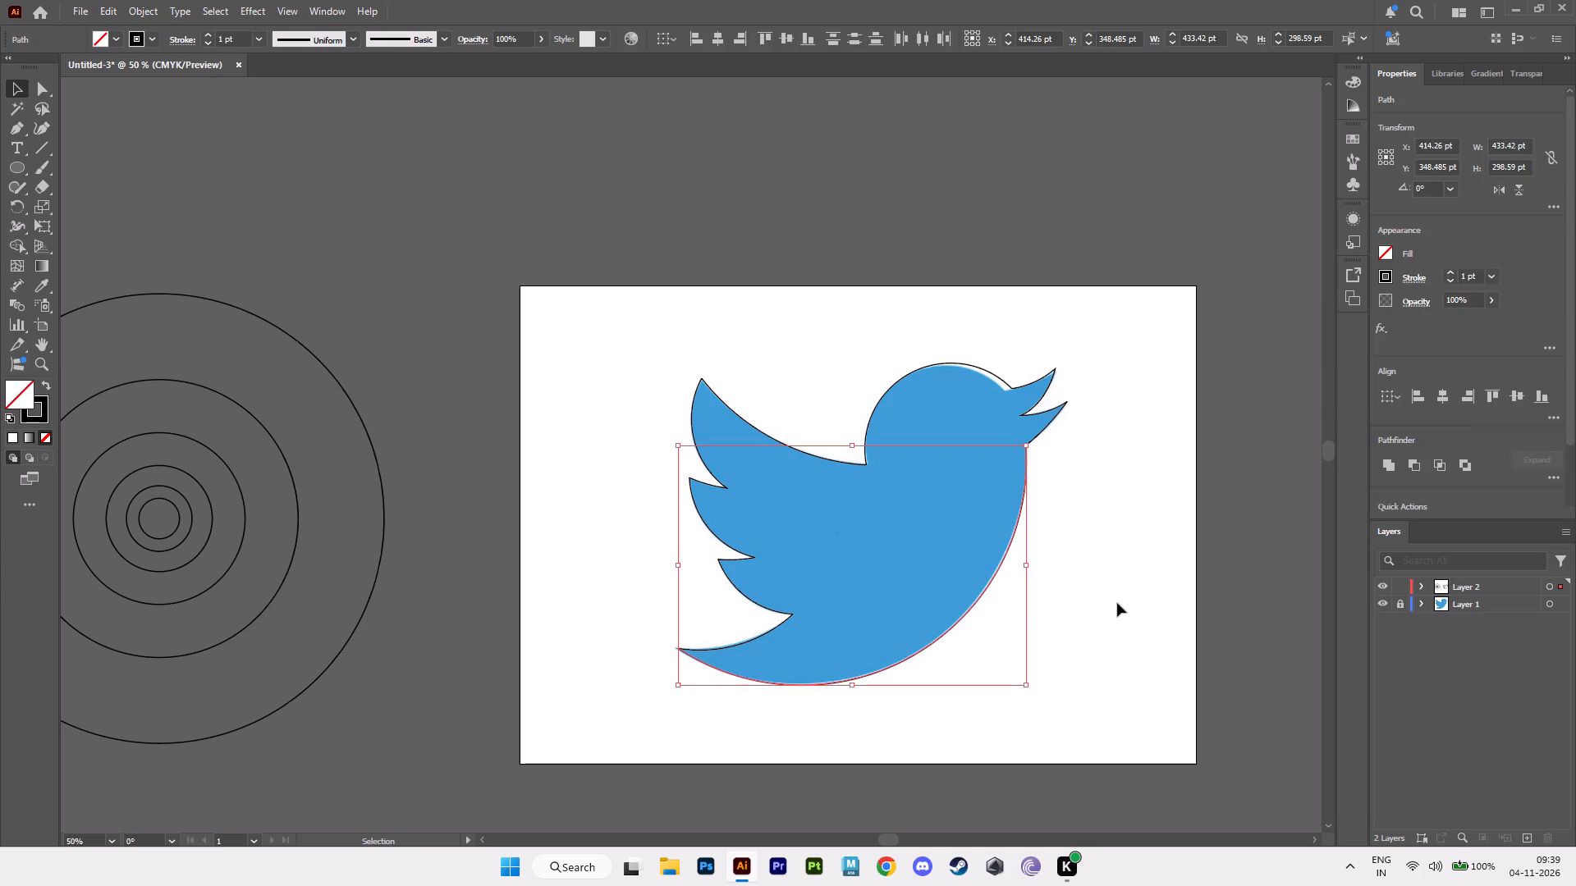
click(1107, 582)
drag(657, 295, 1141, 691)
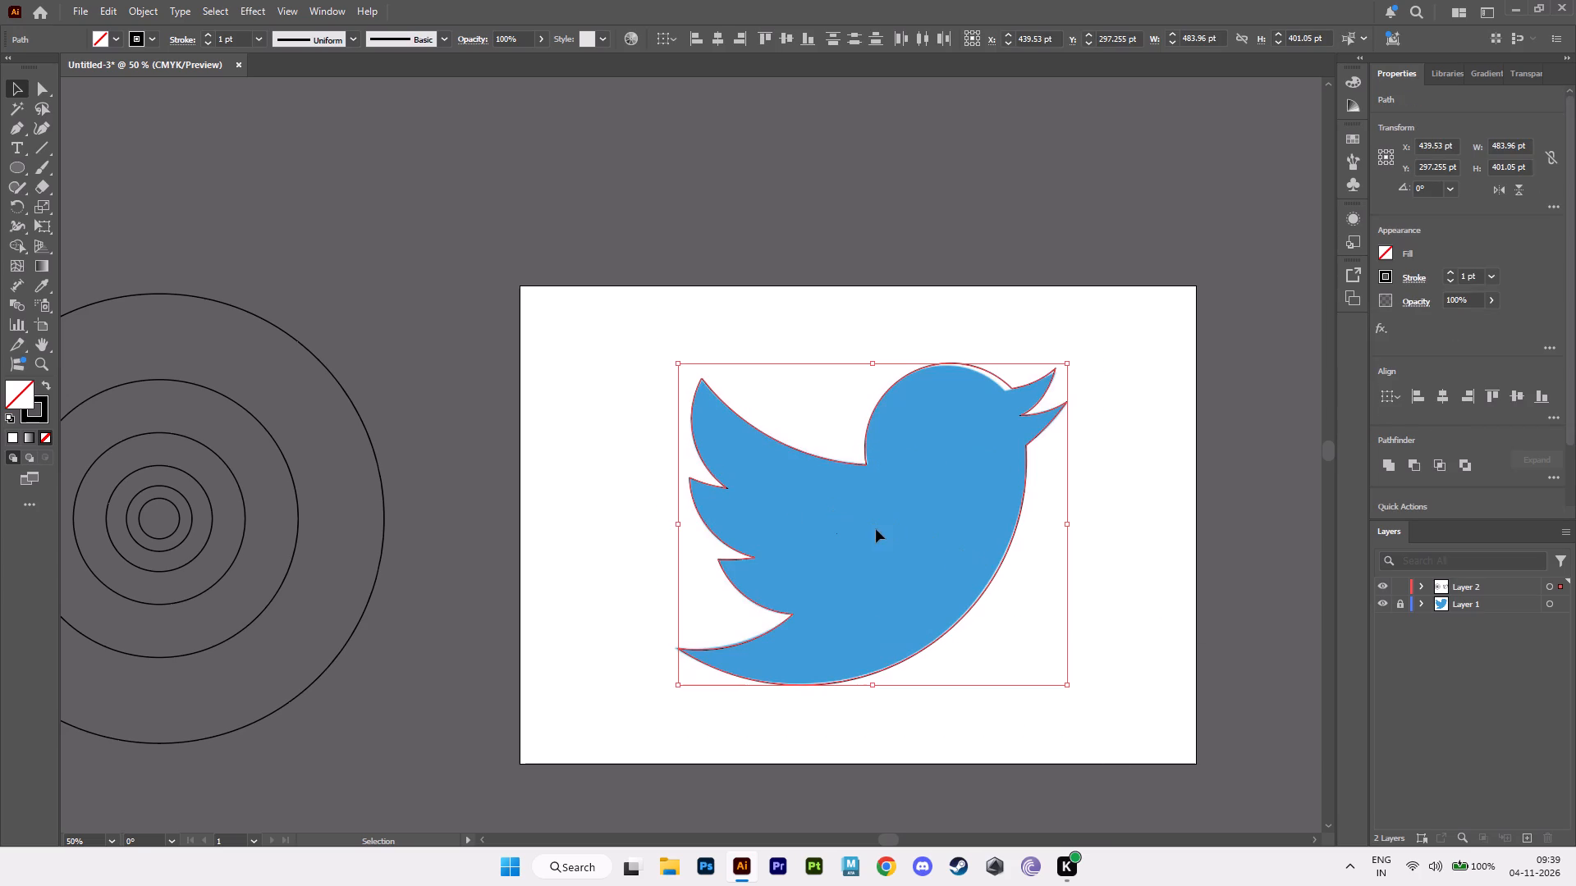
drag(1010, 550, 1010, 550)
drag(1010, 550, 1276, 578)
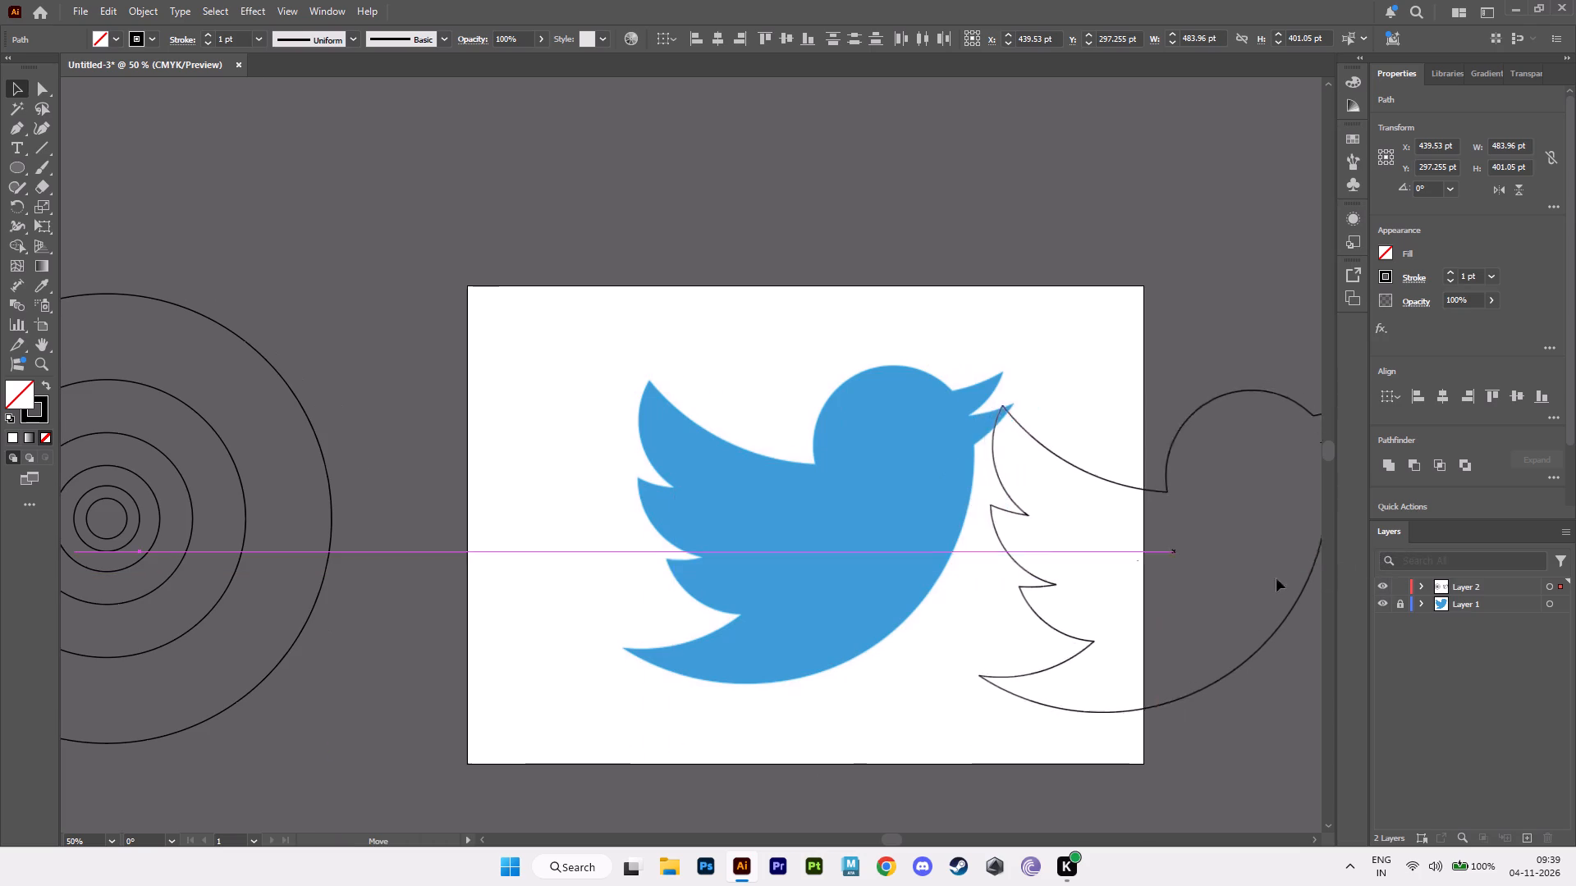
drag(1276, 578, 734, 256)
alt+scroll(809, 372, up, 1)
alt+middle_drag(809, 372, 1022, 617)
alt+scroll(1016, 608, down, 1)
alt+scroll(952, 545, up, 1)
alt+scroll(952, 544, down, 1)
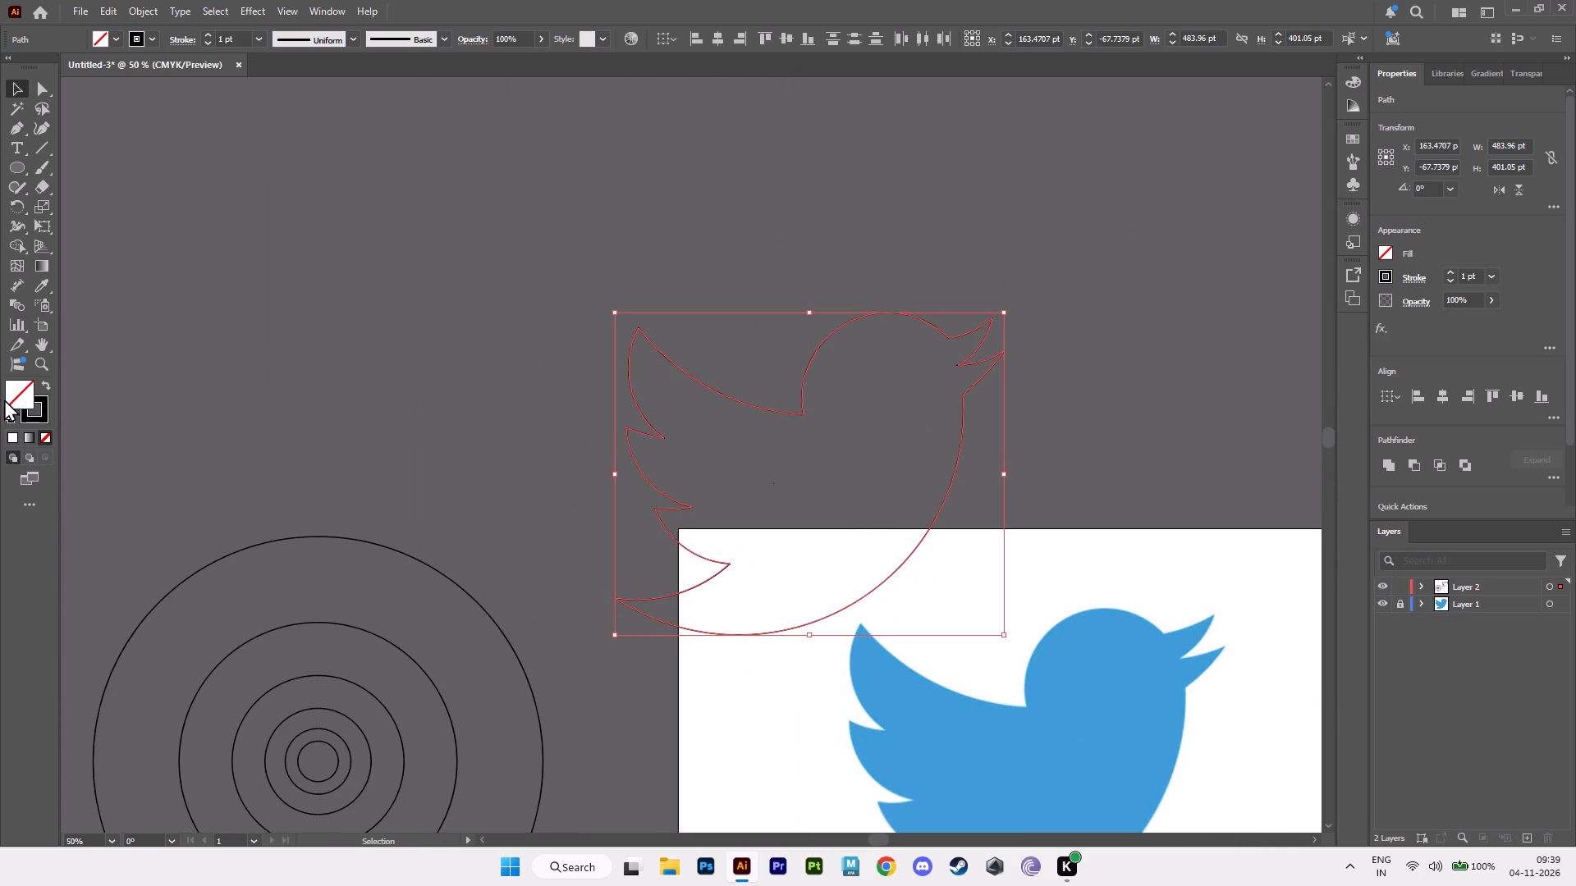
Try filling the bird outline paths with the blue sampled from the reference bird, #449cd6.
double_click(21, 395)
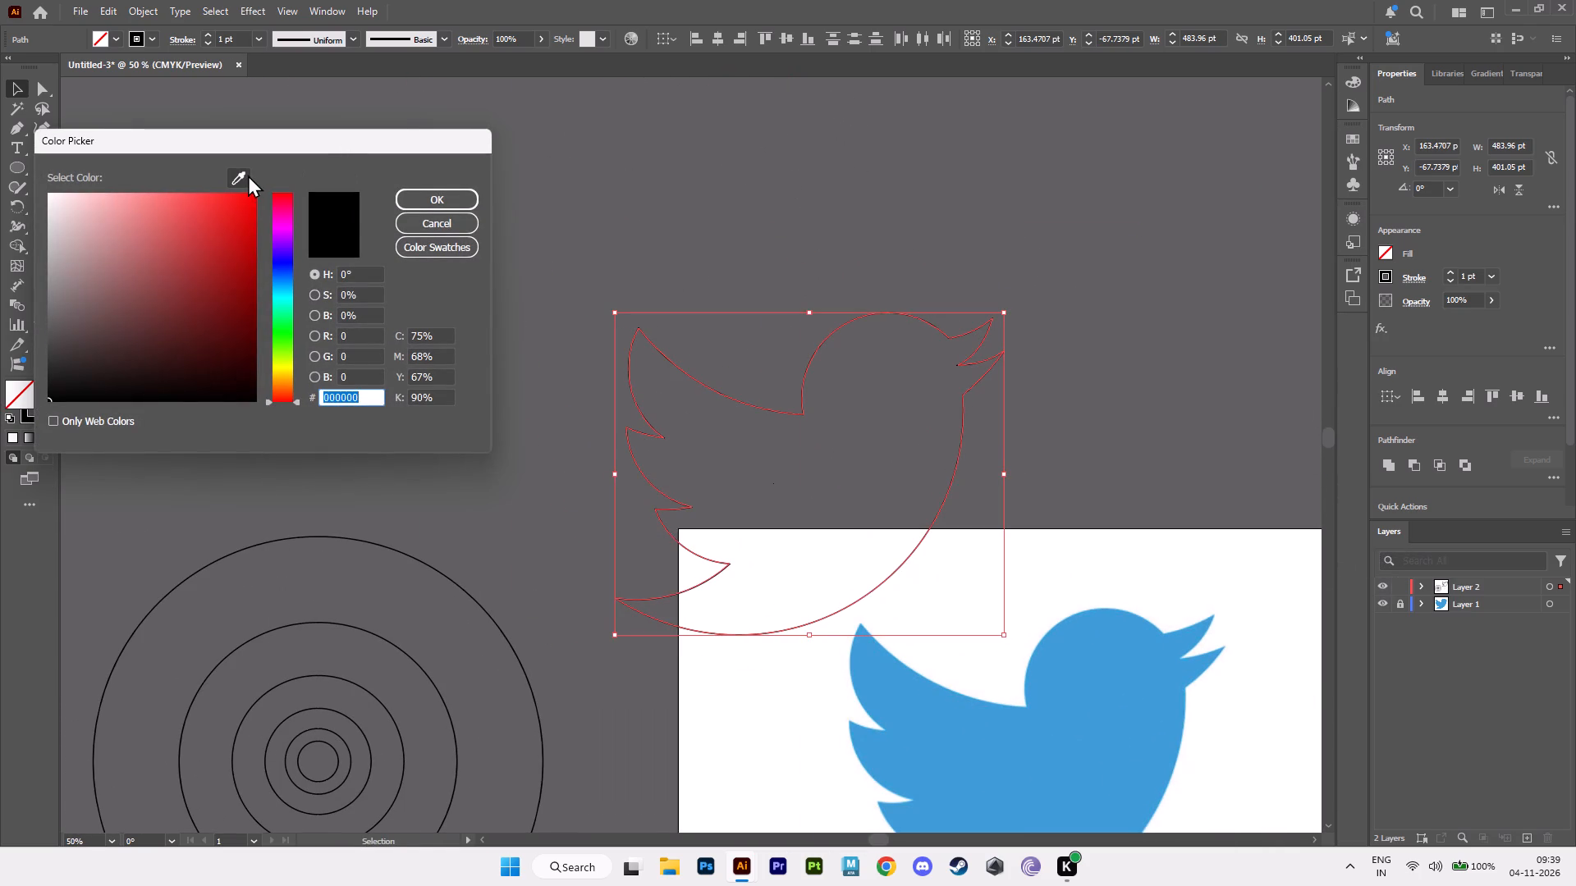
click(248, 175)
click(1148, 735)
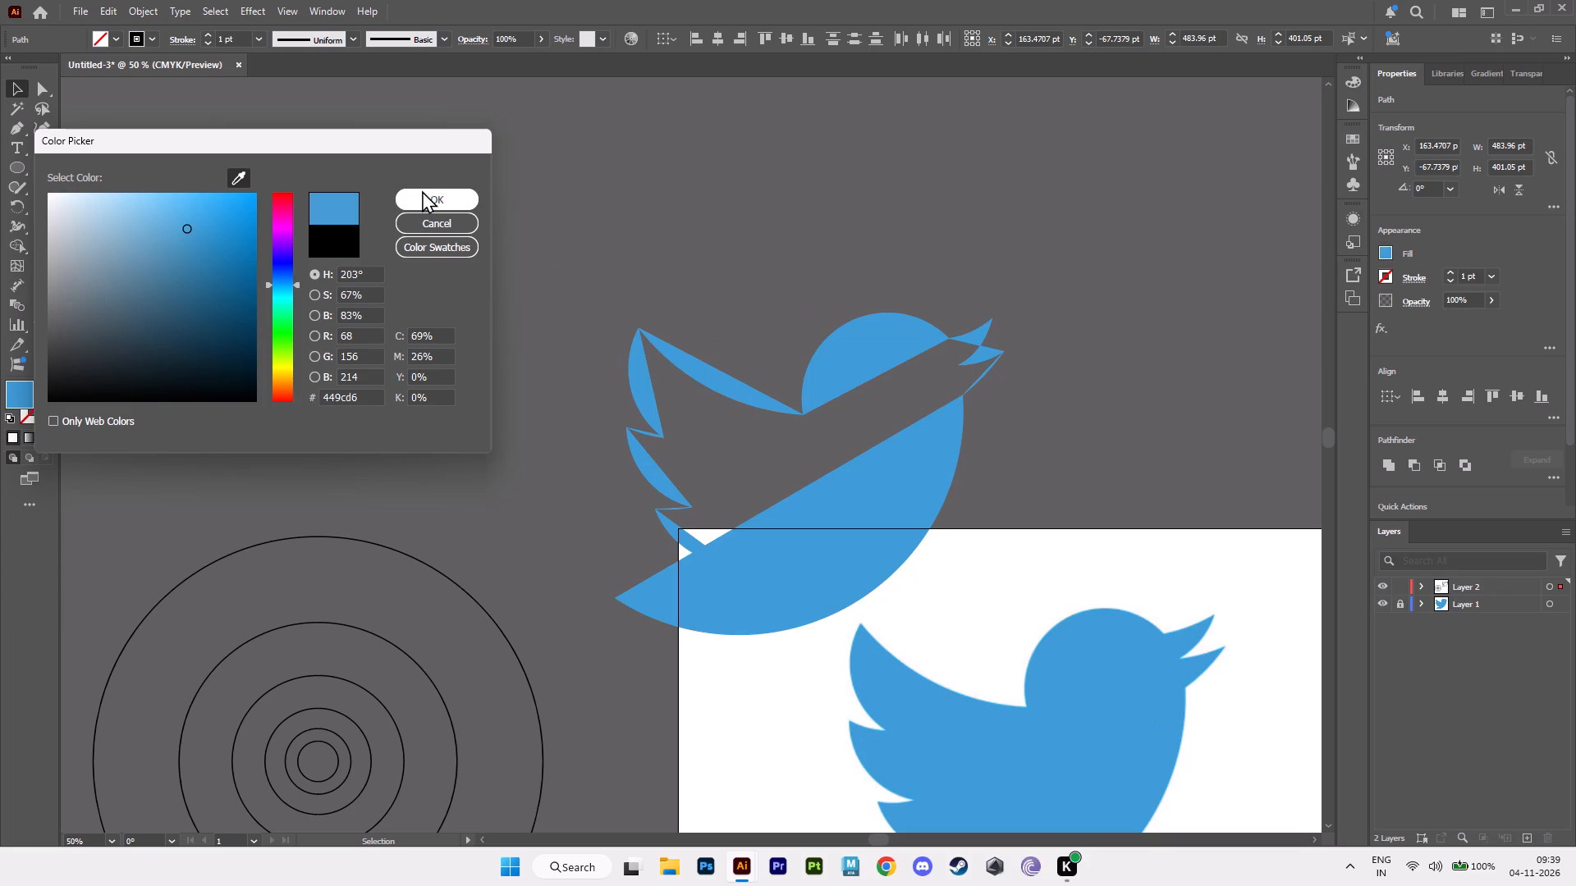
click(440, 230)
Move the bird outline beside the reference bird, across the artboard's right edge, at about X 929 pt, Y 298 pt.
alt+scroll(822, 526, down, 1)
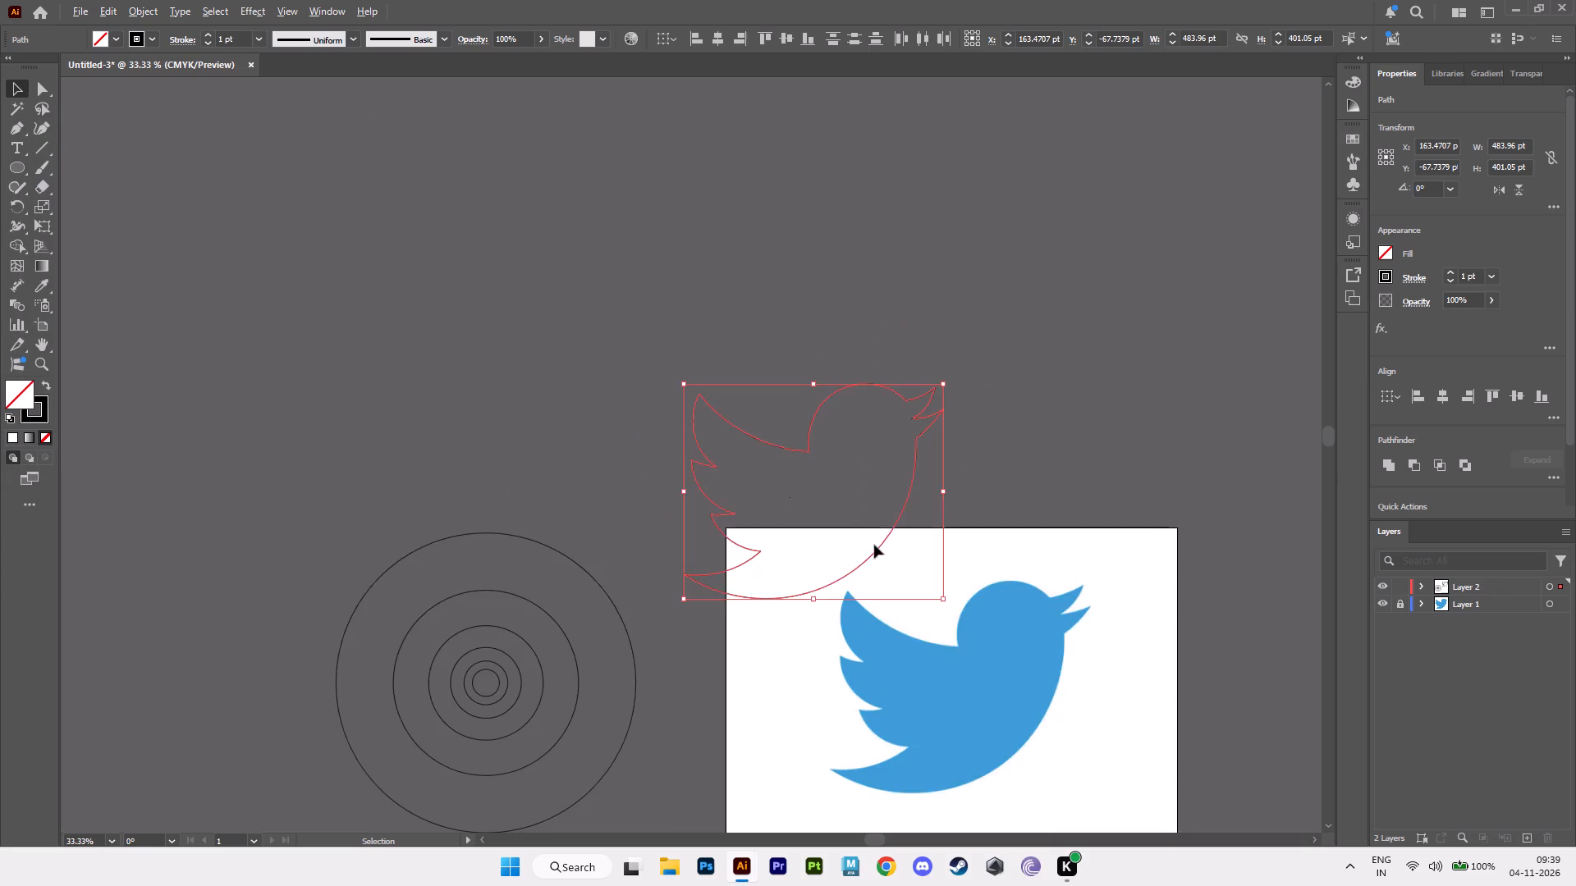
alt+middle_drag(874, 545, 689, 340)
drag(693, 346, 1118, 553)
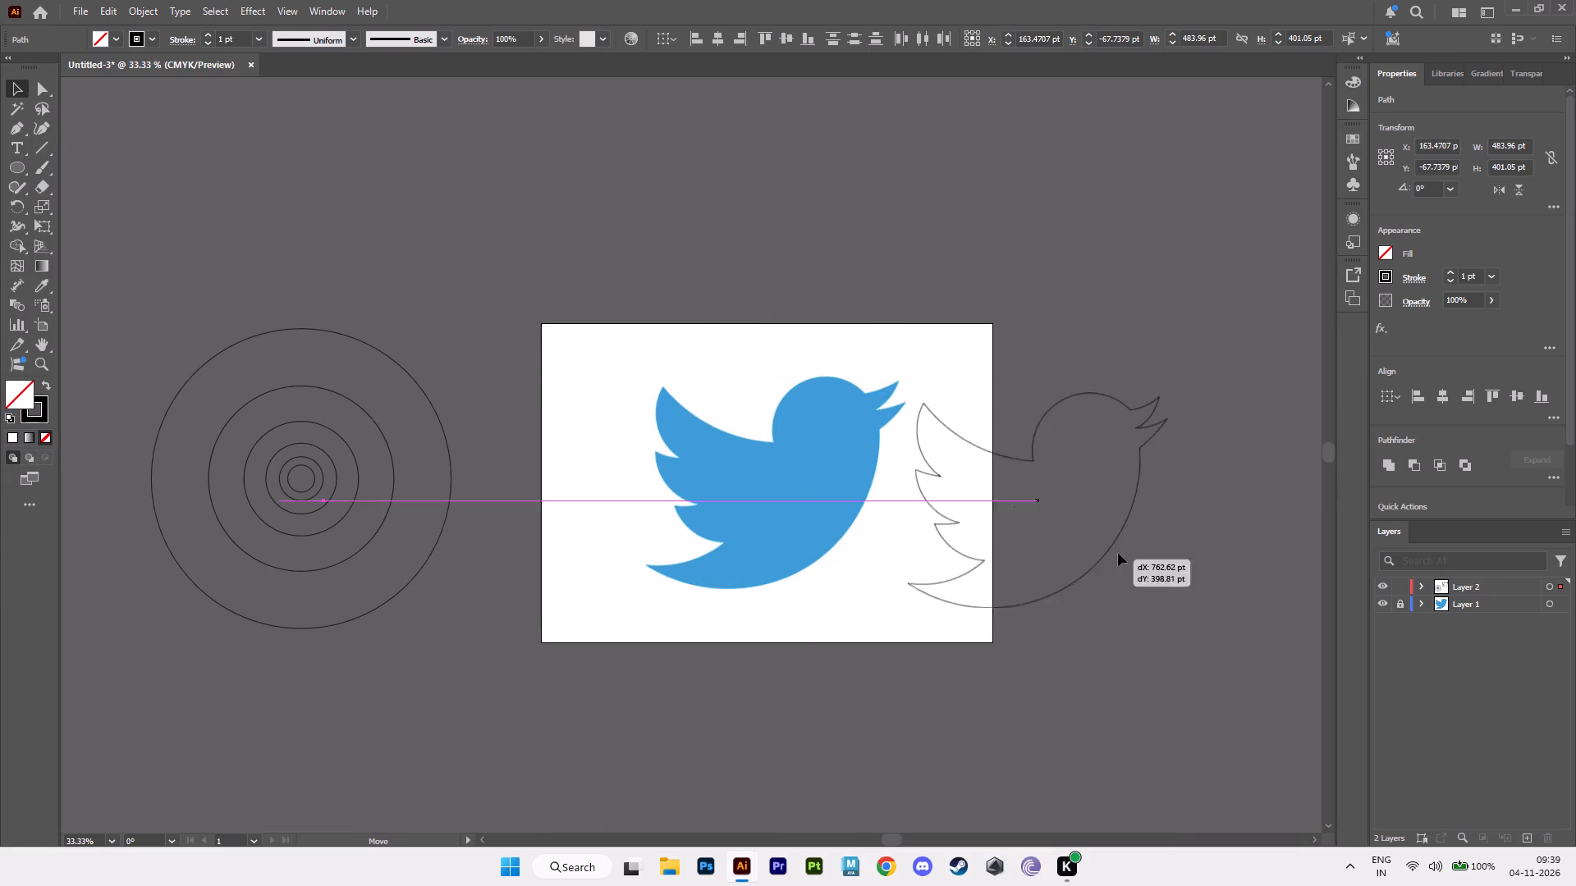
drag(1118, 553, 1102, 542)
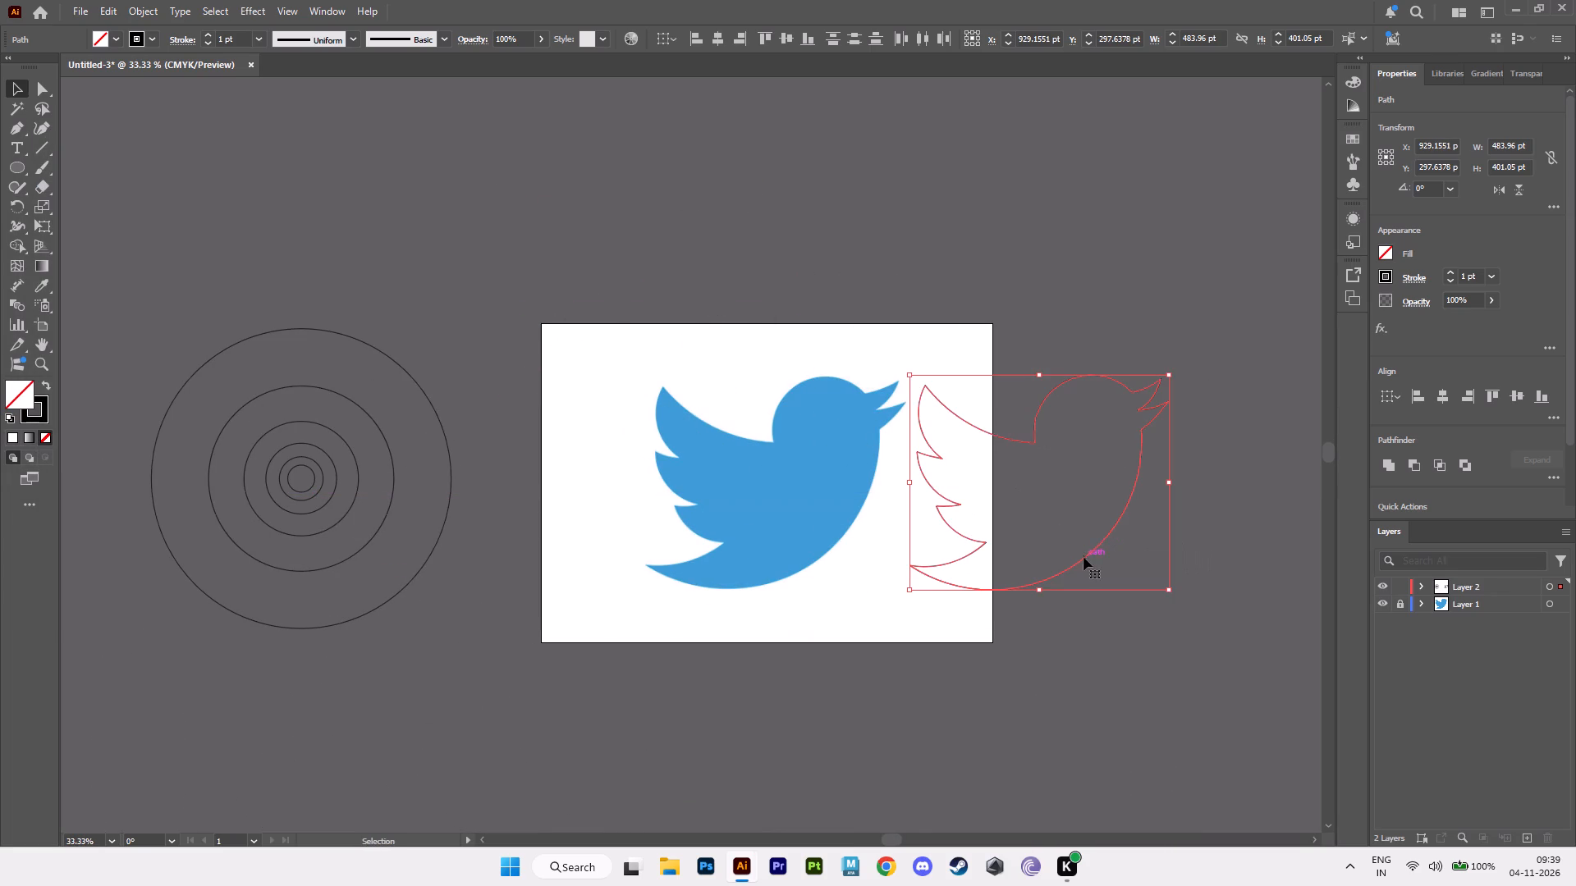
Examine the moved outline close up around the wing and head, and again as a whole.
alt+scroll(1143, 560, up, 2)
alt+scroll(1079, 461, up, 3)
alt+middle_drag(921, 245, 1076, 763)
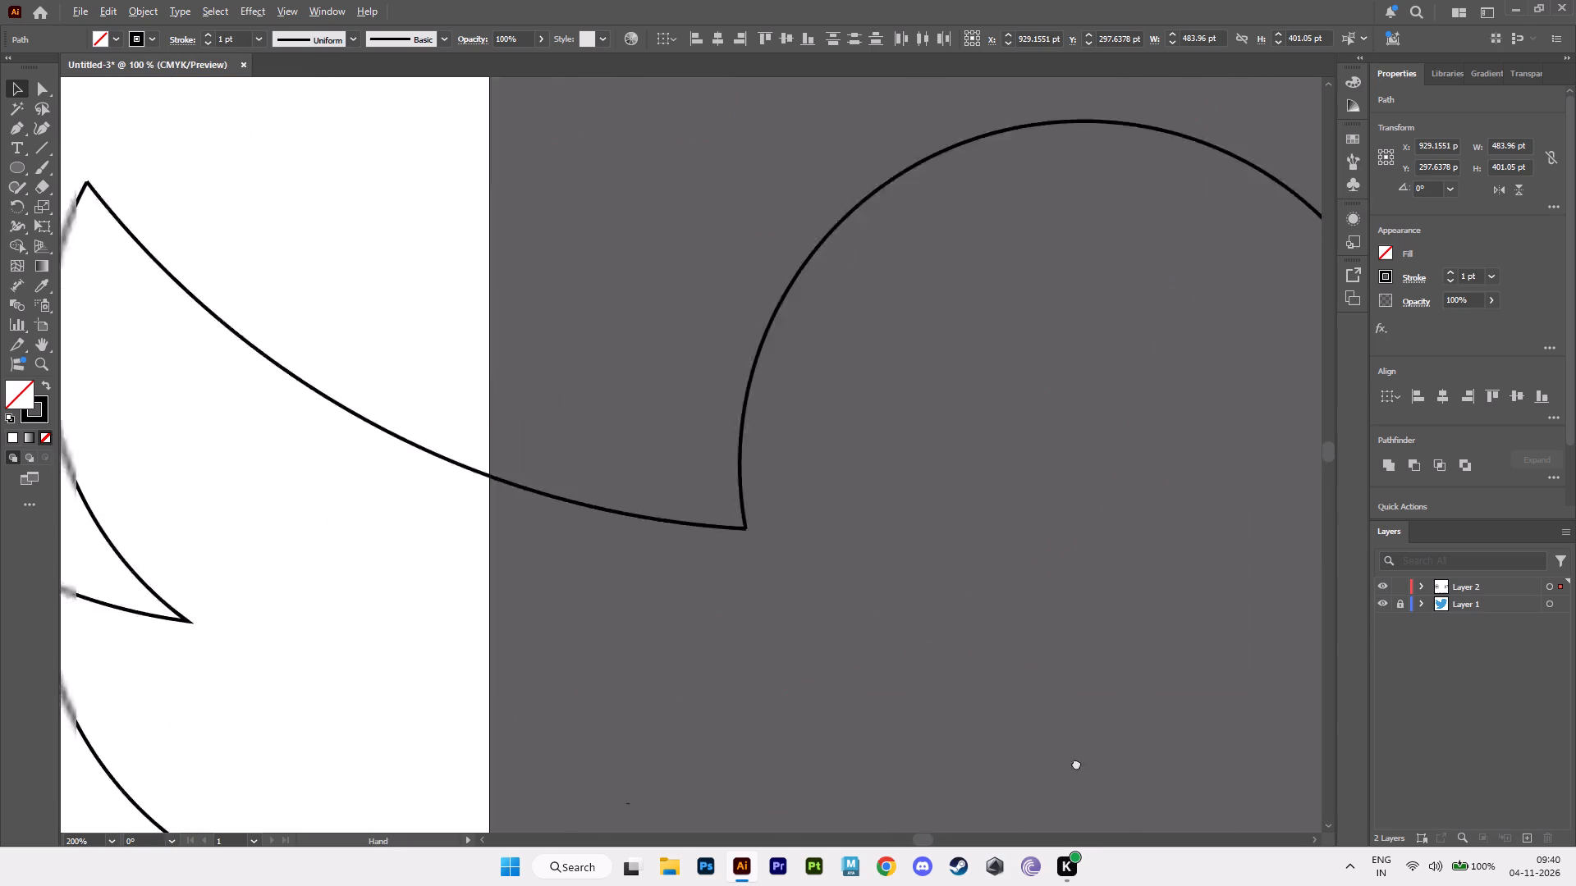
alt+middle_drag(1076, 763, 1129, 852)
alt+scroll(1006, 661, down, 4)
alt+middle_drag(1018, 658, 788, 415)
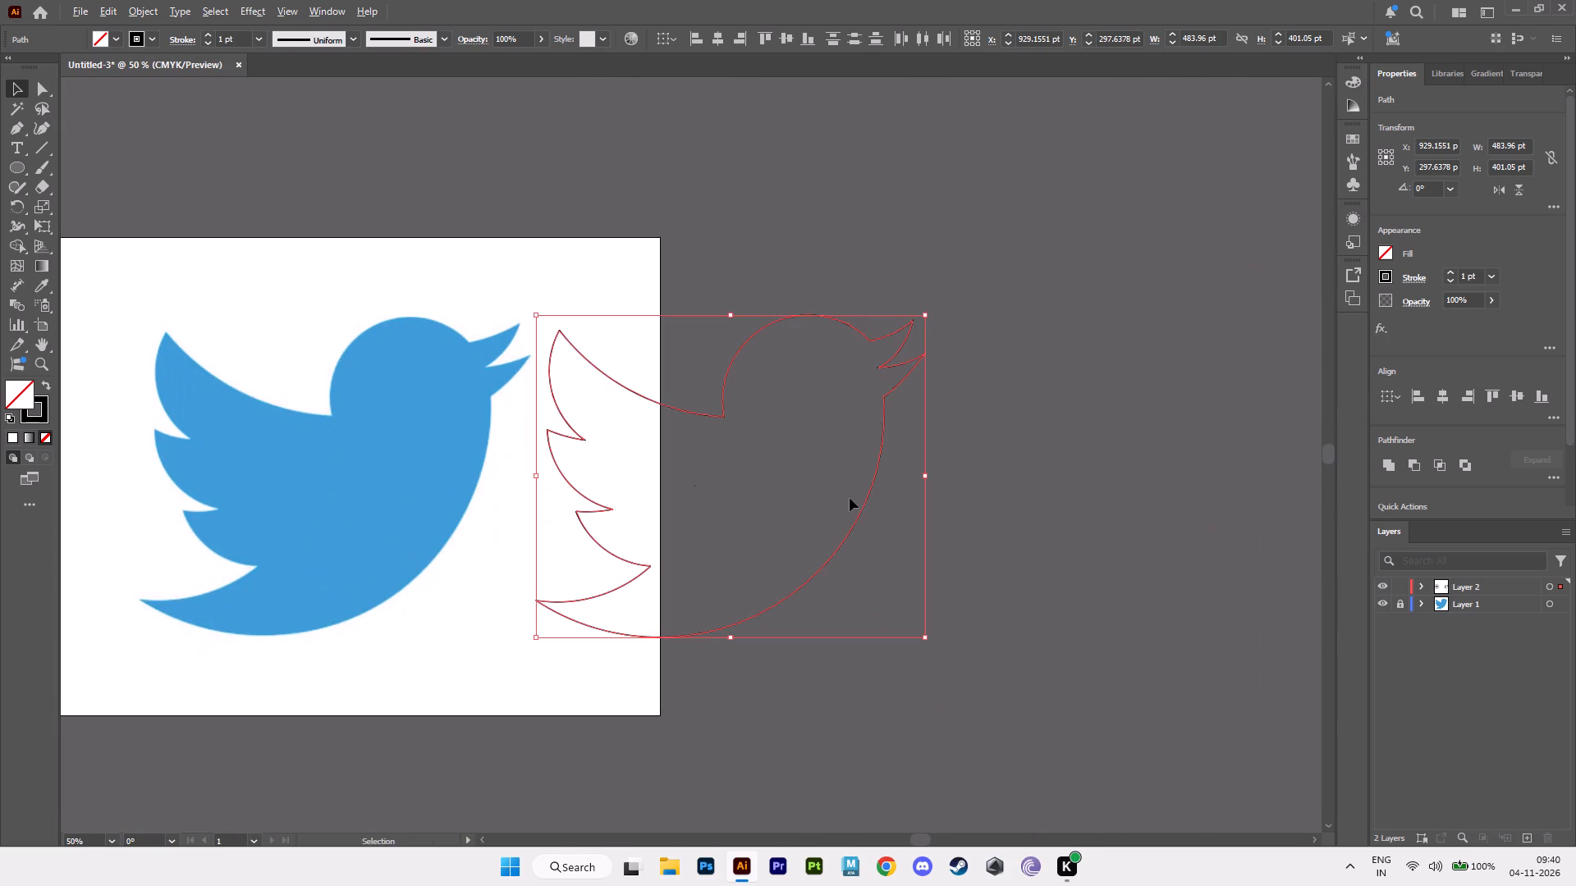
alt+middle_drag(841, 500, 911, 478)
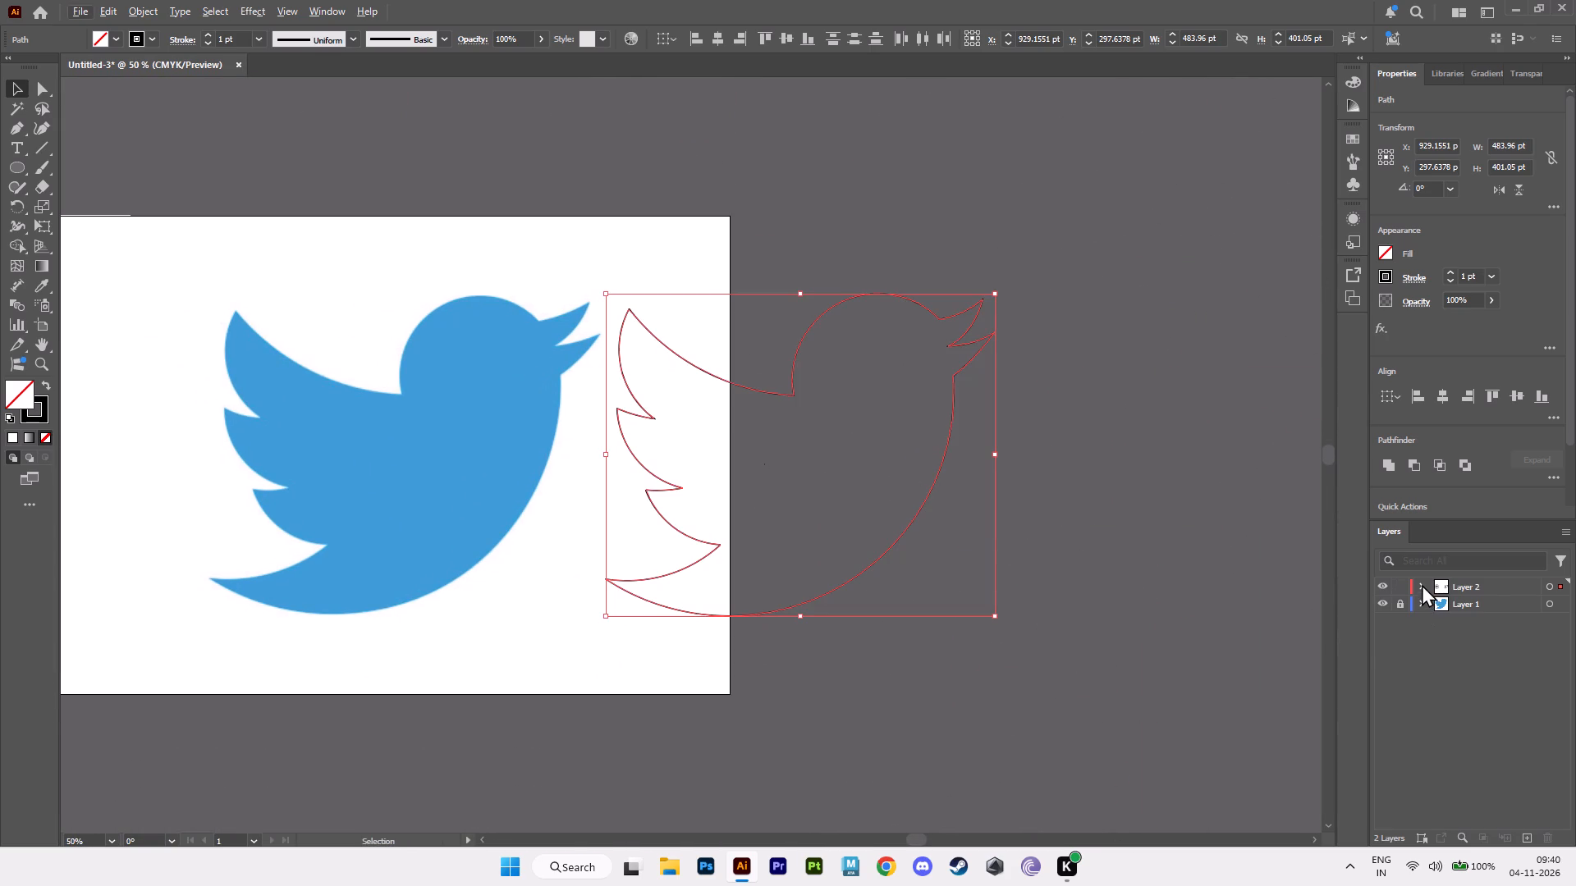
In Layer 2, select the range of paths forming the bird outline, leaving out the two ellipses listed among them.
click(1422, 584)
click(1540, 655)
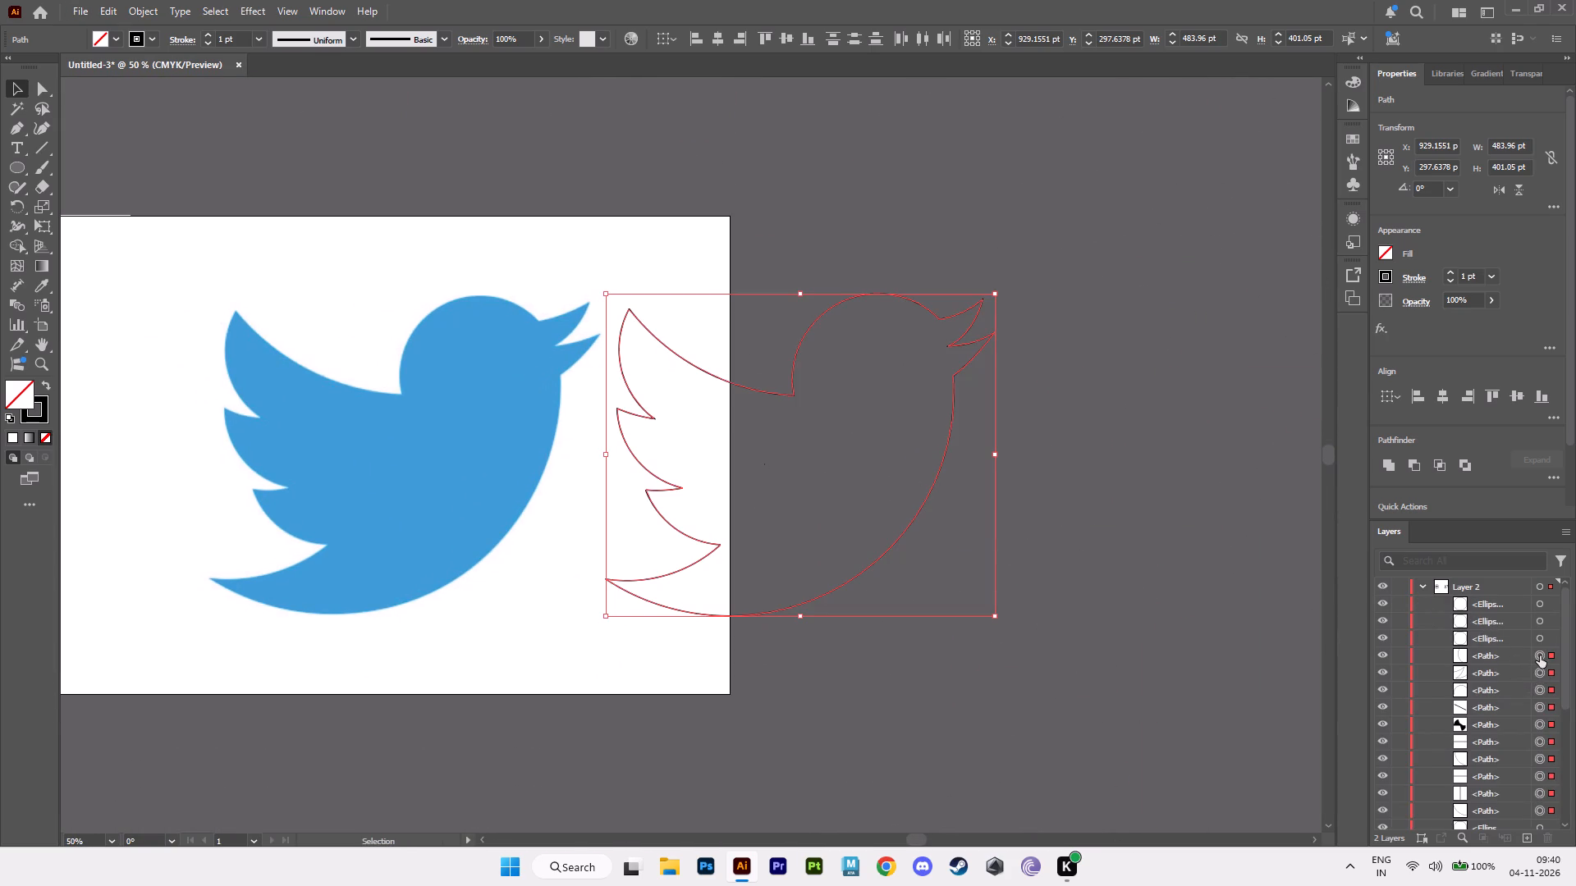
scroll(1530, 674, down, 3)
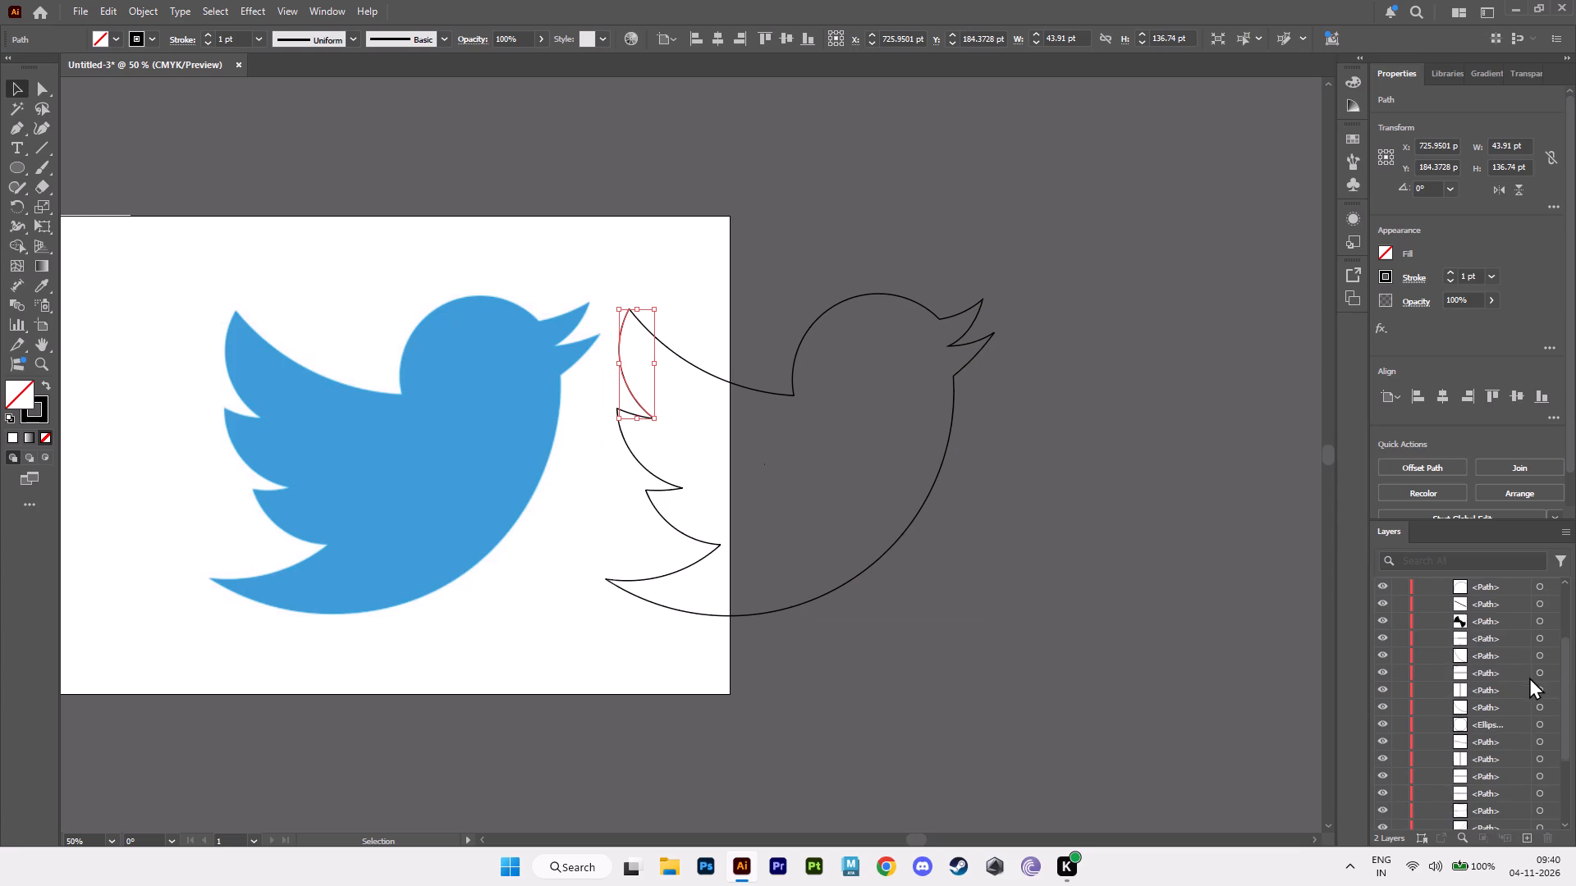
scroll(1529, 677, down, 5)
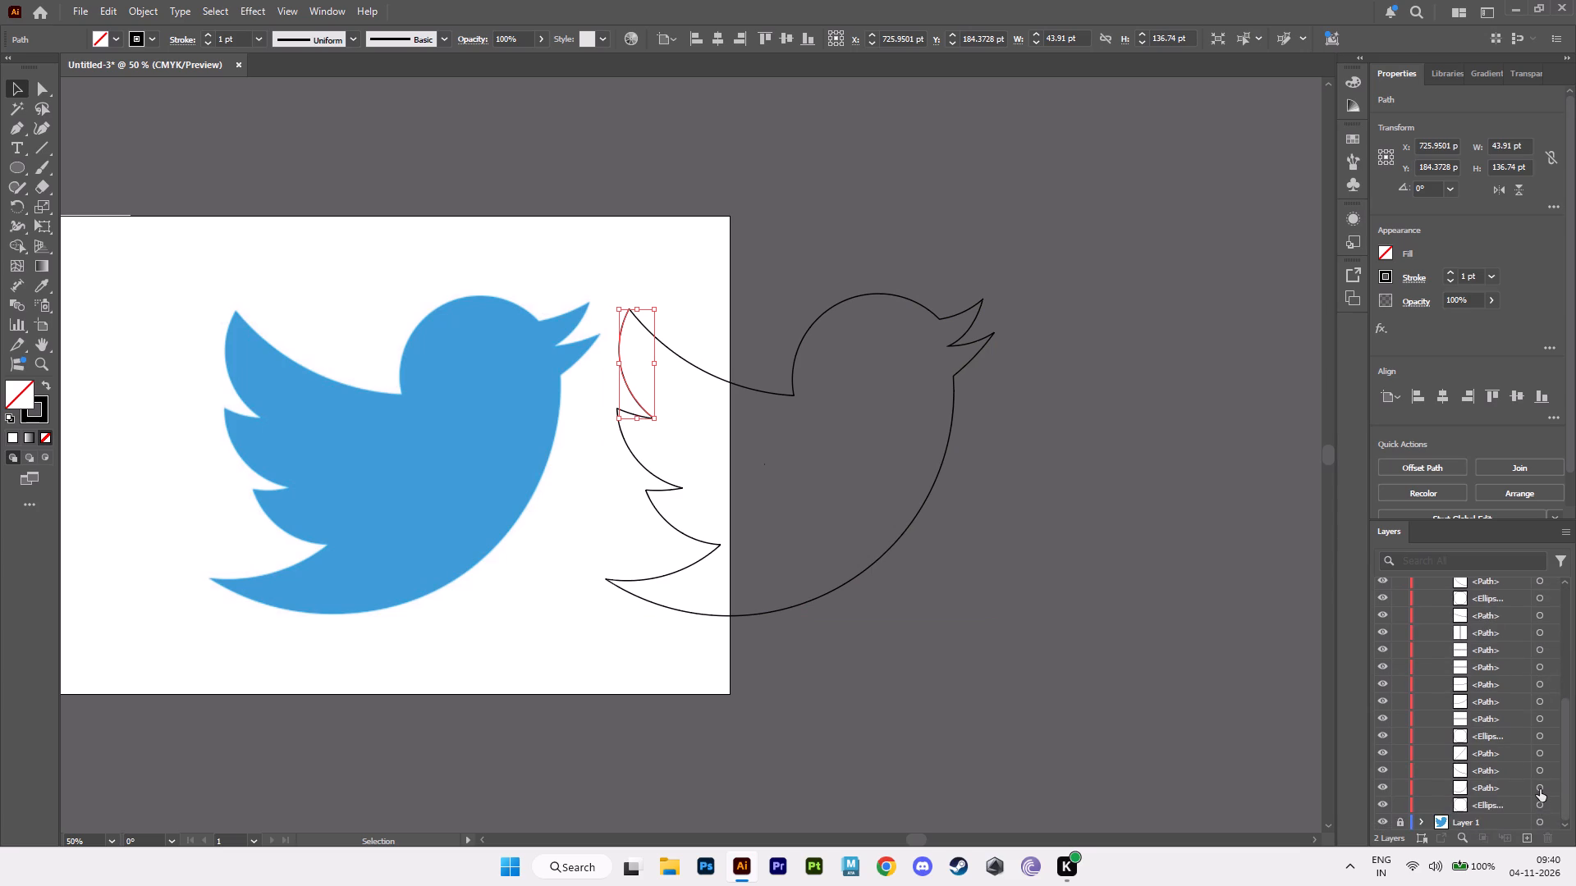
shift+click(1538, 787)
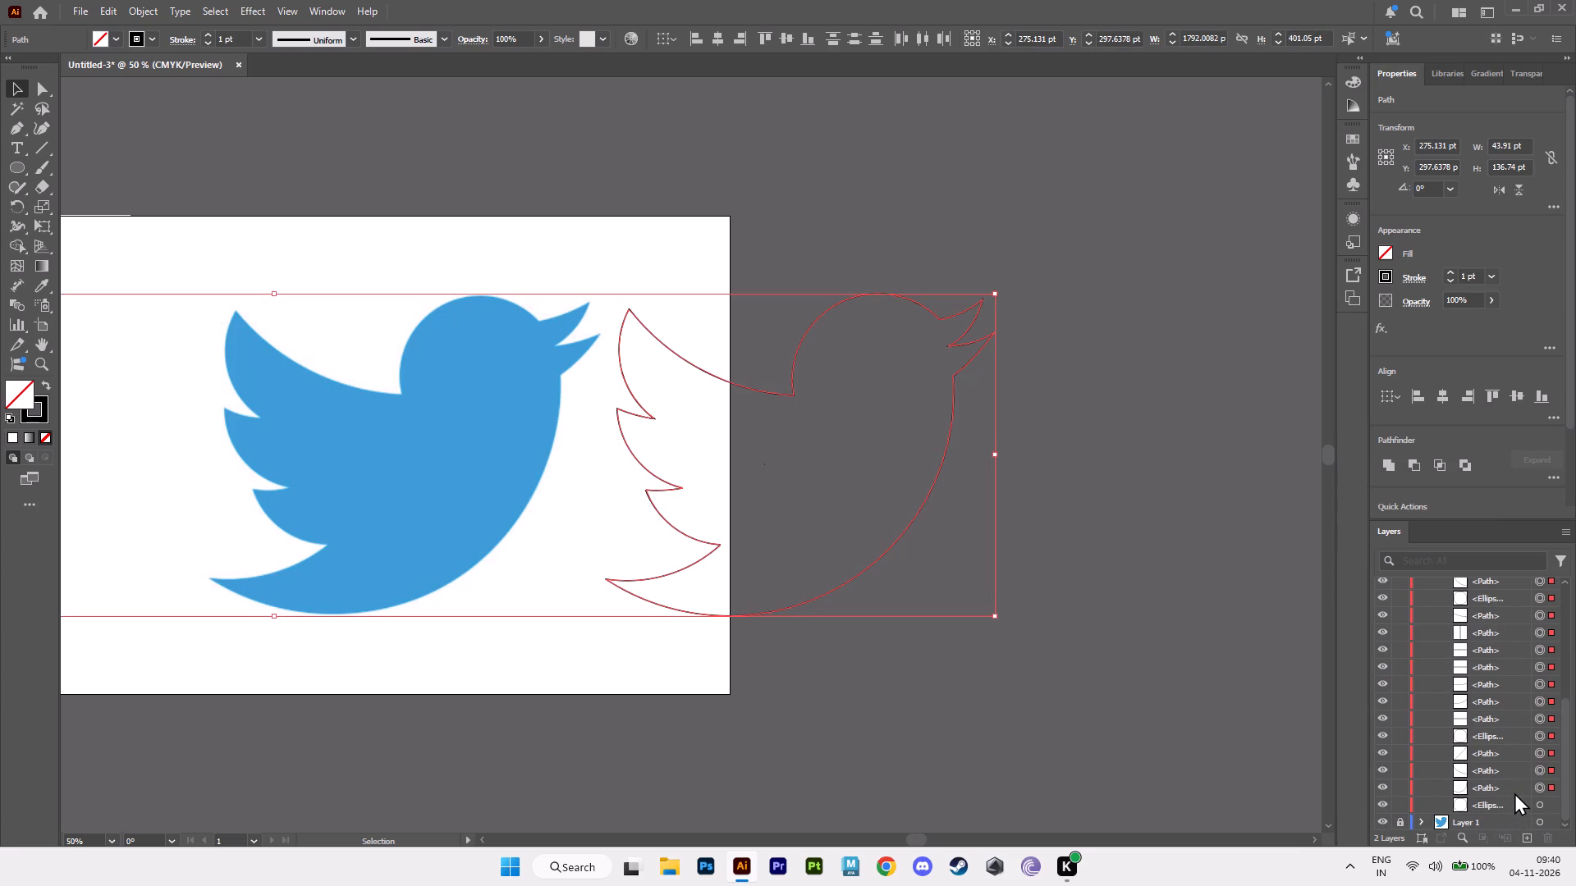
scroll(1514, 792, up, 1)
ctrl+click(1500, 783)
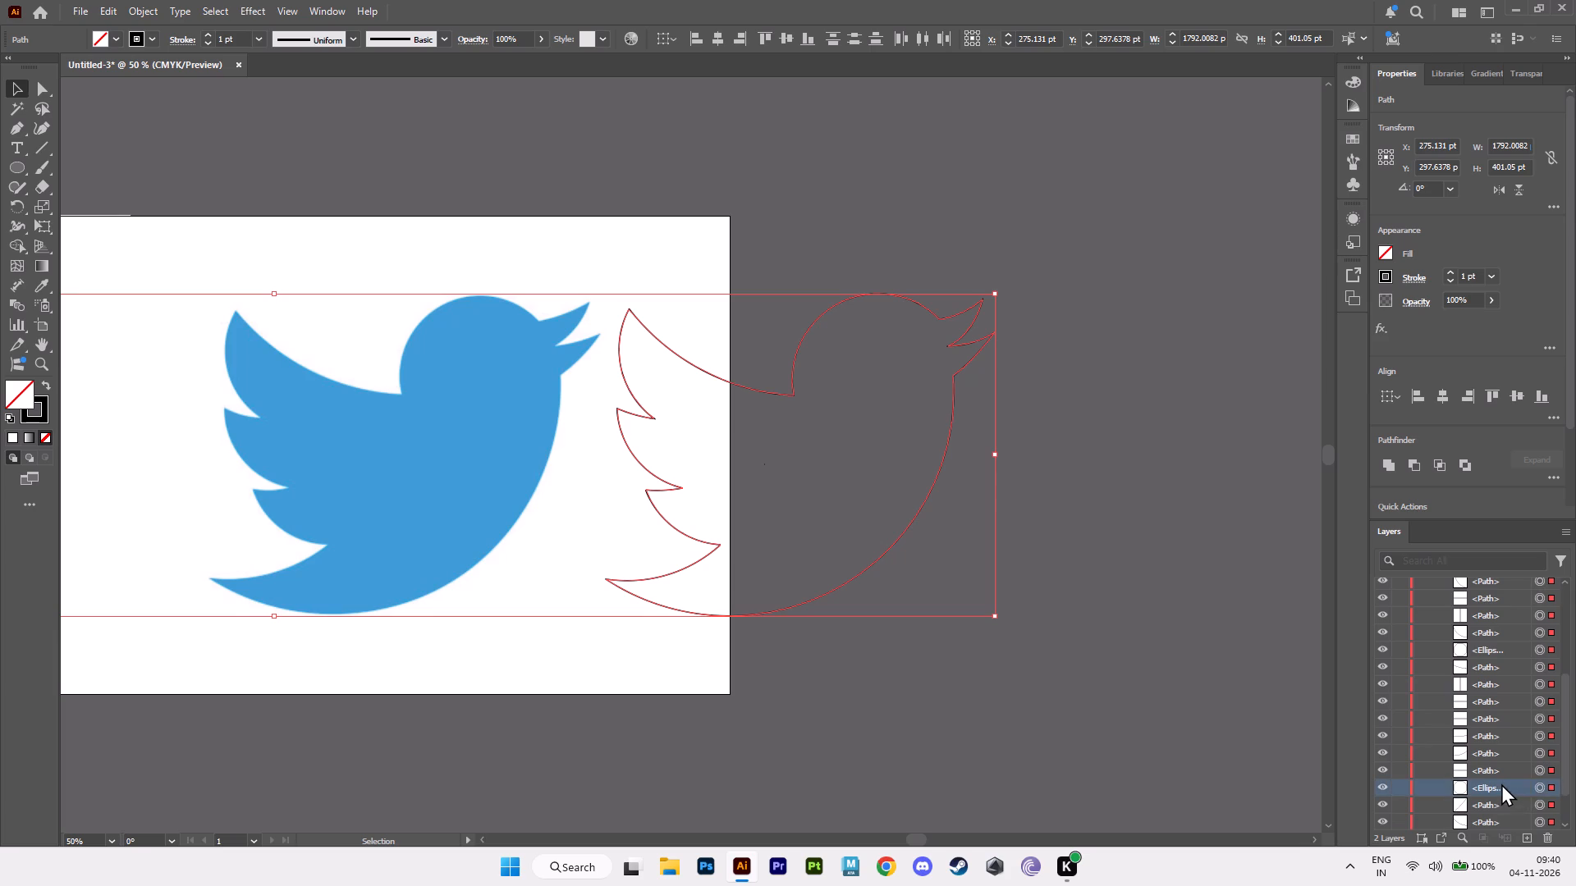
ctrl+click(1541, 788)
ctrl+click(1538, 649)
ctrl+scroll(1518, 695, up, 2)
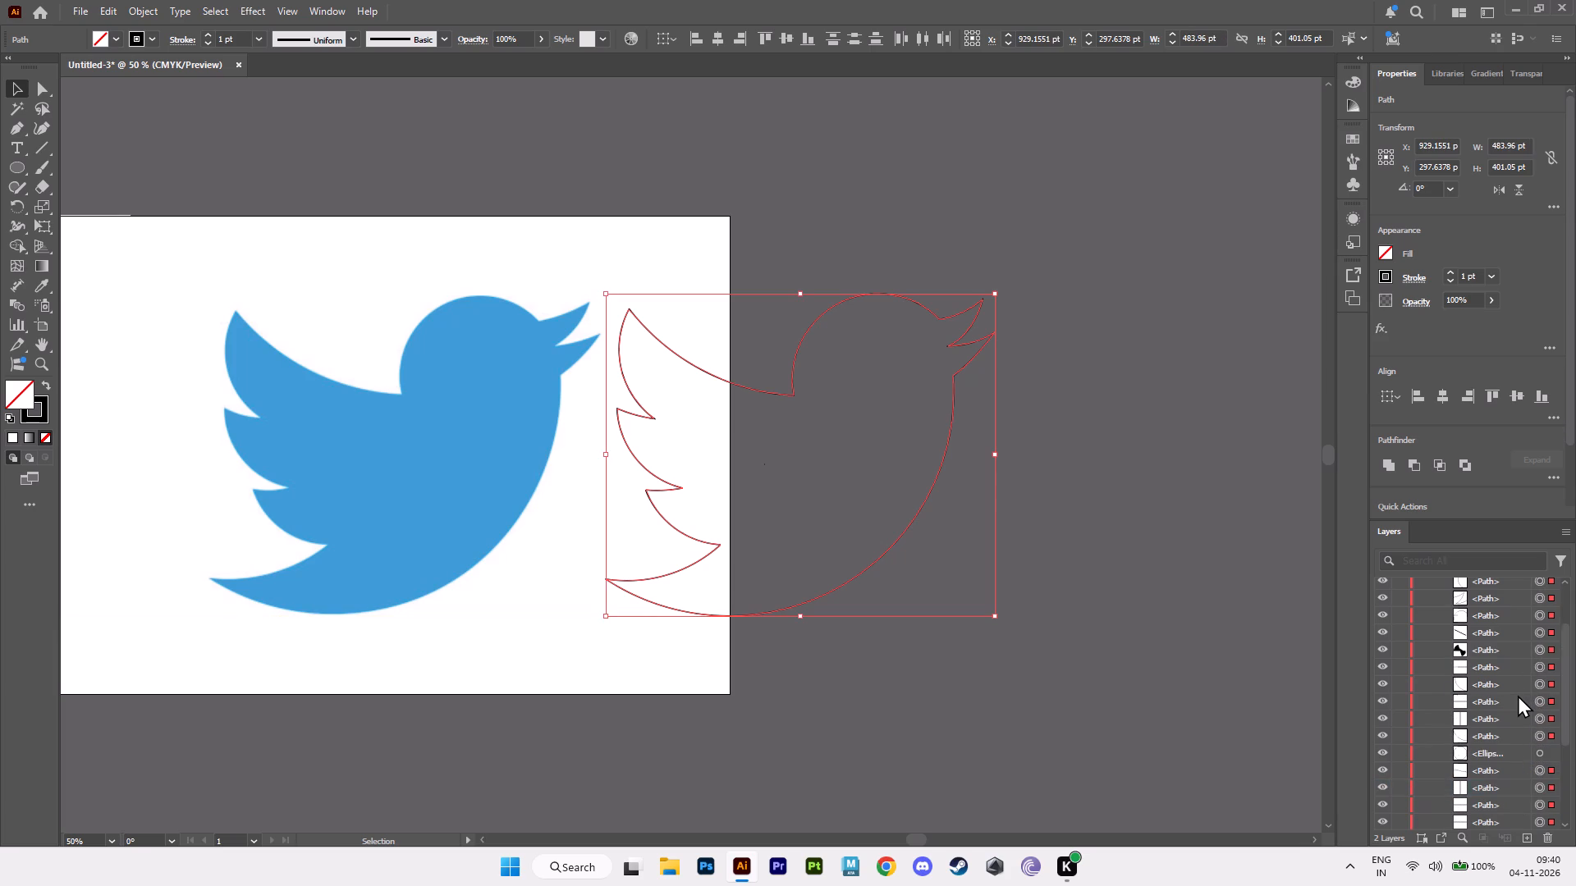
ctrl+scroll(1518, 695, up, 2)
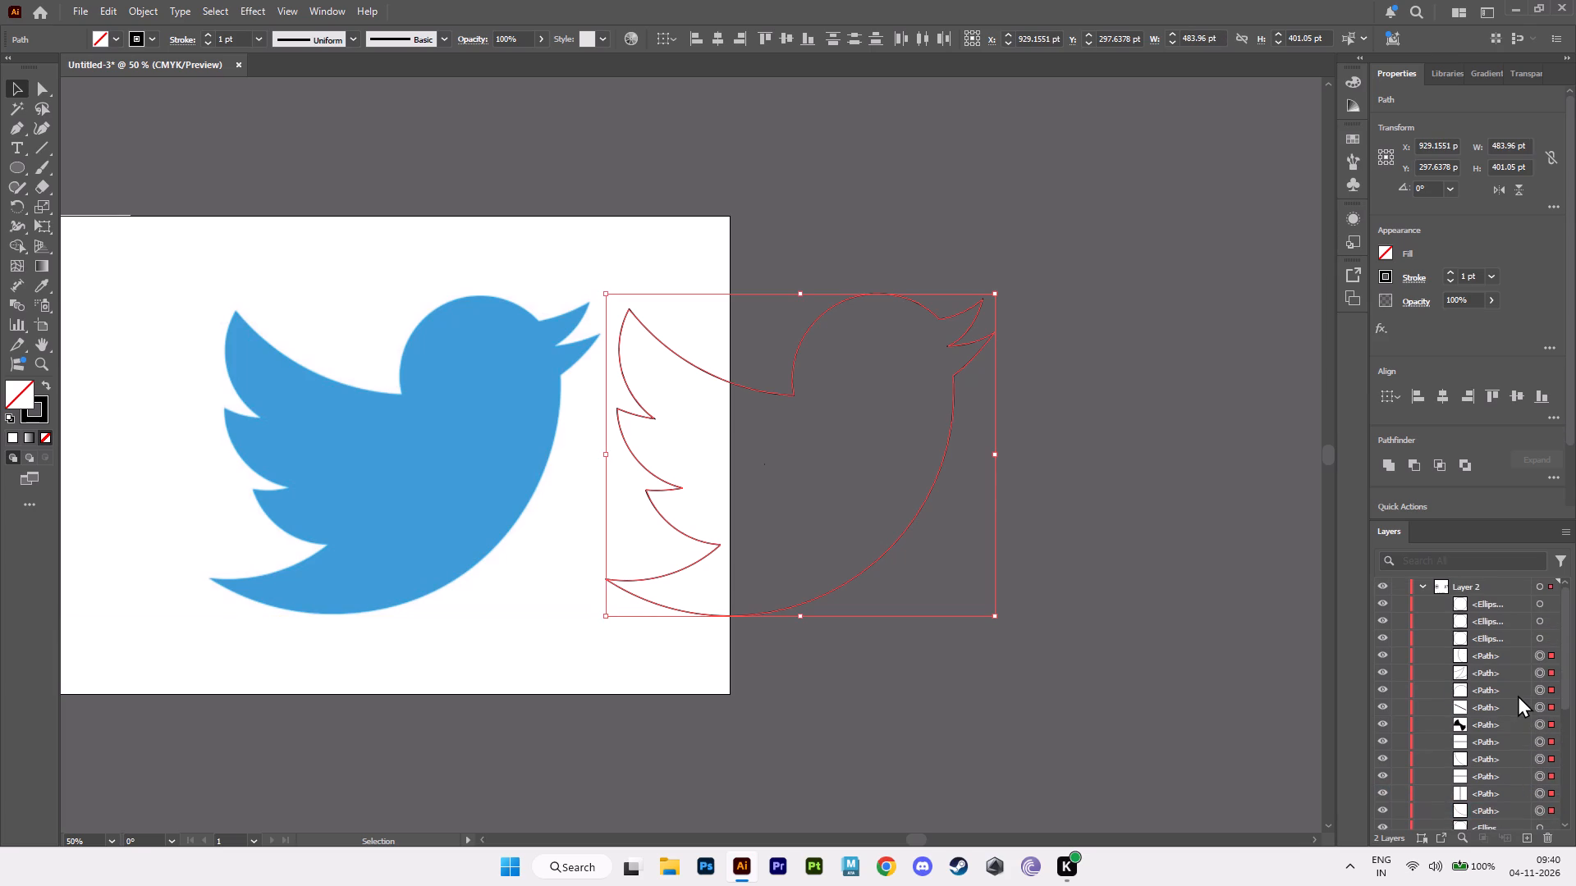
ctrl+scroll(1517, 696, down, 2)
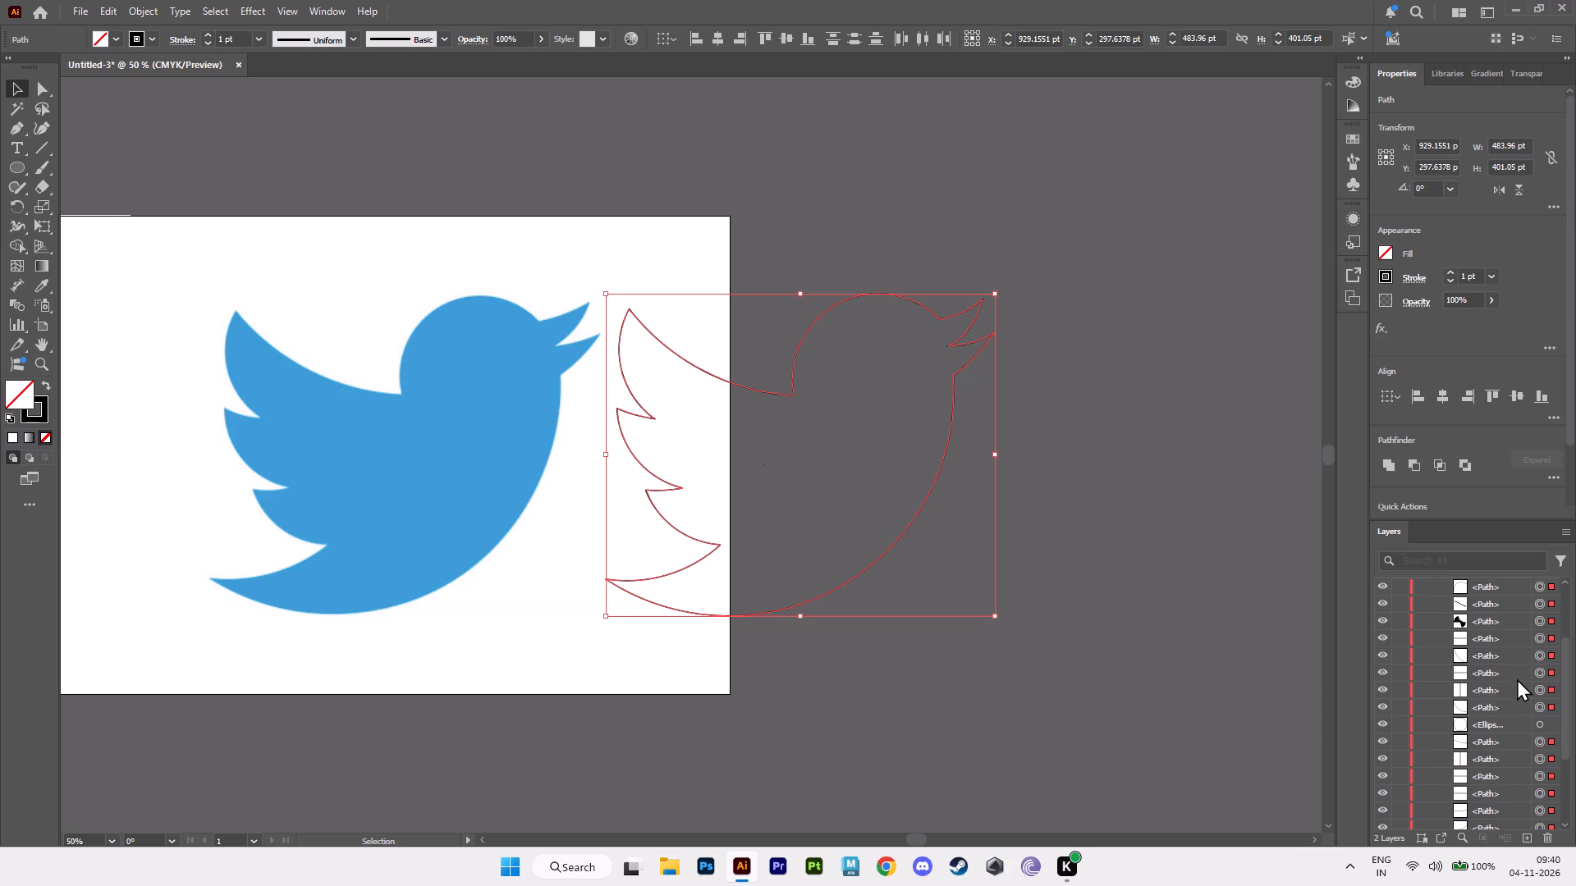
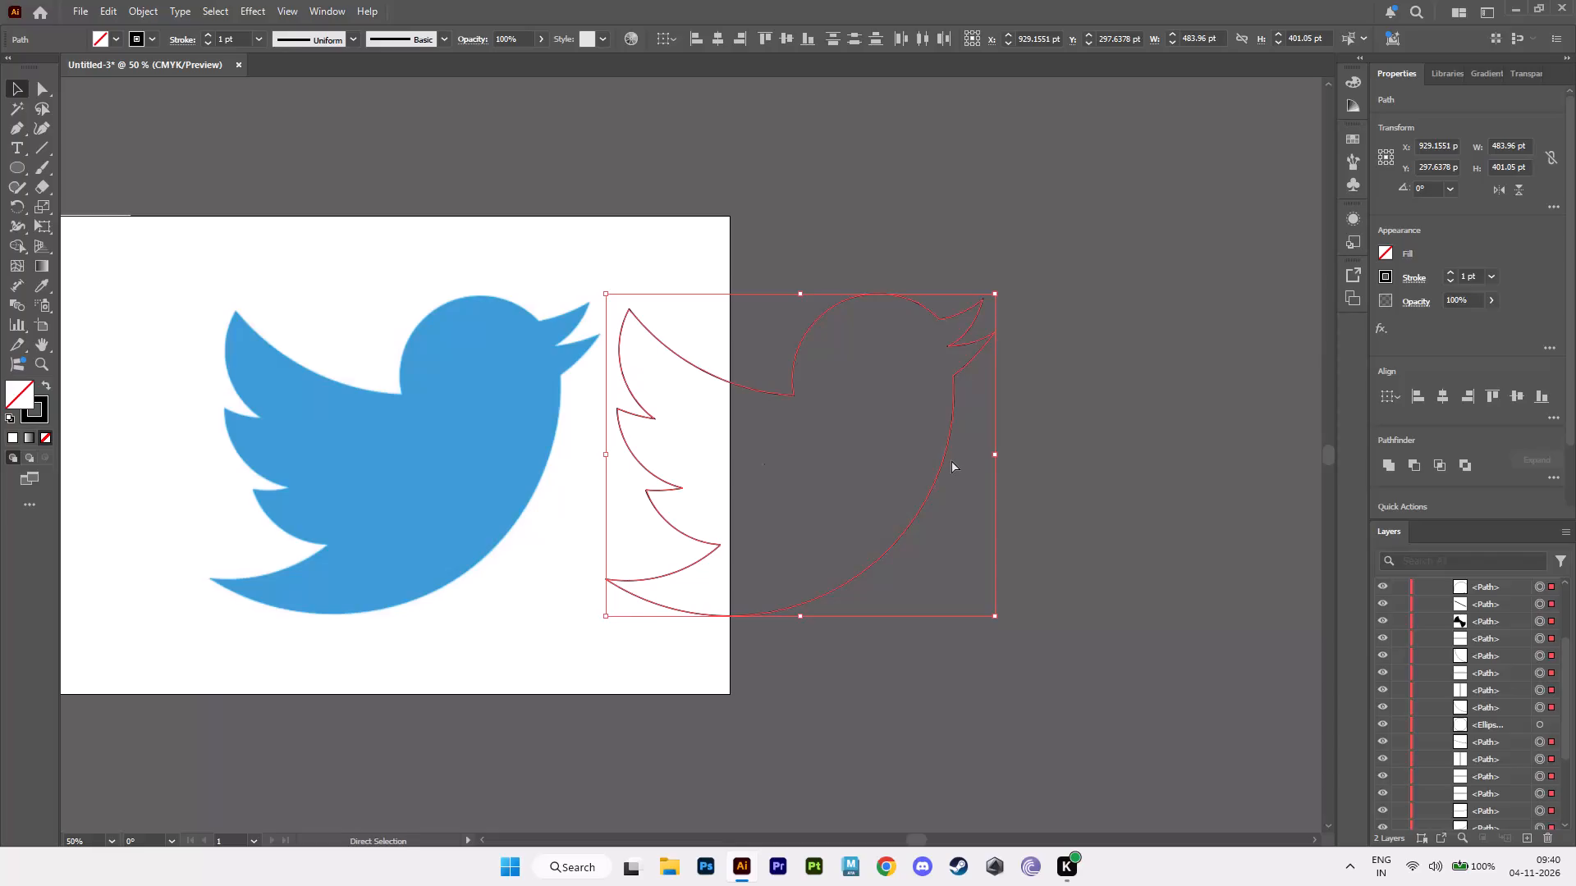
Group the selected bird outline paths and check which artwork the new group in Layer 2 holds by hiding and reshowing it.
key(ctrl+g)
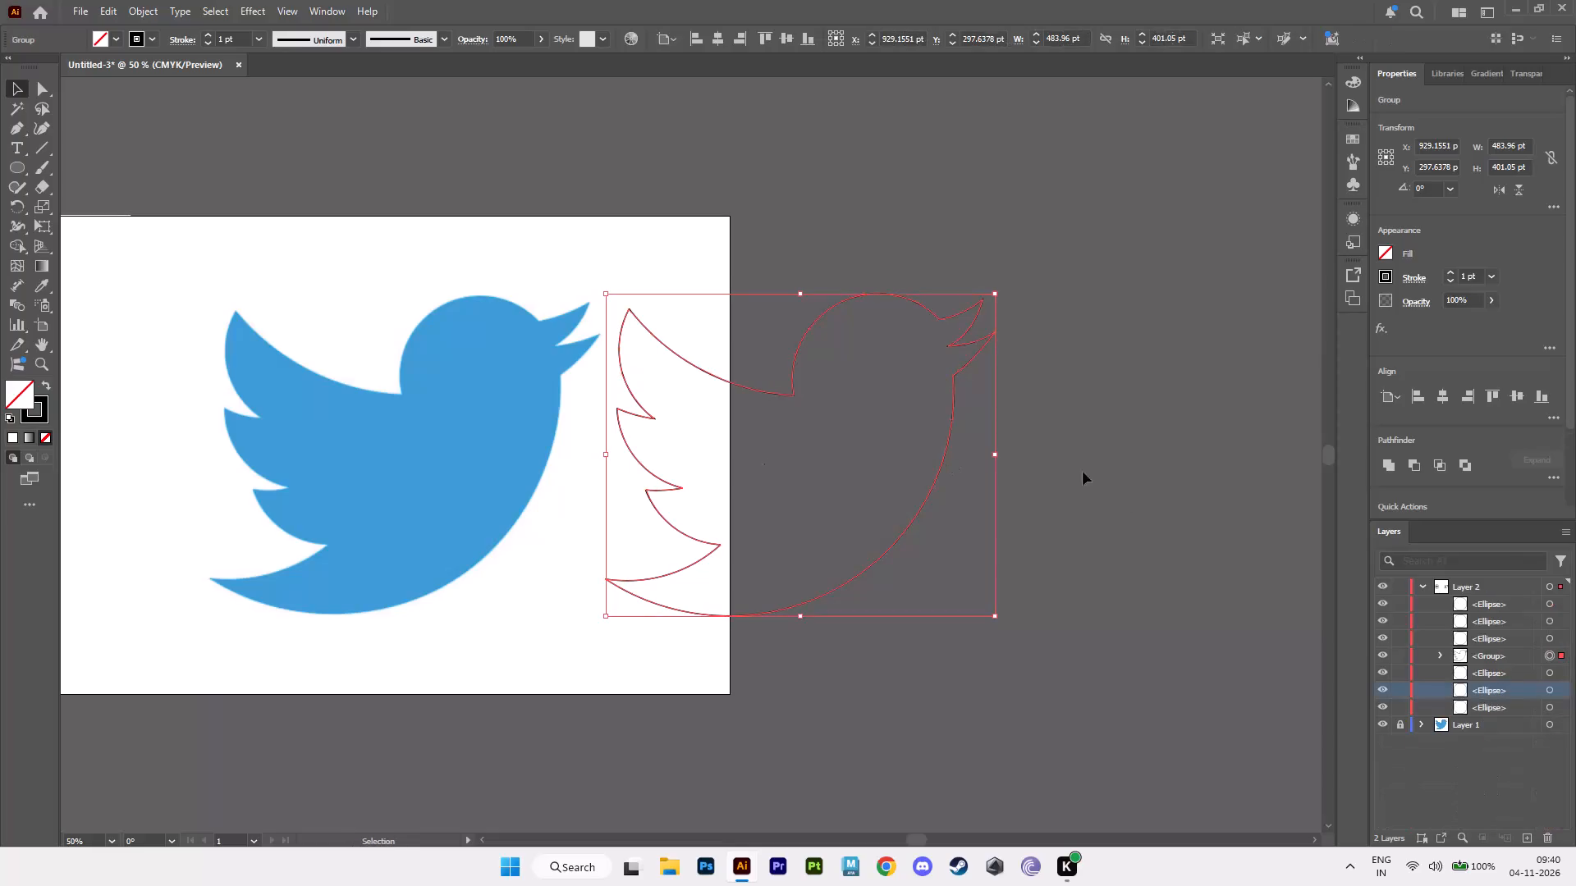
click(1486, 652)
click(1377, 655)
click(1383, 654)
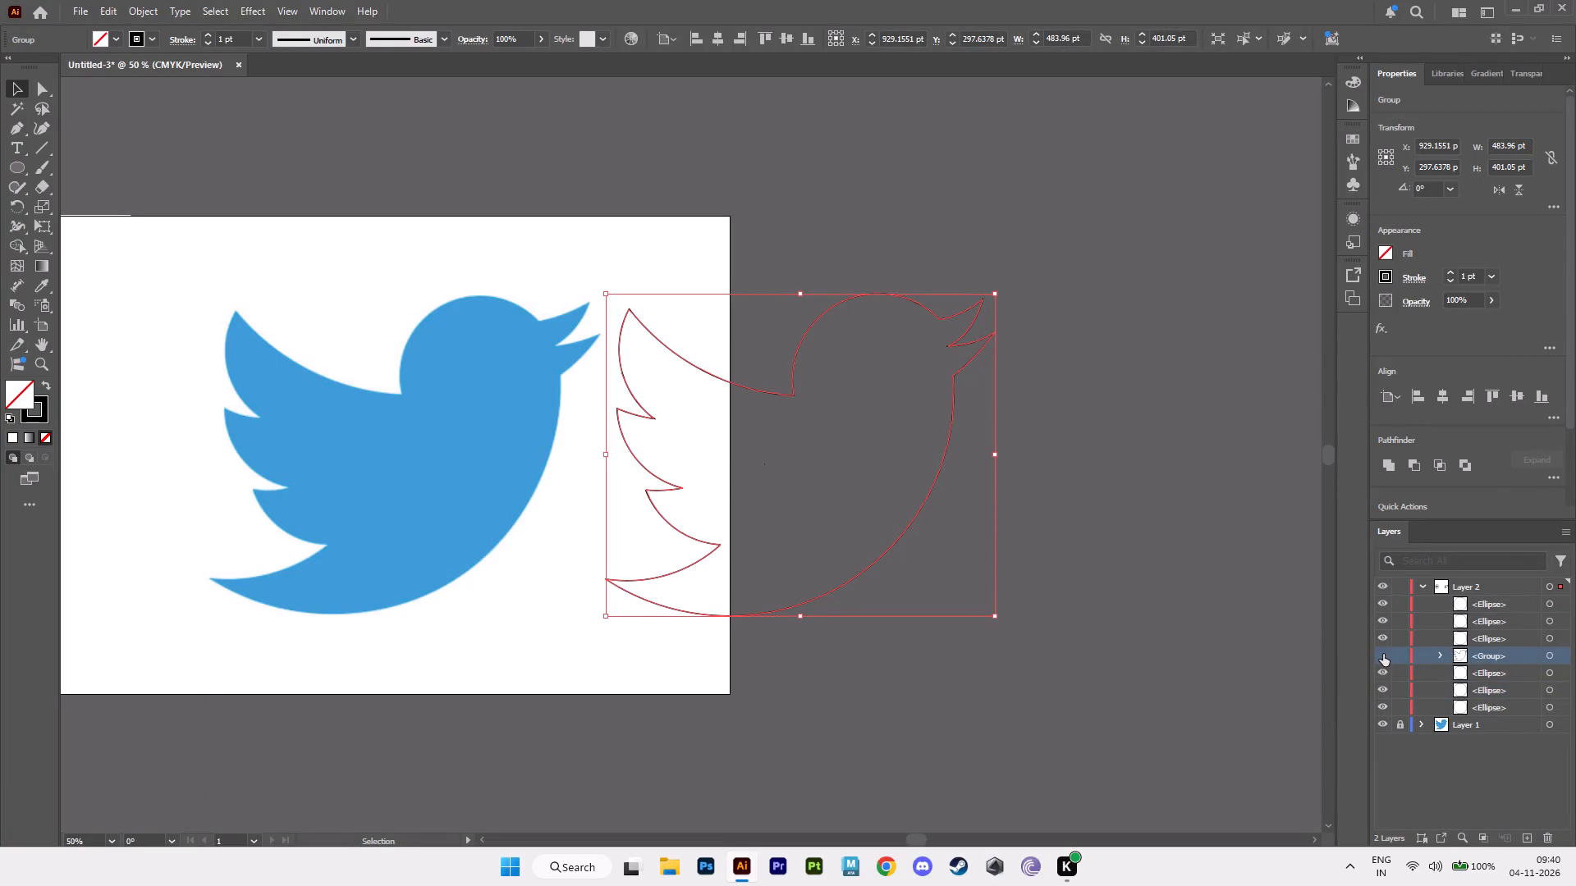
click(1383, 654)
click(1166, 496)
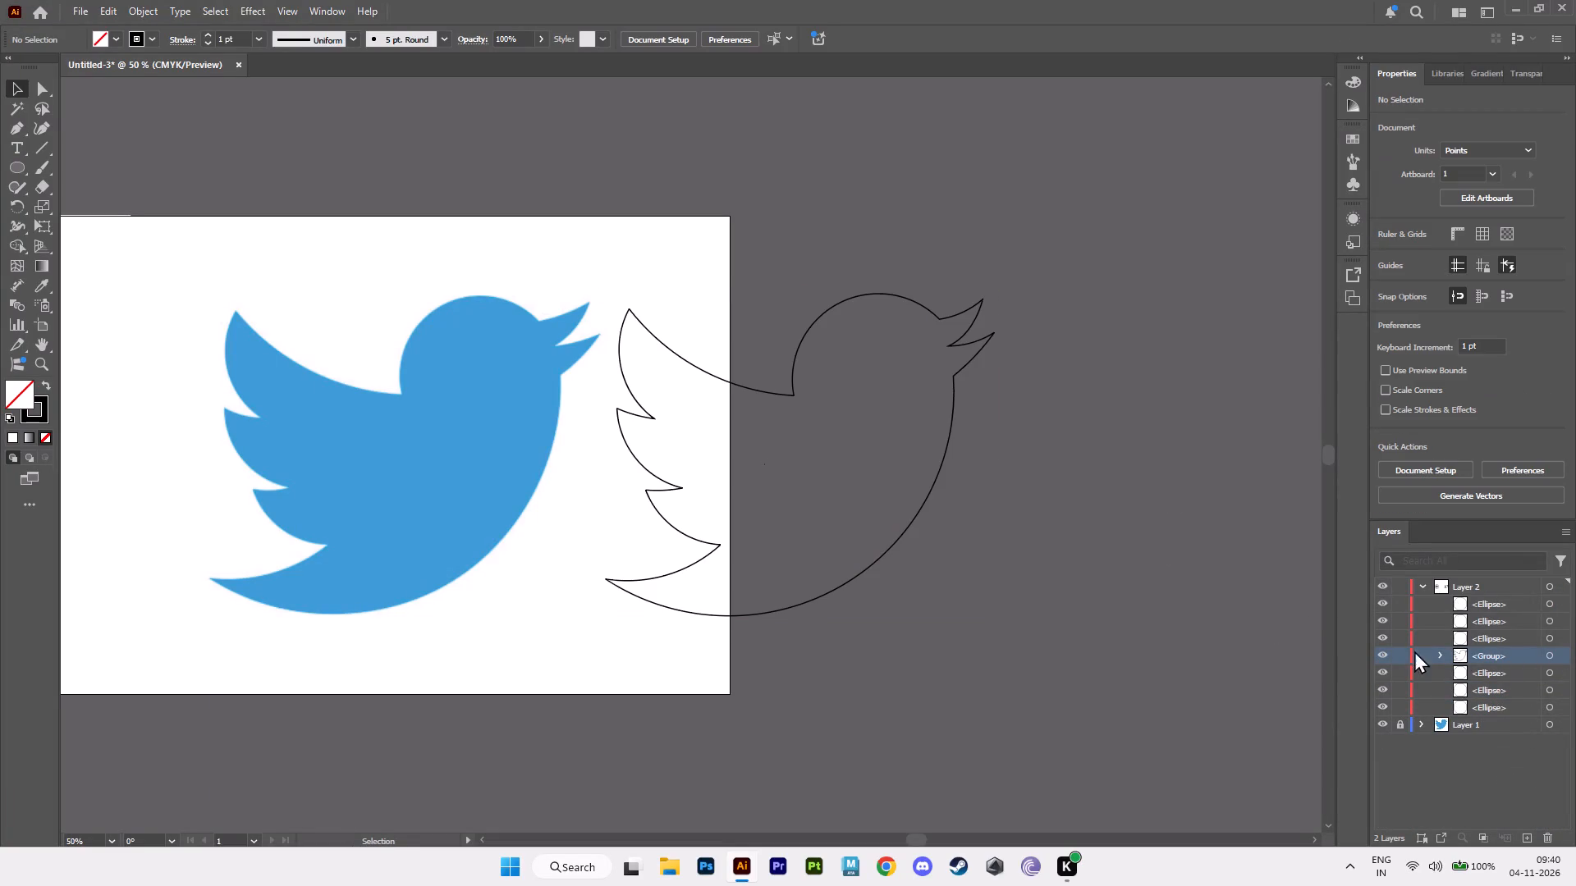
Fill the grouped bird outline with the bright blue #00a4ff, keeping its 1 pt black stroke.
click(1546, 655)
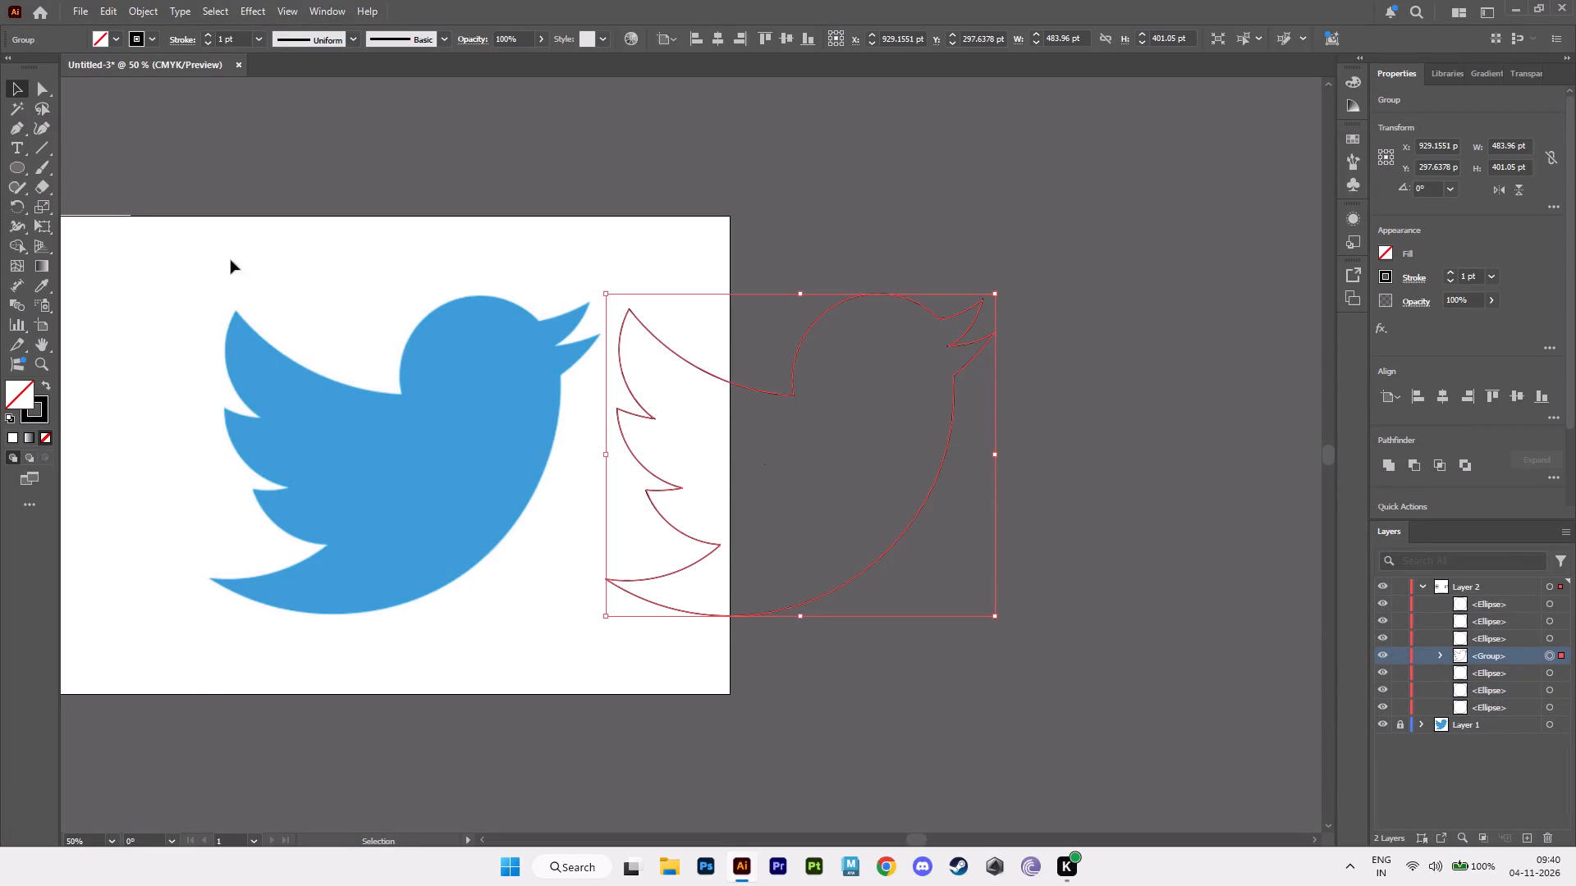
double_click(27, 394)
drag(188, 287, 357, 116)
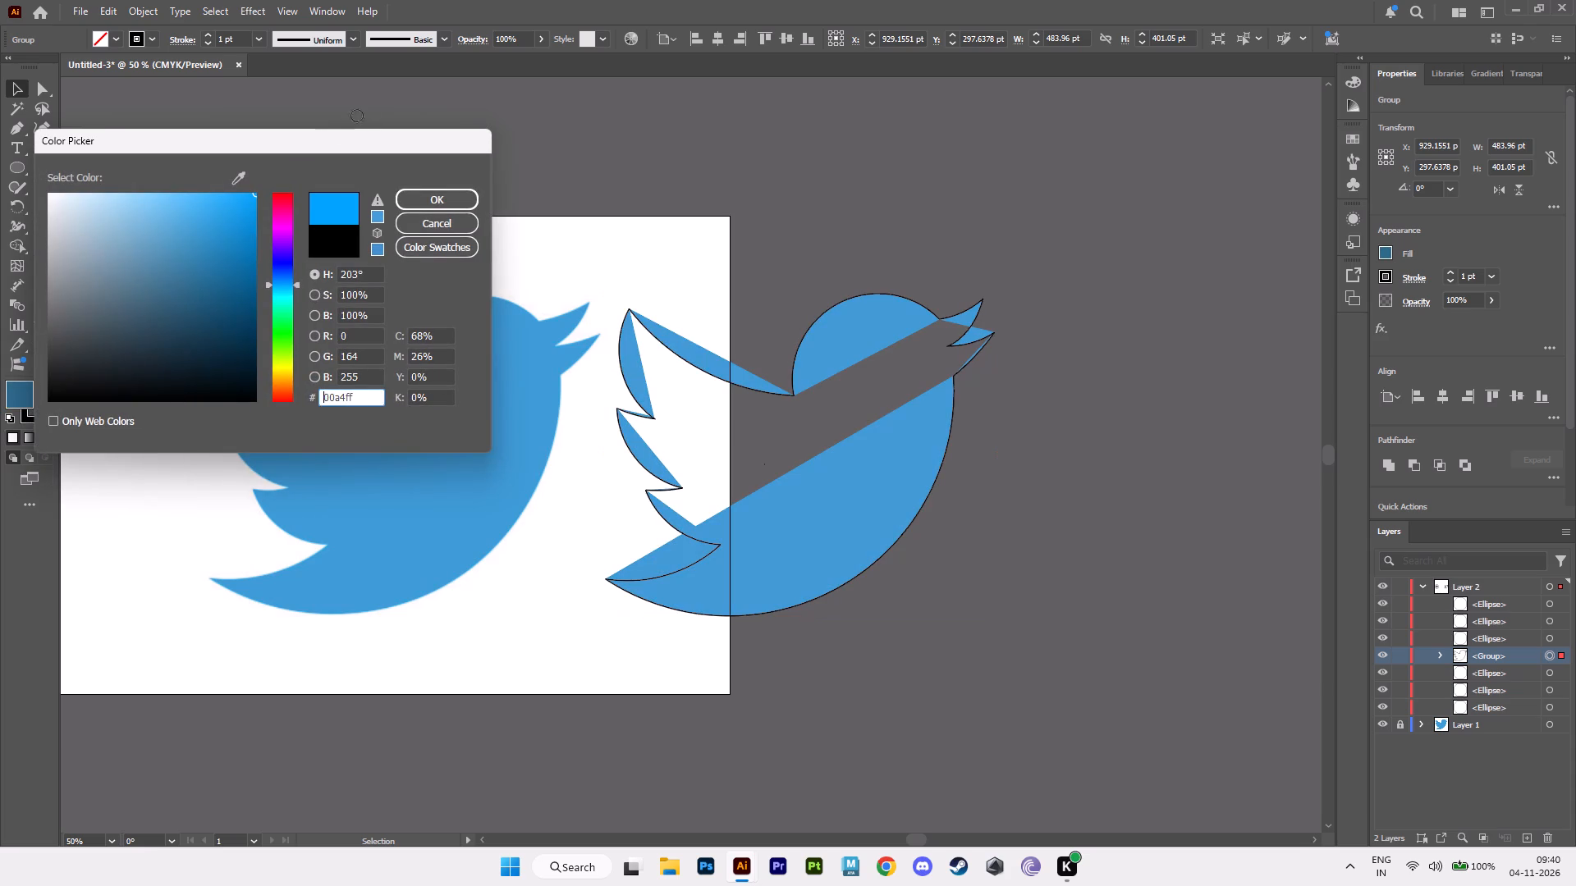
drag(357, 116, 373, 104)
click(444, 204)
click(1072, 397)
Reposition the filled bird group beside the reference bird, across the artboard's edge, at about X 942 pt, Y 325 pt.
alt+scroll(954, 469, up, 2)
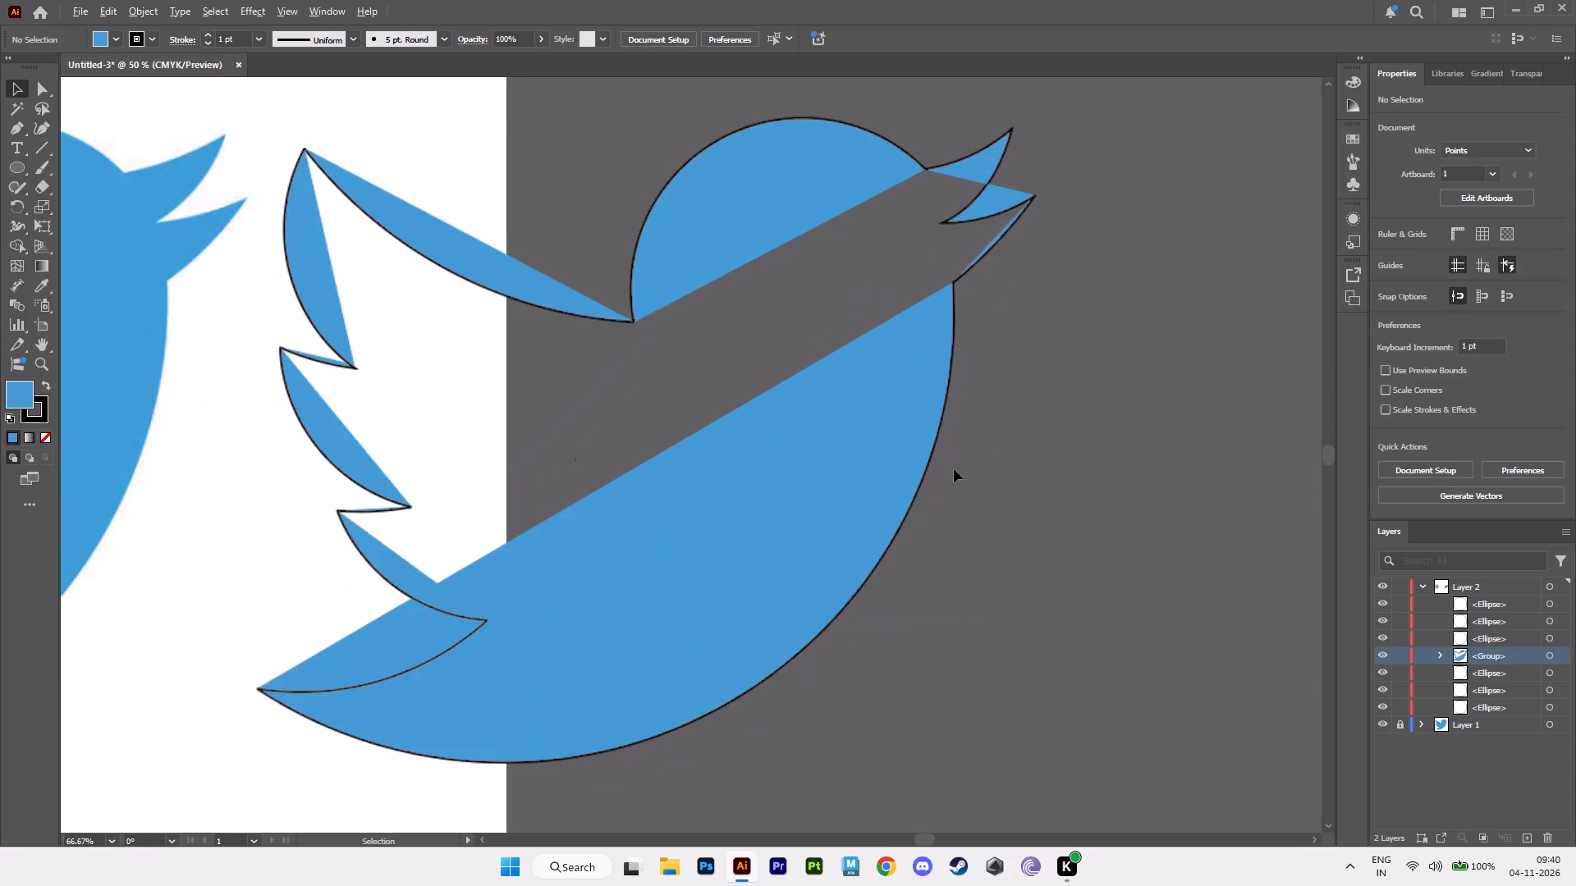
alt+middle_drag(773, 486, 956, 432)
click(830, 535)
alt+scroll(838, 538, down, 2)
alt+middle_drag(838, 538, 846, 538)
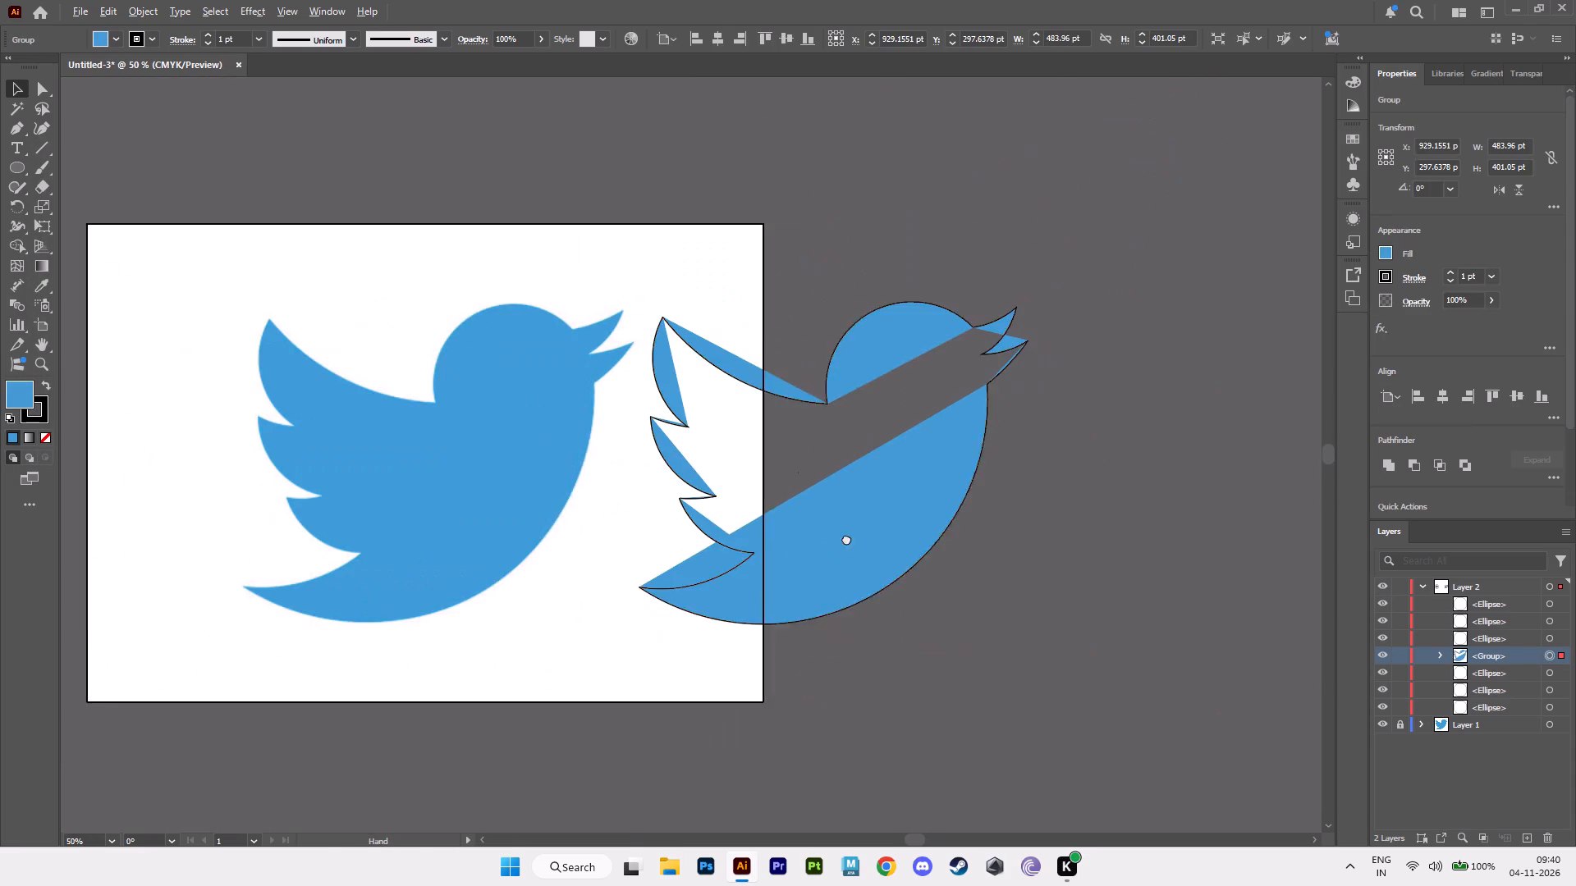
alt+middle_drag(846, 538, 940, 561)
click(1131, 190)
click(1008, 517)
drag(1003, 532, 703, 506)
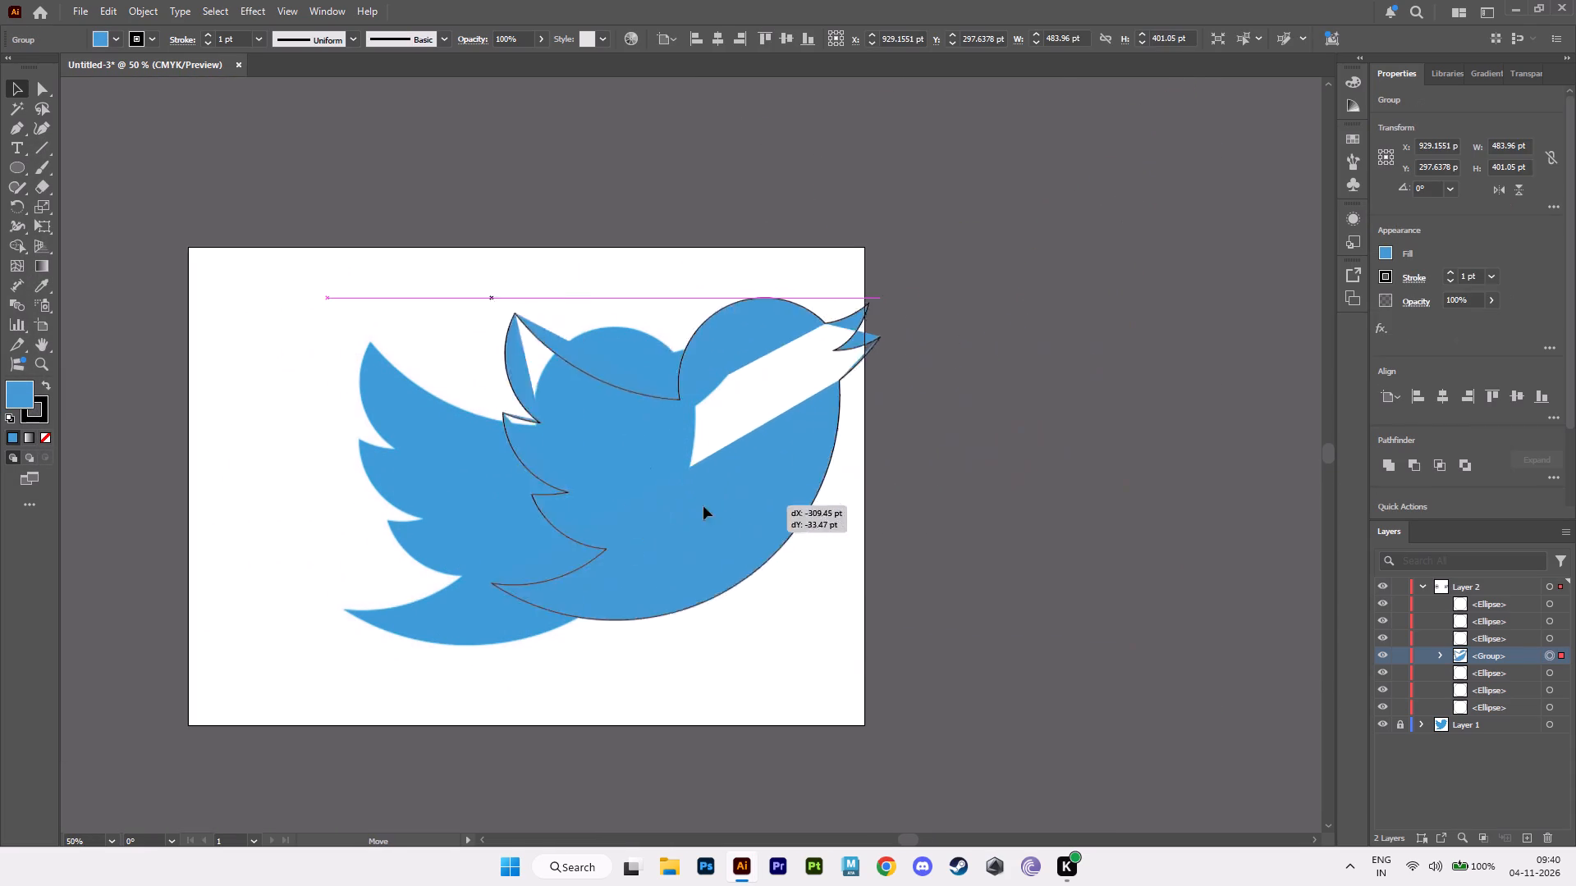
drag(703, 506, 1013, 555)
click(1243, 666)
Examine how the fill covers the grouped bird outline, close up around the wing feathers and tail and as a whole beside the reference bird.
alt+scroll(858, 669, up, 4)
alt+middle_drag(800, 565, 881, 724)
alt+scroll(894, 647, down, 2)
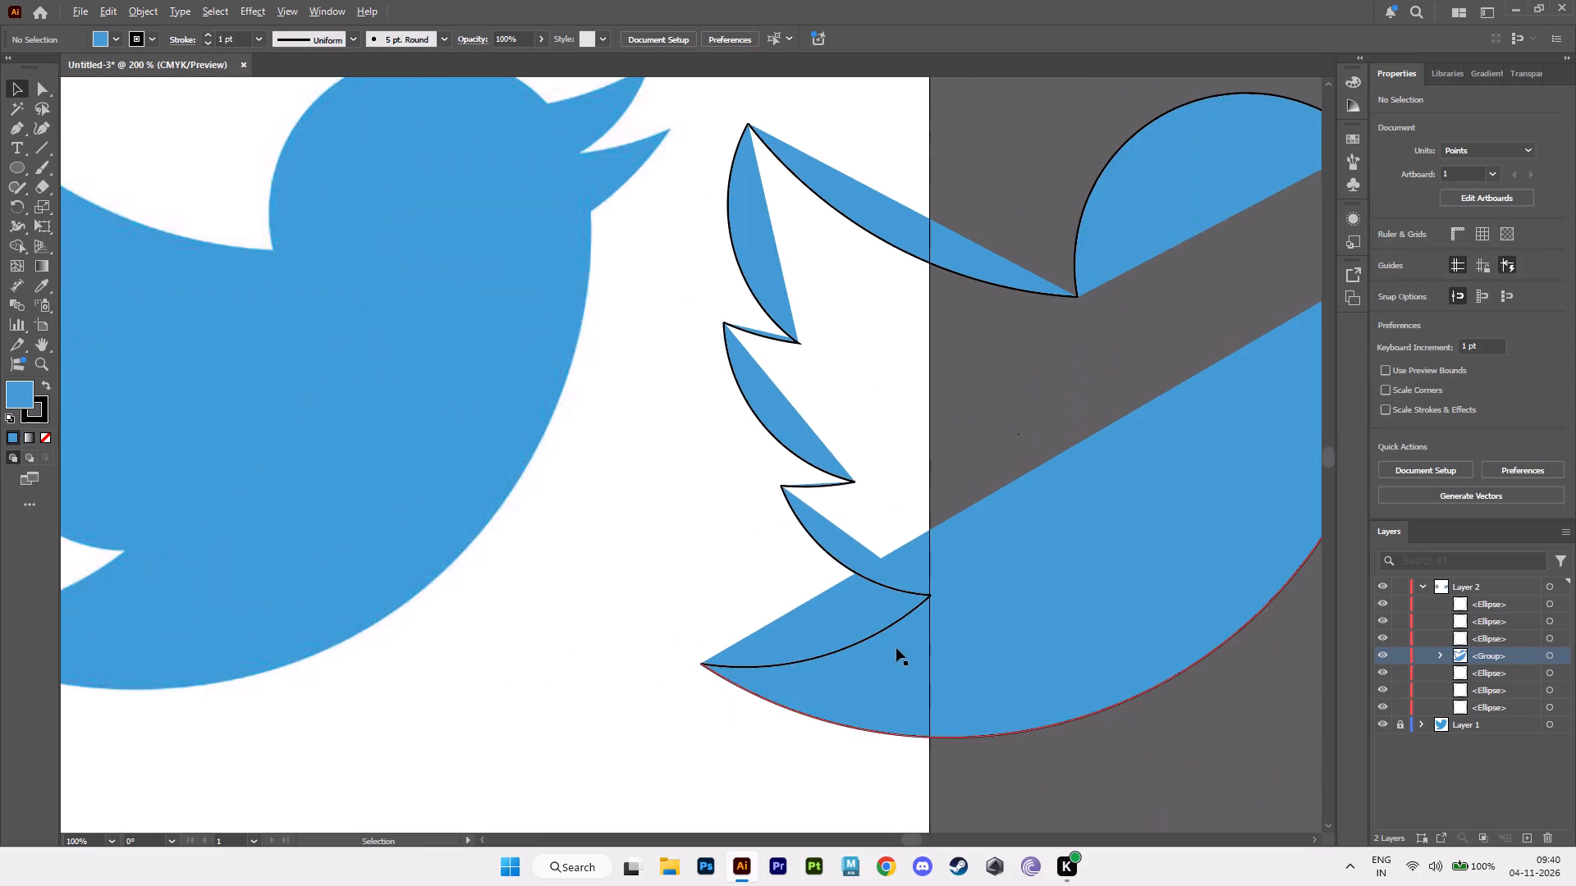
alt+middle_drag(918, 648, 703, 628)
click(832, 564)
alt+scroll(841, 578, down, 2)
alt+middle_drag(841, 579, 758, 608)
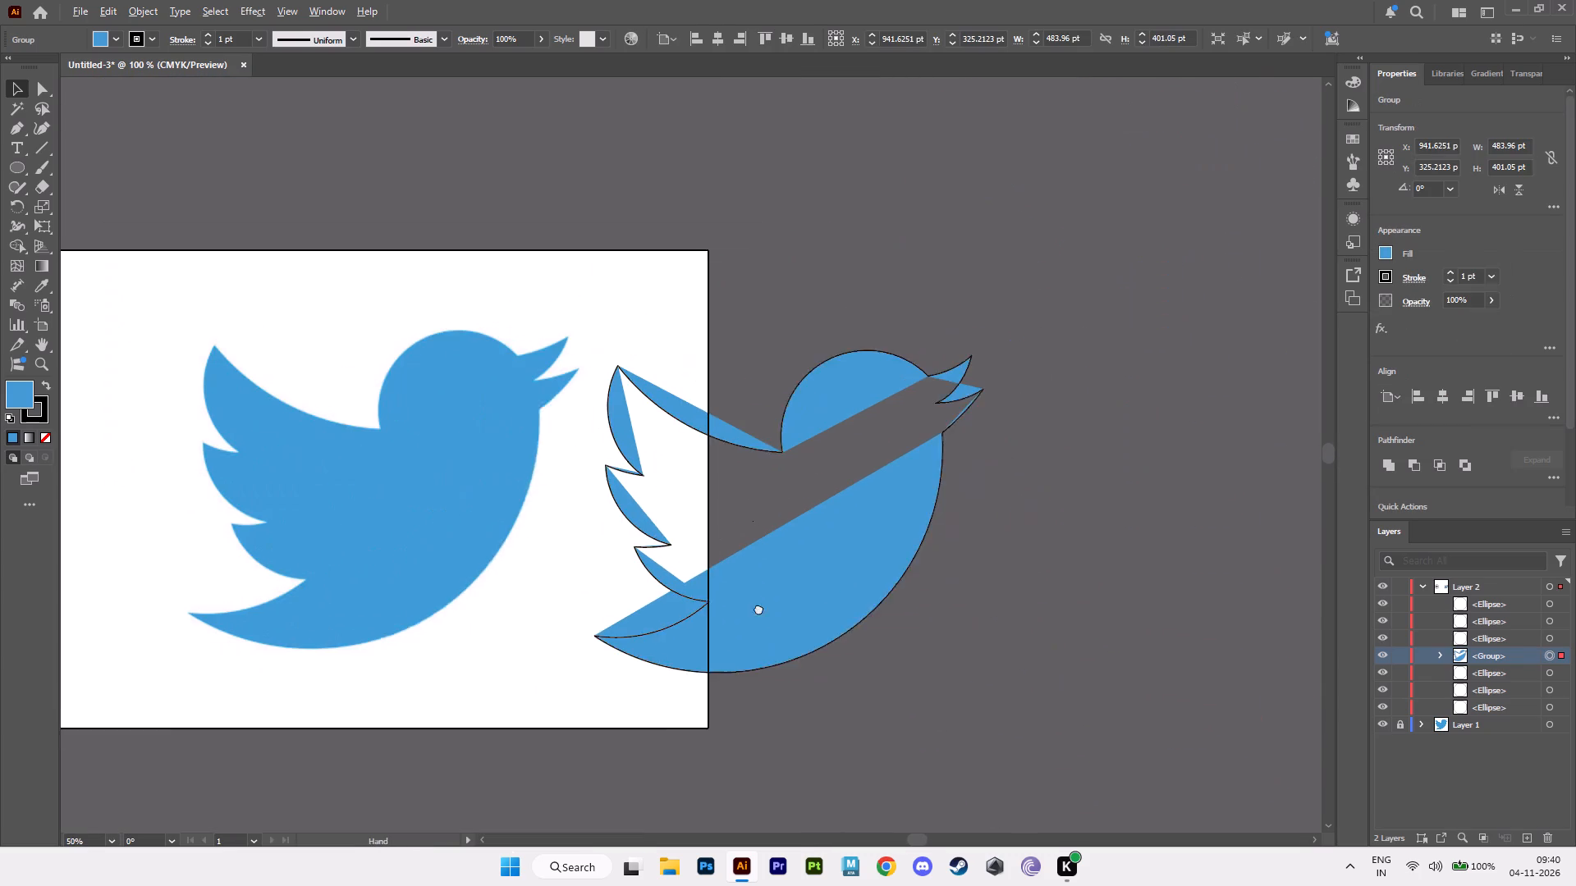
alt+middle_drag(758, 608, 753, 610)
drag(1049, 503, 1049, 514)
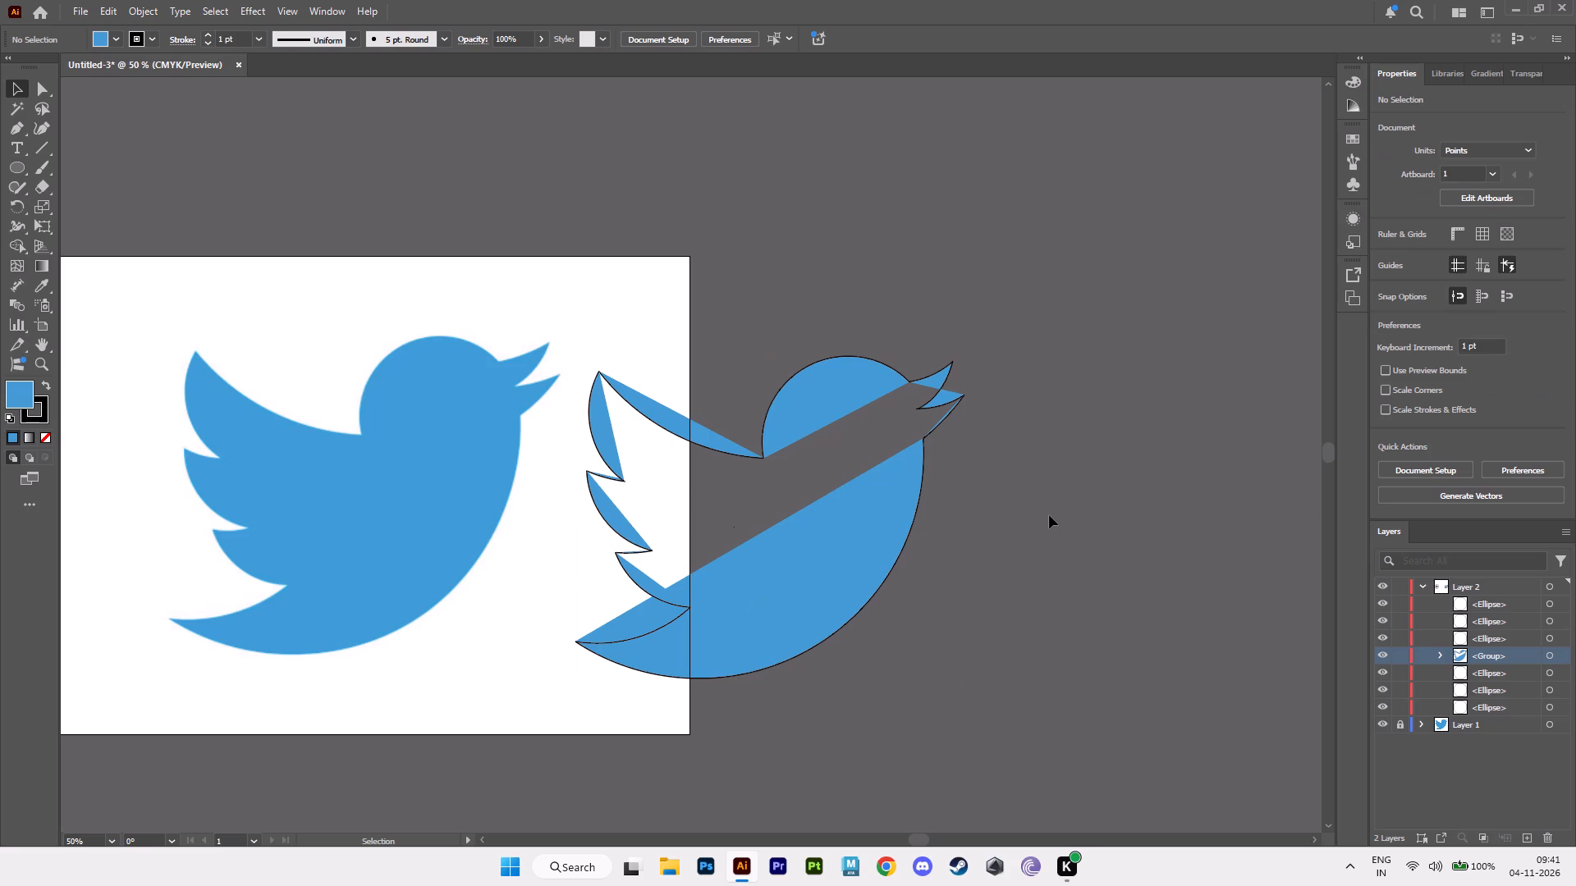
alt+scroll(971, 558, up, 3)
alt+middle_drag(943, 546, 1109, 532)
alt+scroll(1109, 532, down, 2)
alt+middle_drag(1068, 590, 982, 627)
alt+scroll(982, 623, down, 1)
alt+middle_drag(985, 623, 1102, 570)
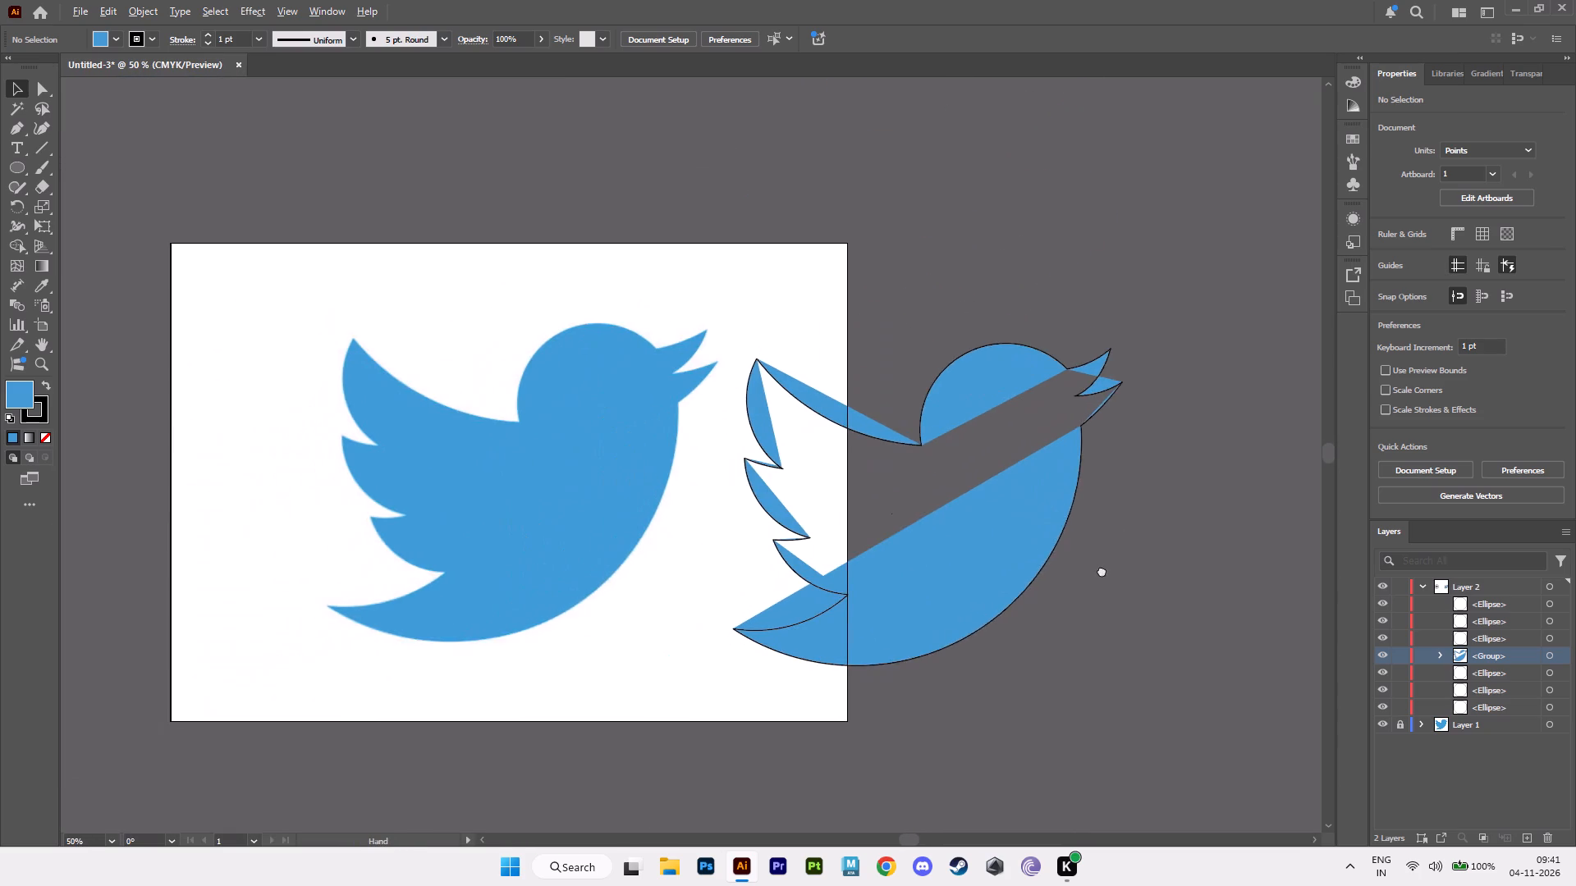
alt+middle_drag(1102, 570, 1100, 577)
alt+scroll(1099, 579, down, 1)
alt+middle_drag(1071, 593, 1097, 571)
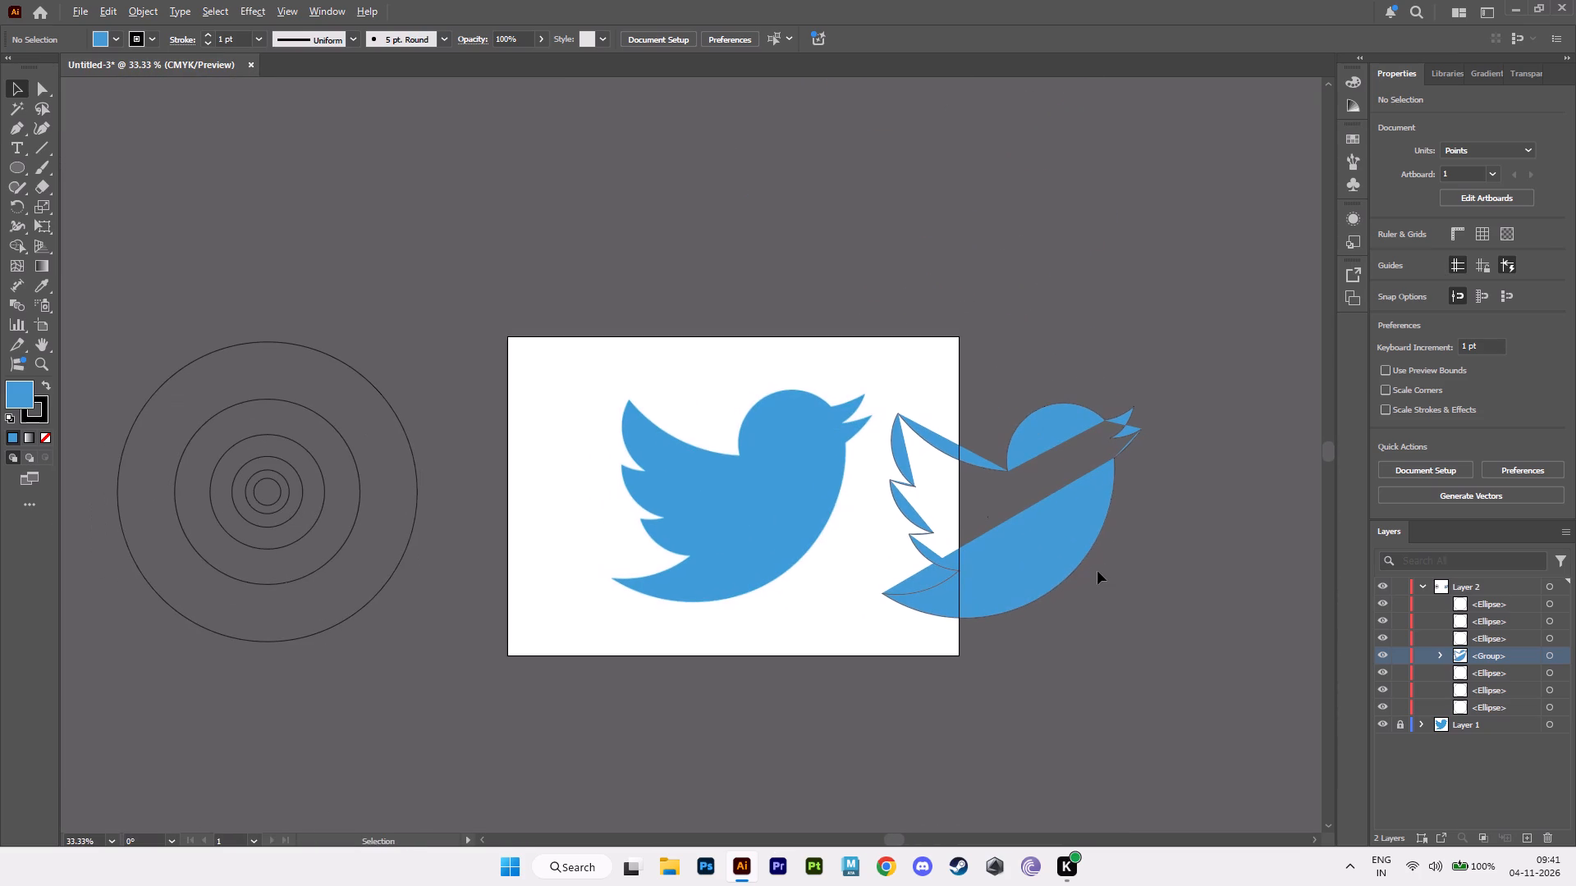
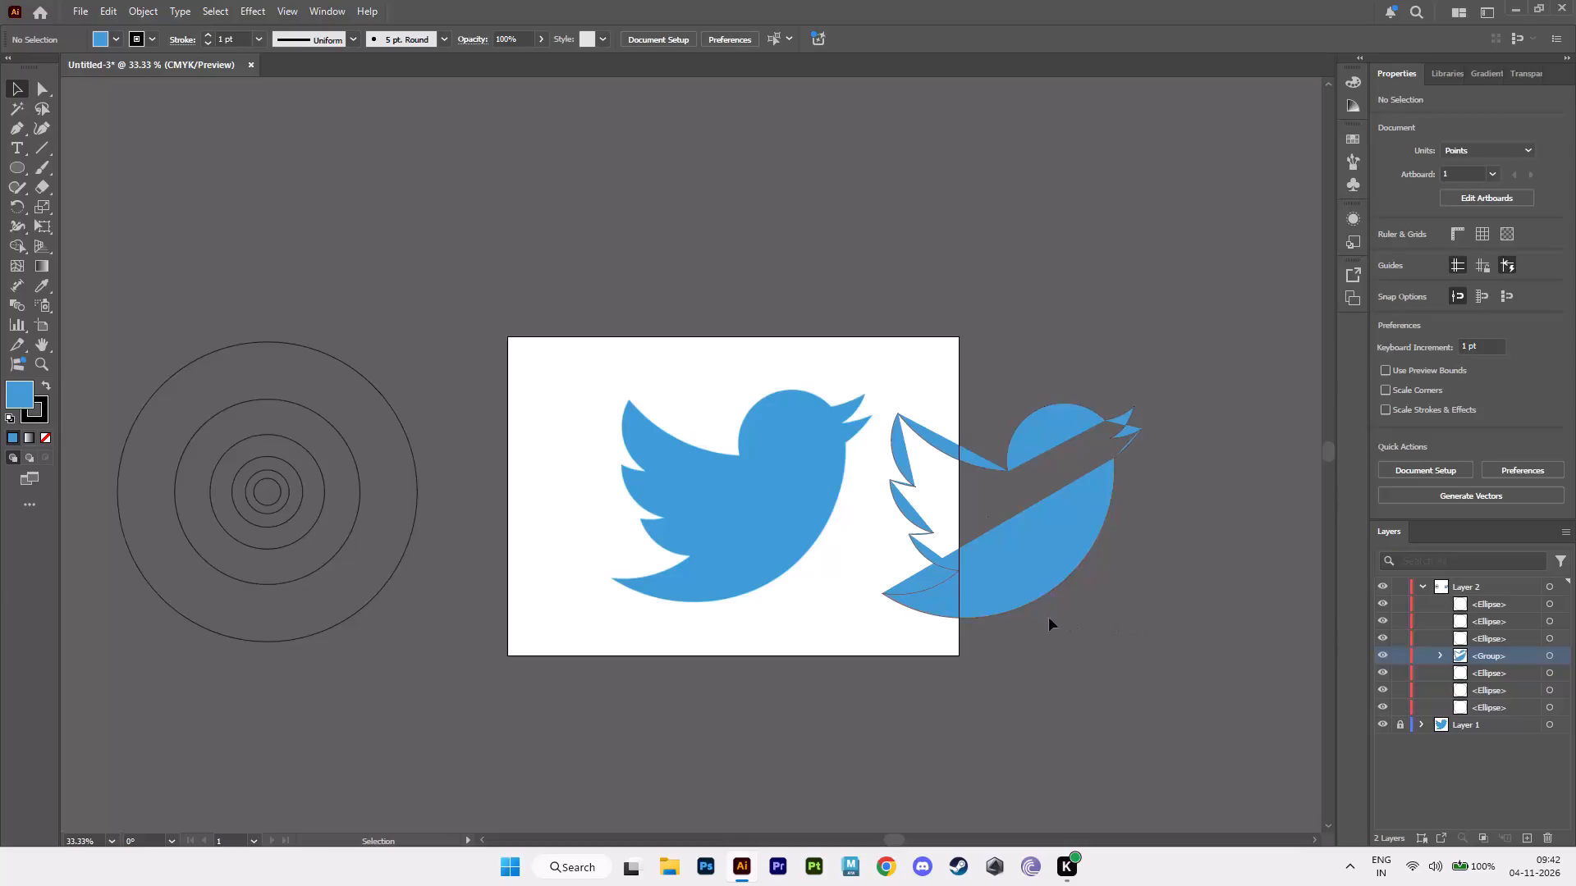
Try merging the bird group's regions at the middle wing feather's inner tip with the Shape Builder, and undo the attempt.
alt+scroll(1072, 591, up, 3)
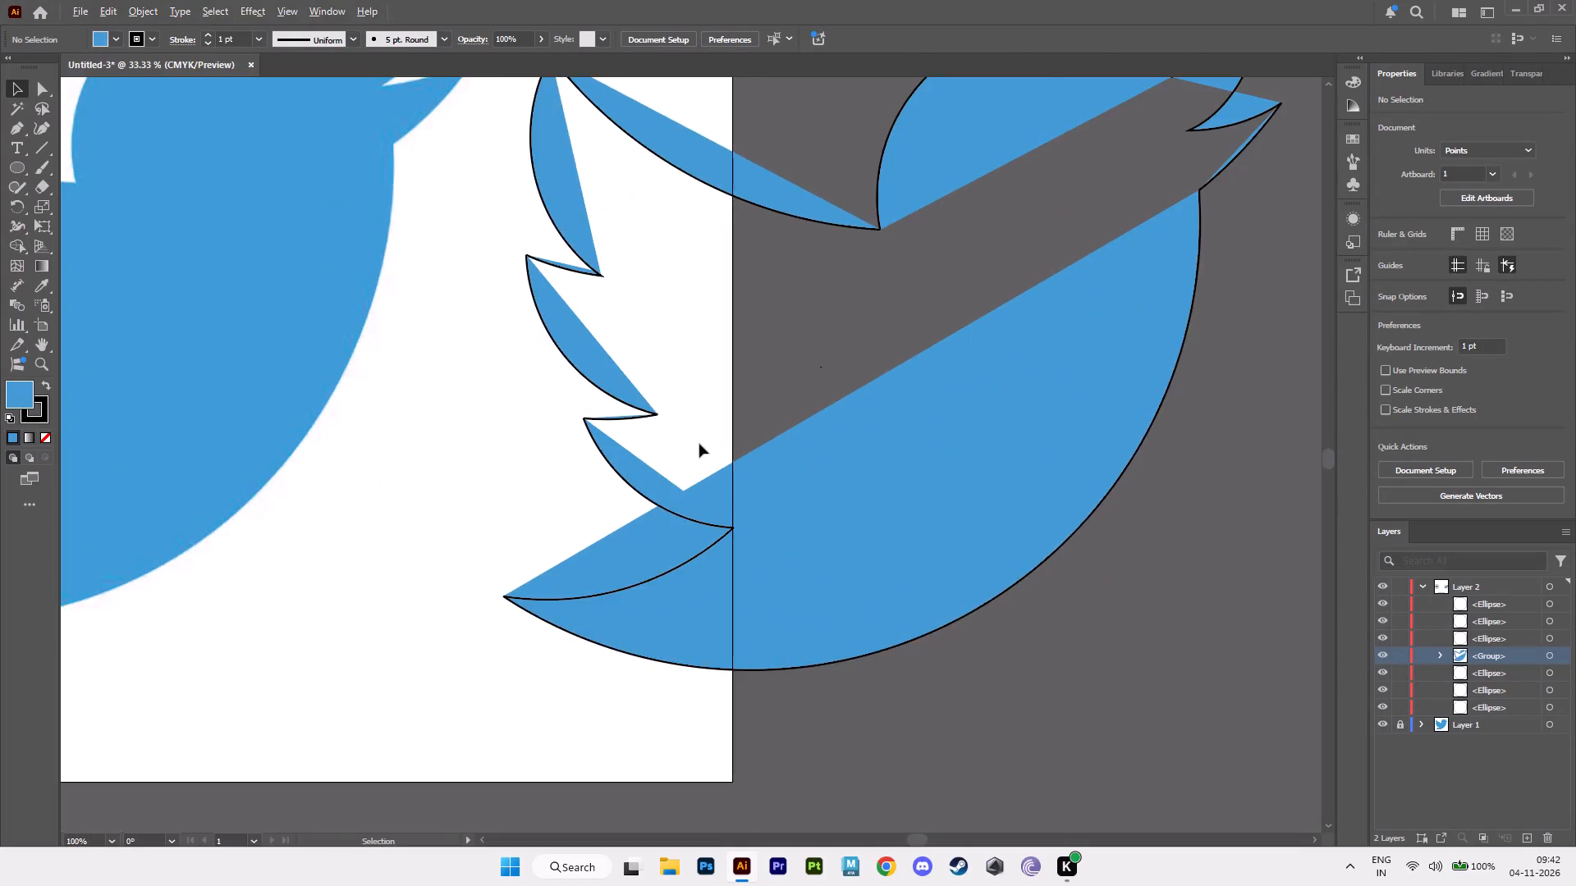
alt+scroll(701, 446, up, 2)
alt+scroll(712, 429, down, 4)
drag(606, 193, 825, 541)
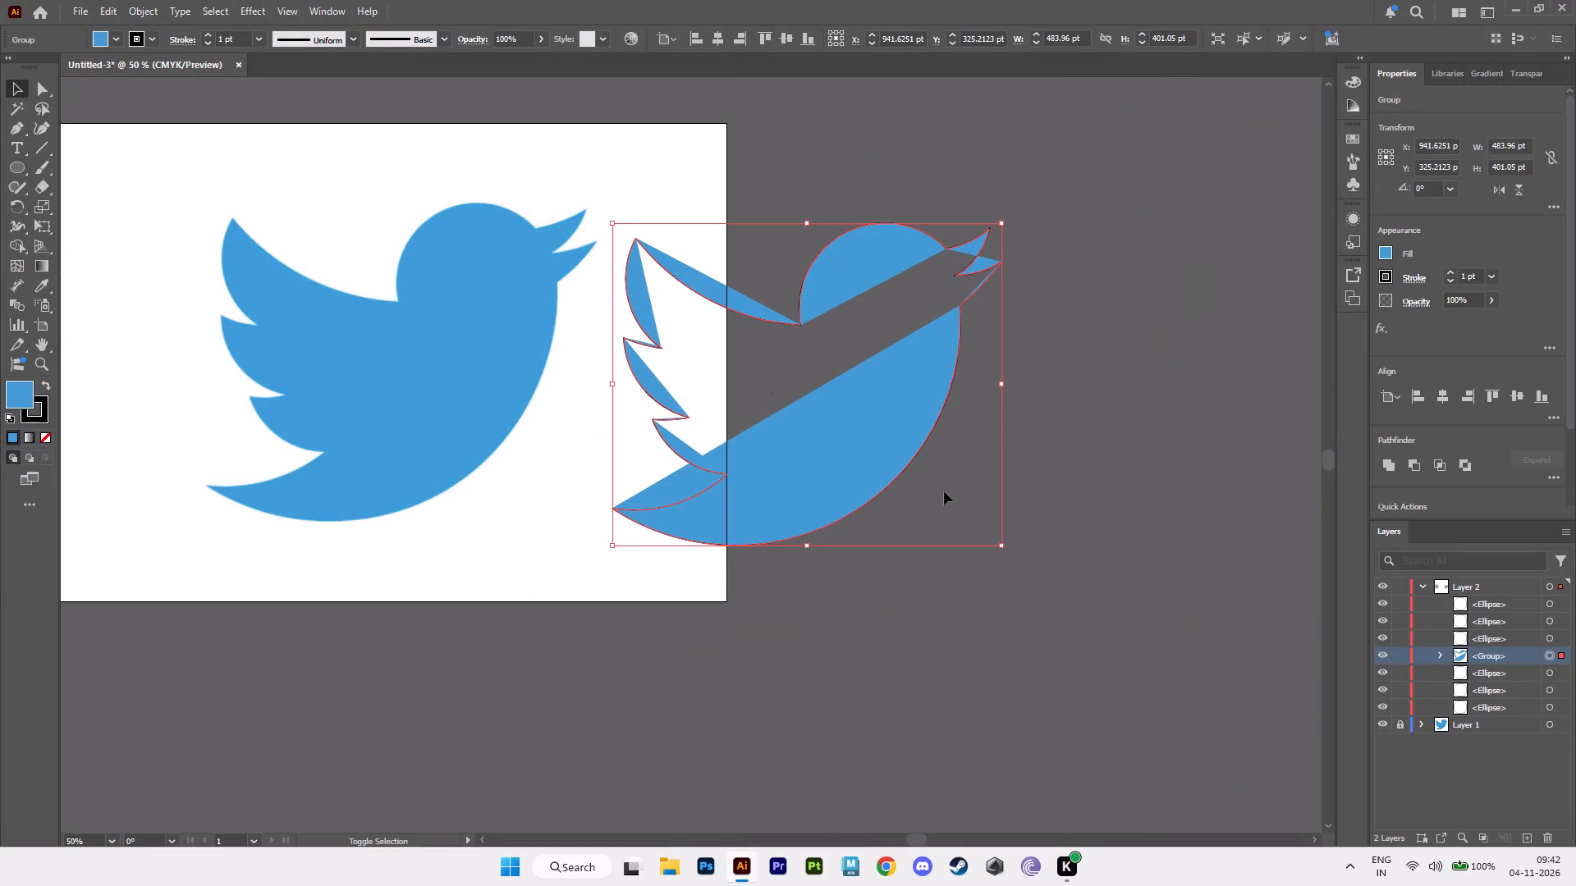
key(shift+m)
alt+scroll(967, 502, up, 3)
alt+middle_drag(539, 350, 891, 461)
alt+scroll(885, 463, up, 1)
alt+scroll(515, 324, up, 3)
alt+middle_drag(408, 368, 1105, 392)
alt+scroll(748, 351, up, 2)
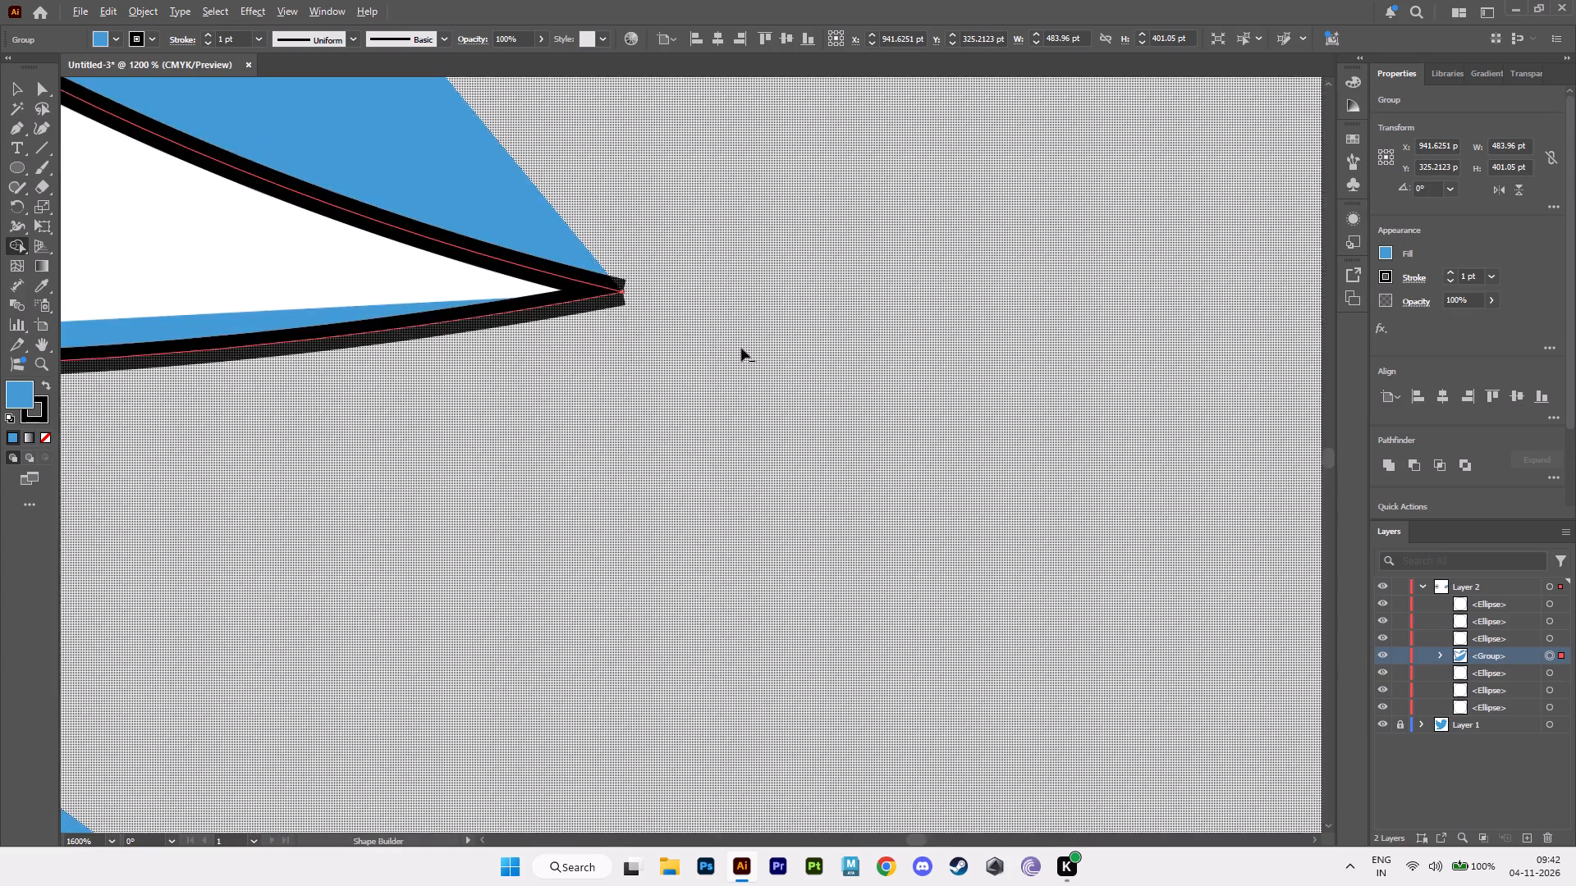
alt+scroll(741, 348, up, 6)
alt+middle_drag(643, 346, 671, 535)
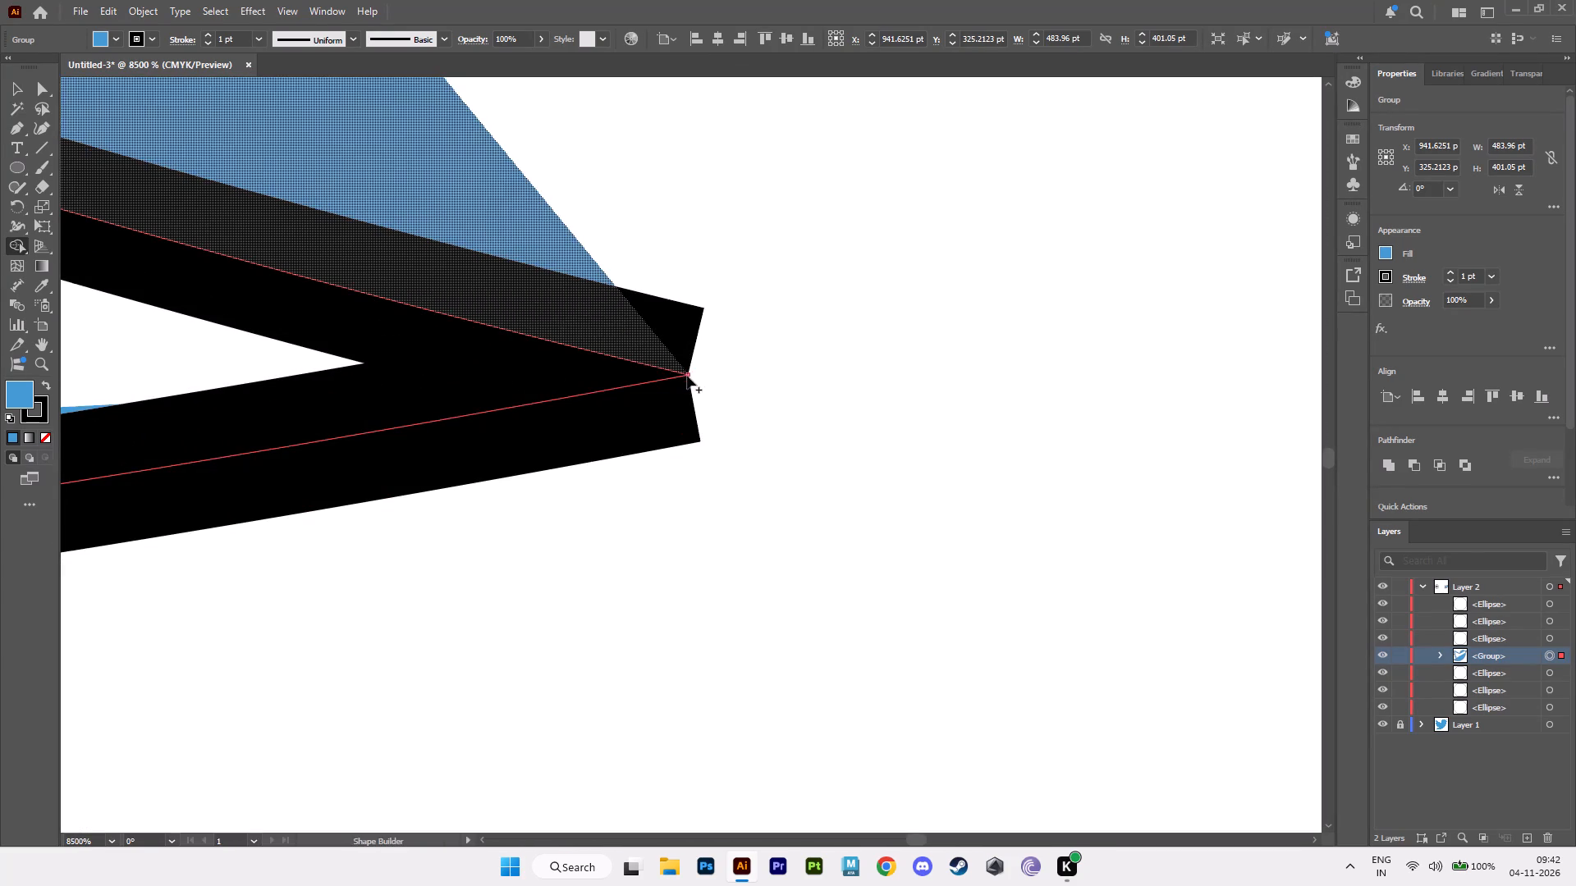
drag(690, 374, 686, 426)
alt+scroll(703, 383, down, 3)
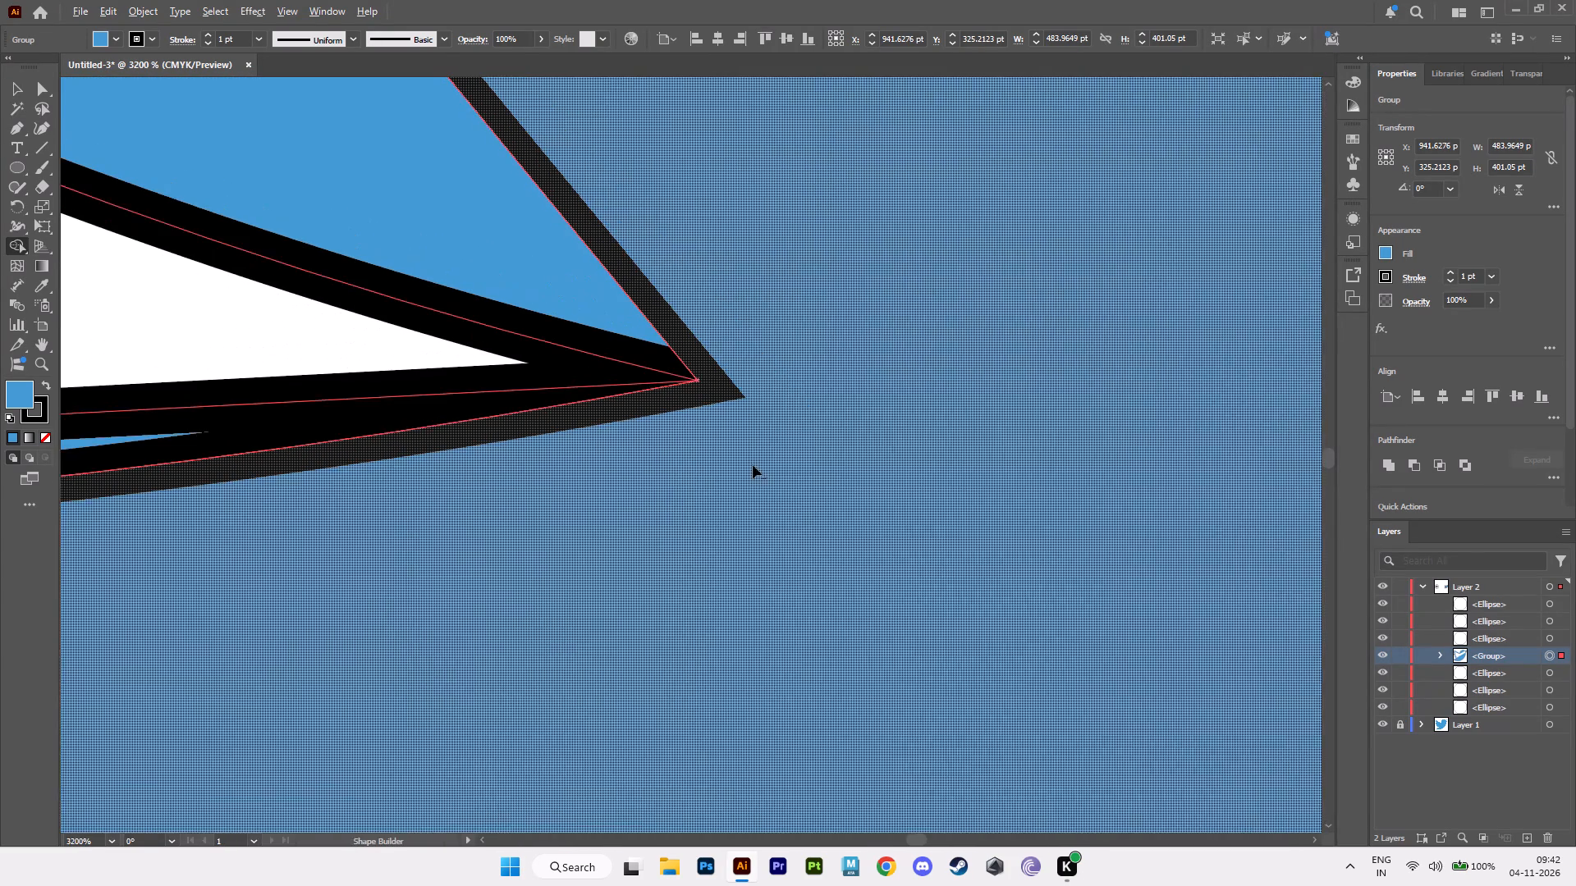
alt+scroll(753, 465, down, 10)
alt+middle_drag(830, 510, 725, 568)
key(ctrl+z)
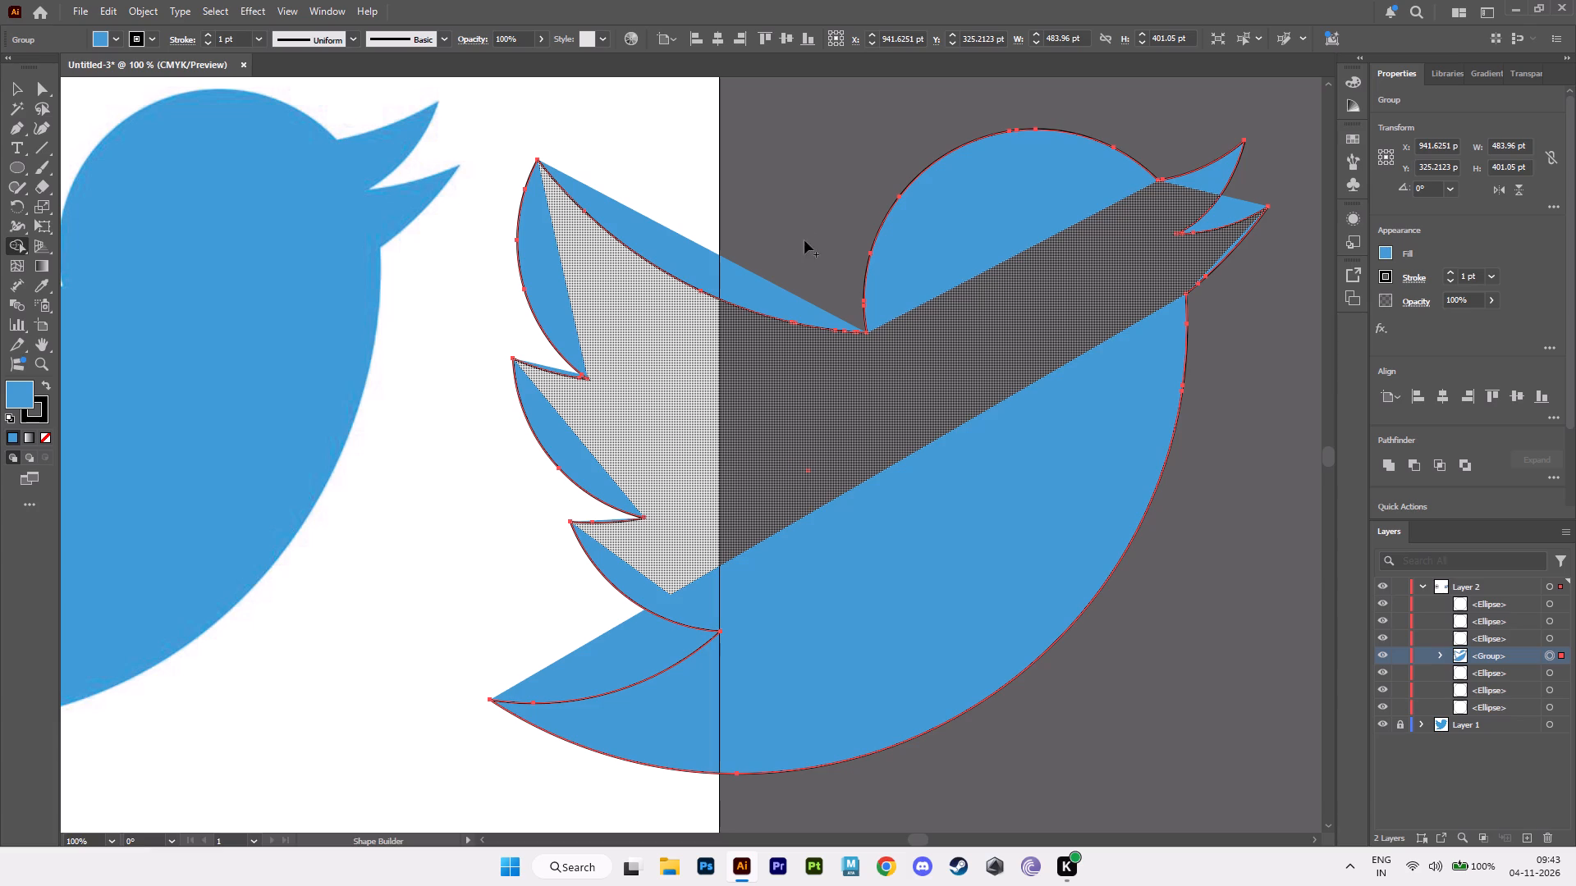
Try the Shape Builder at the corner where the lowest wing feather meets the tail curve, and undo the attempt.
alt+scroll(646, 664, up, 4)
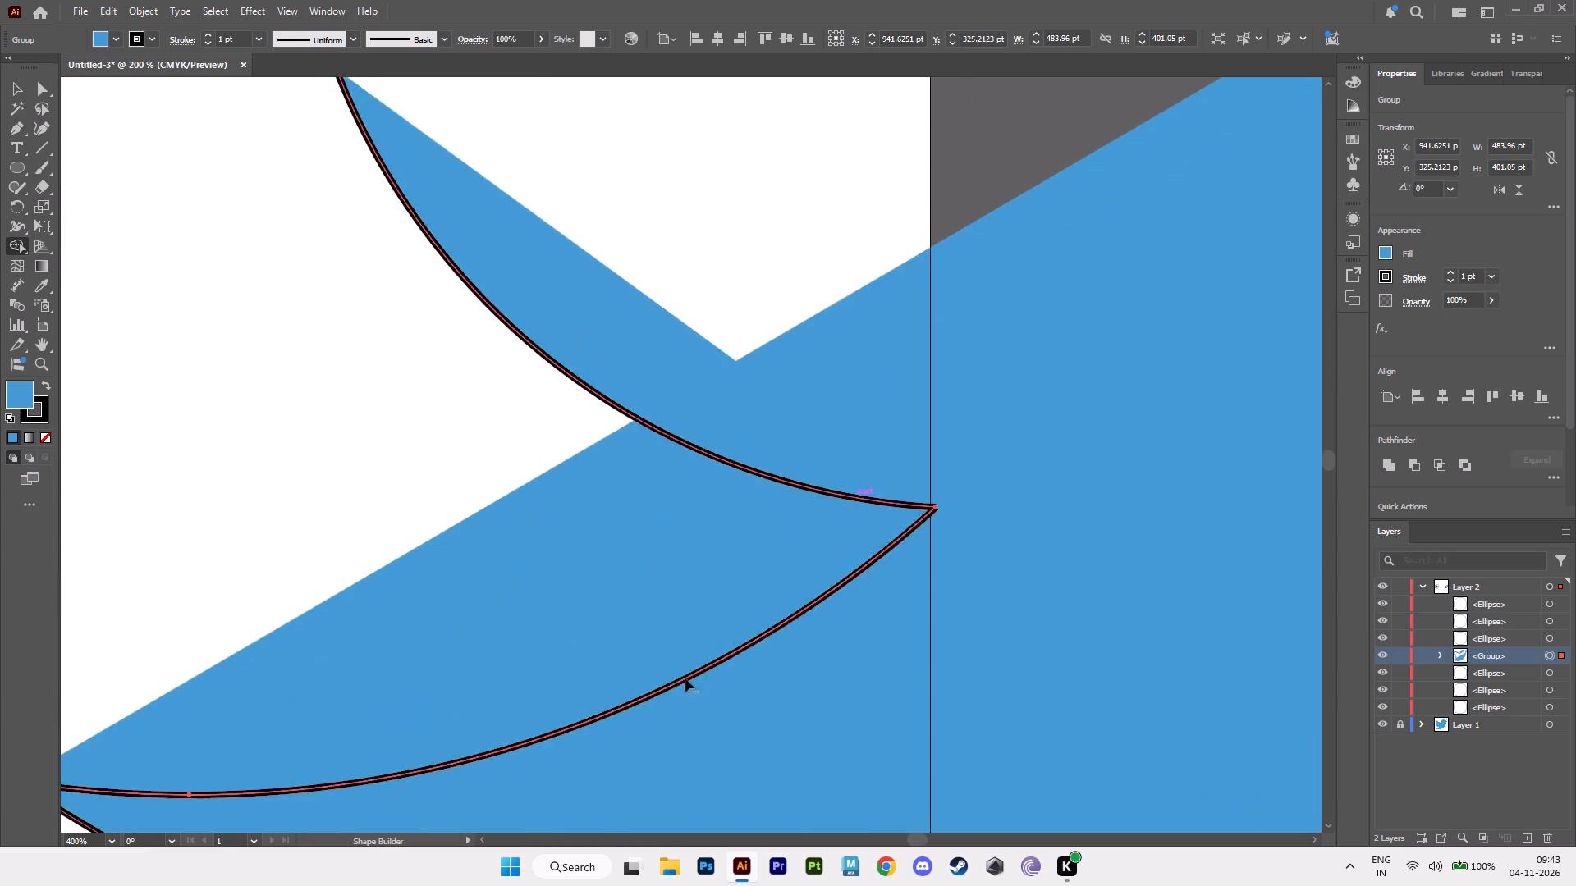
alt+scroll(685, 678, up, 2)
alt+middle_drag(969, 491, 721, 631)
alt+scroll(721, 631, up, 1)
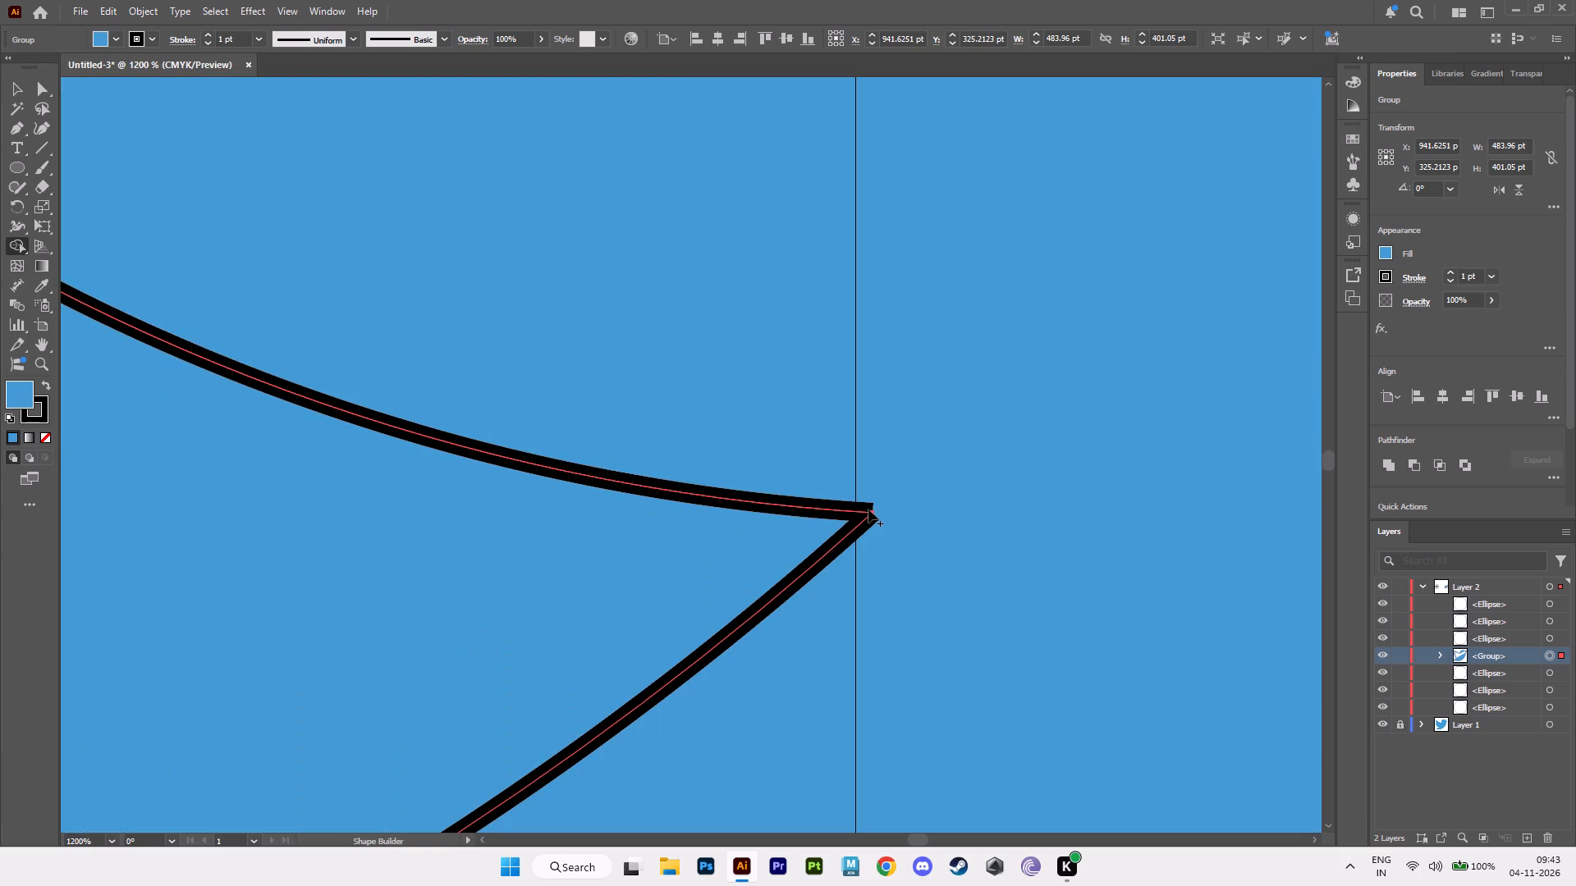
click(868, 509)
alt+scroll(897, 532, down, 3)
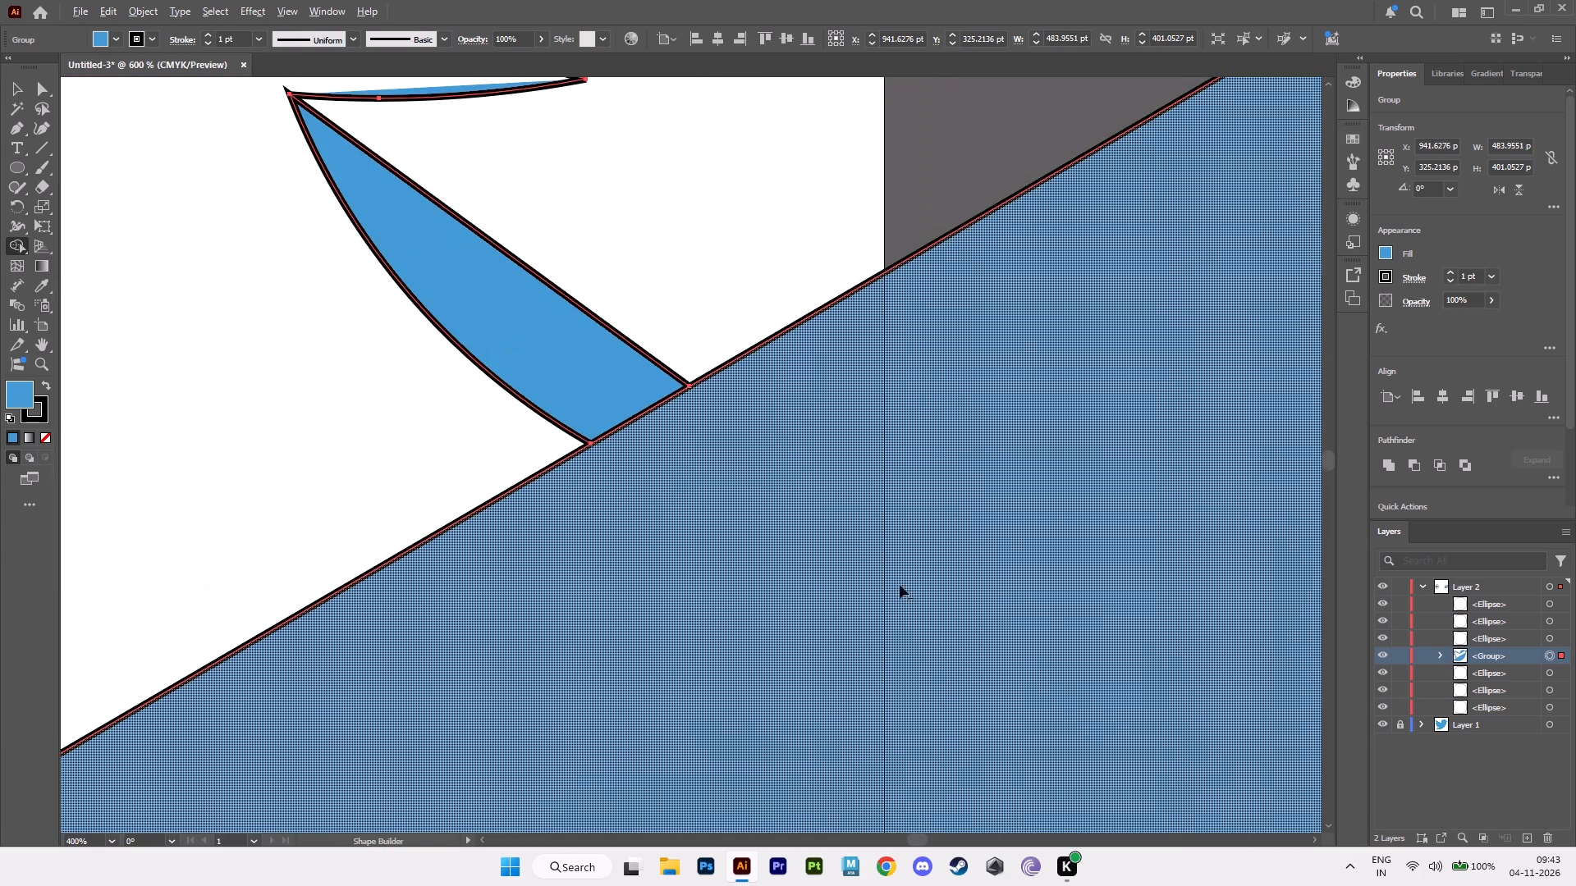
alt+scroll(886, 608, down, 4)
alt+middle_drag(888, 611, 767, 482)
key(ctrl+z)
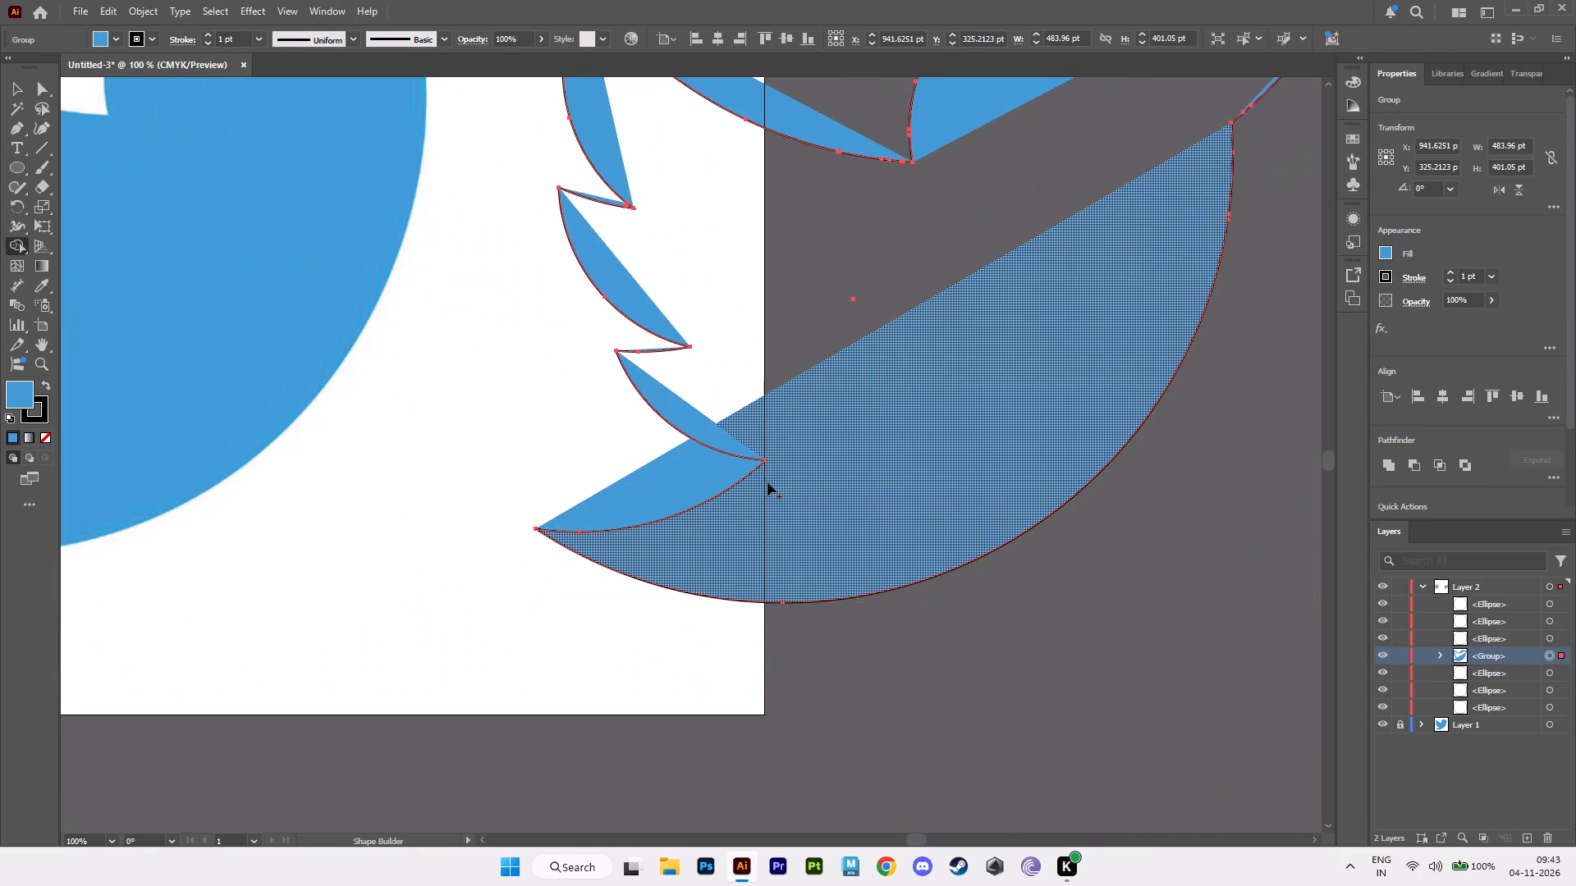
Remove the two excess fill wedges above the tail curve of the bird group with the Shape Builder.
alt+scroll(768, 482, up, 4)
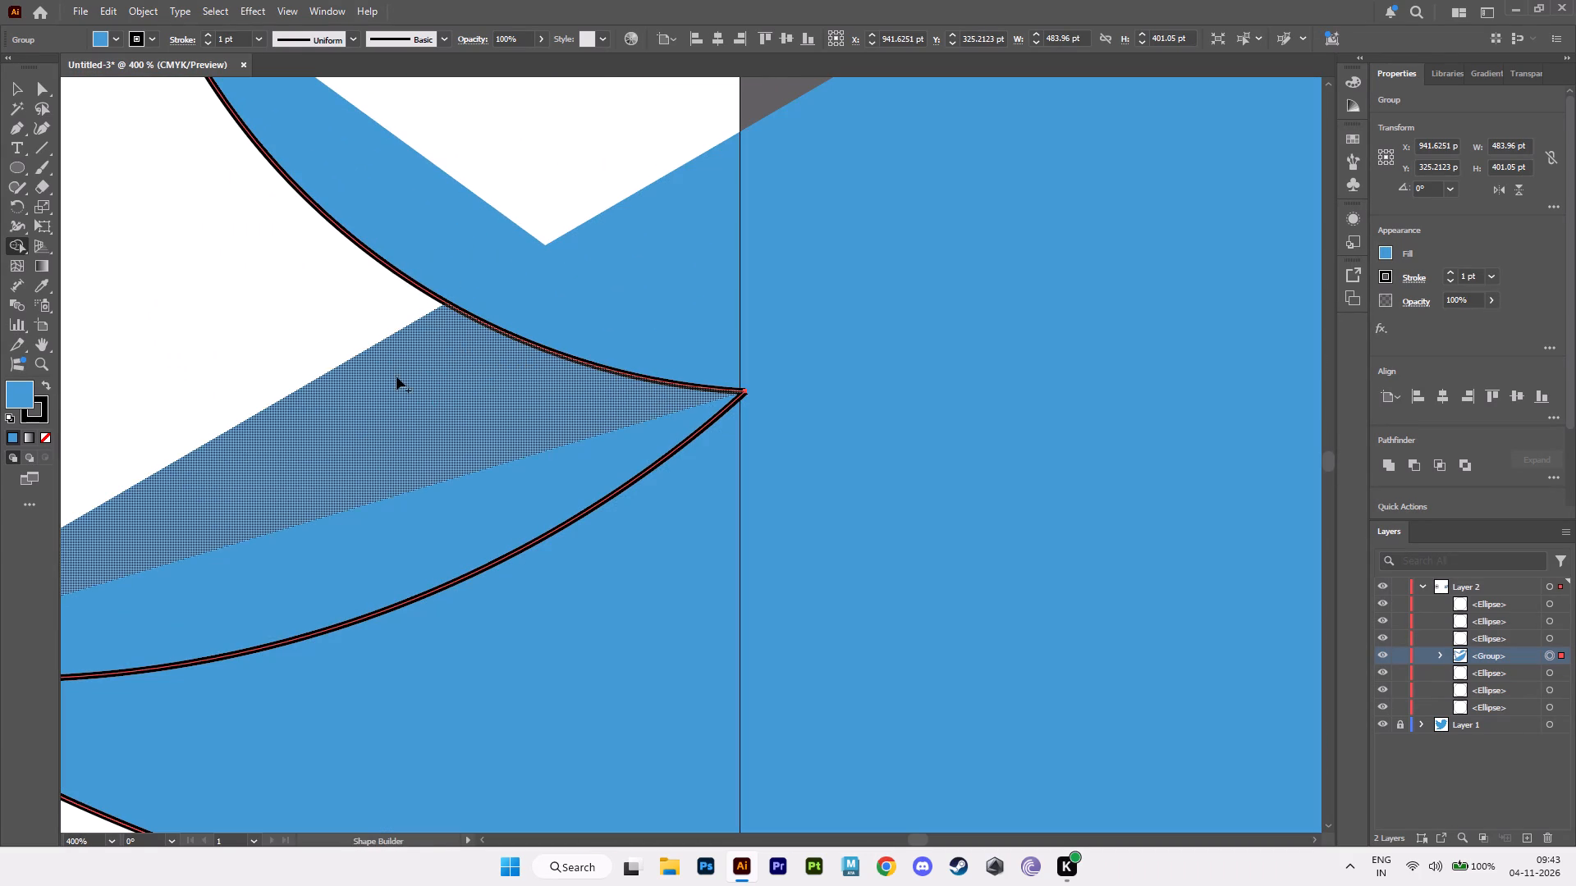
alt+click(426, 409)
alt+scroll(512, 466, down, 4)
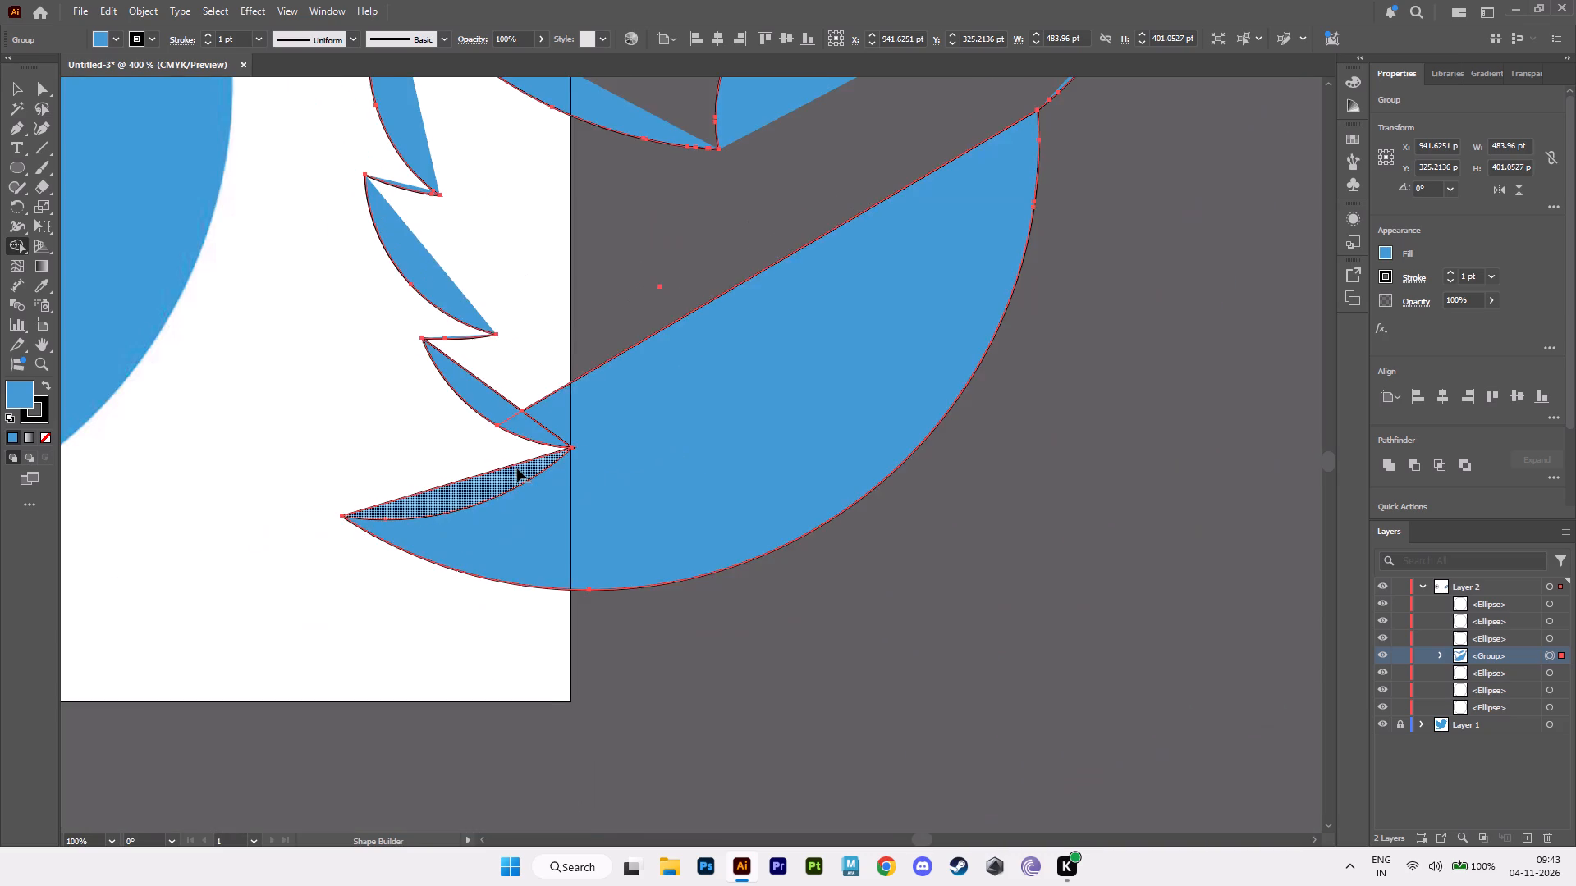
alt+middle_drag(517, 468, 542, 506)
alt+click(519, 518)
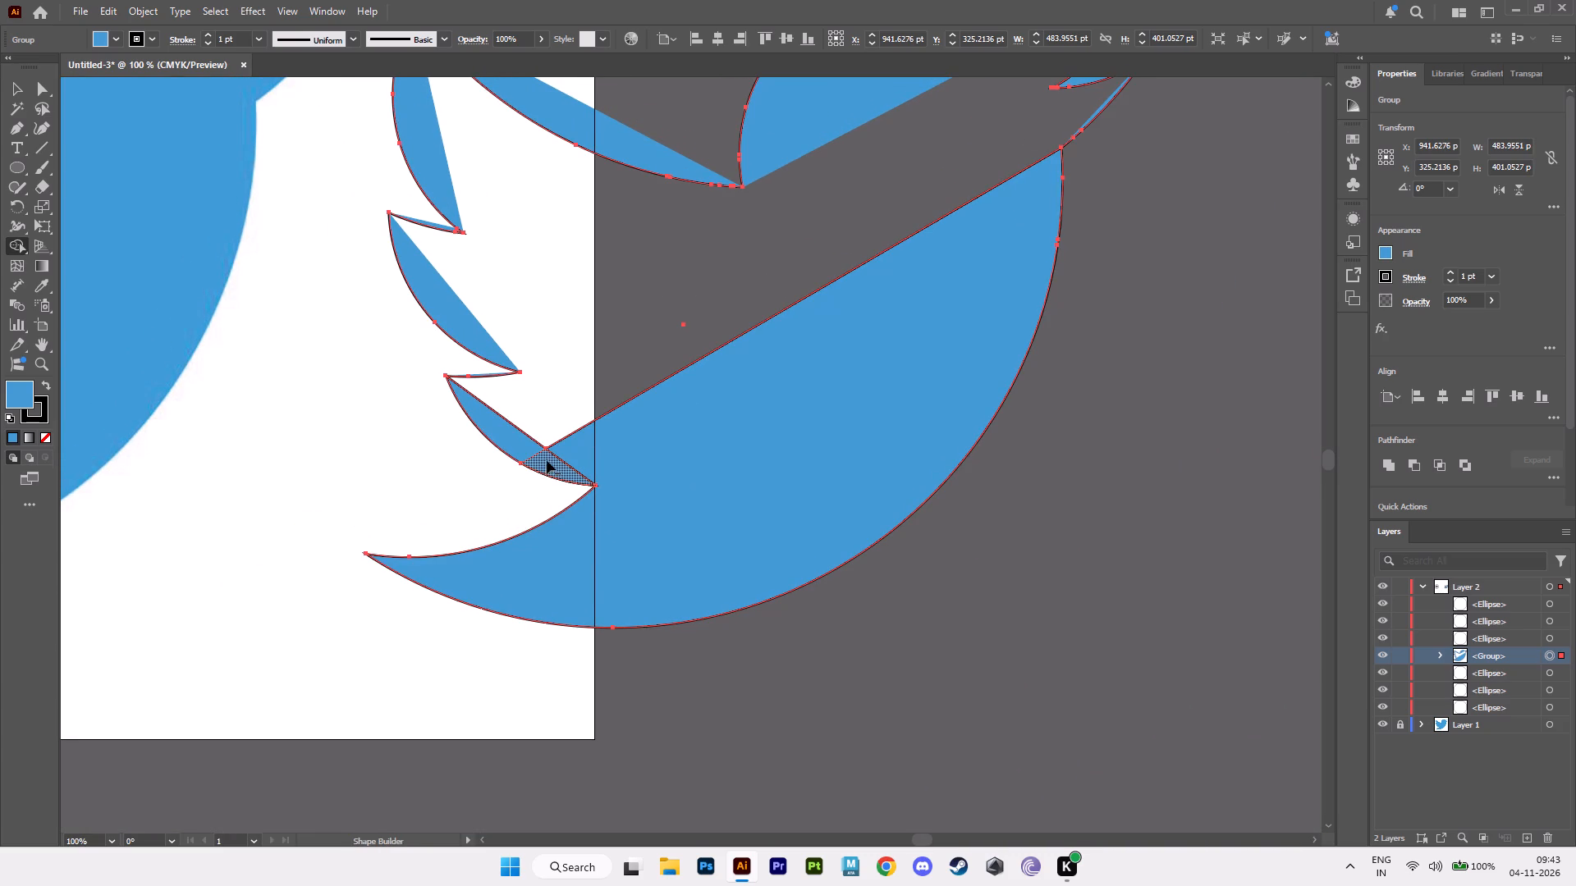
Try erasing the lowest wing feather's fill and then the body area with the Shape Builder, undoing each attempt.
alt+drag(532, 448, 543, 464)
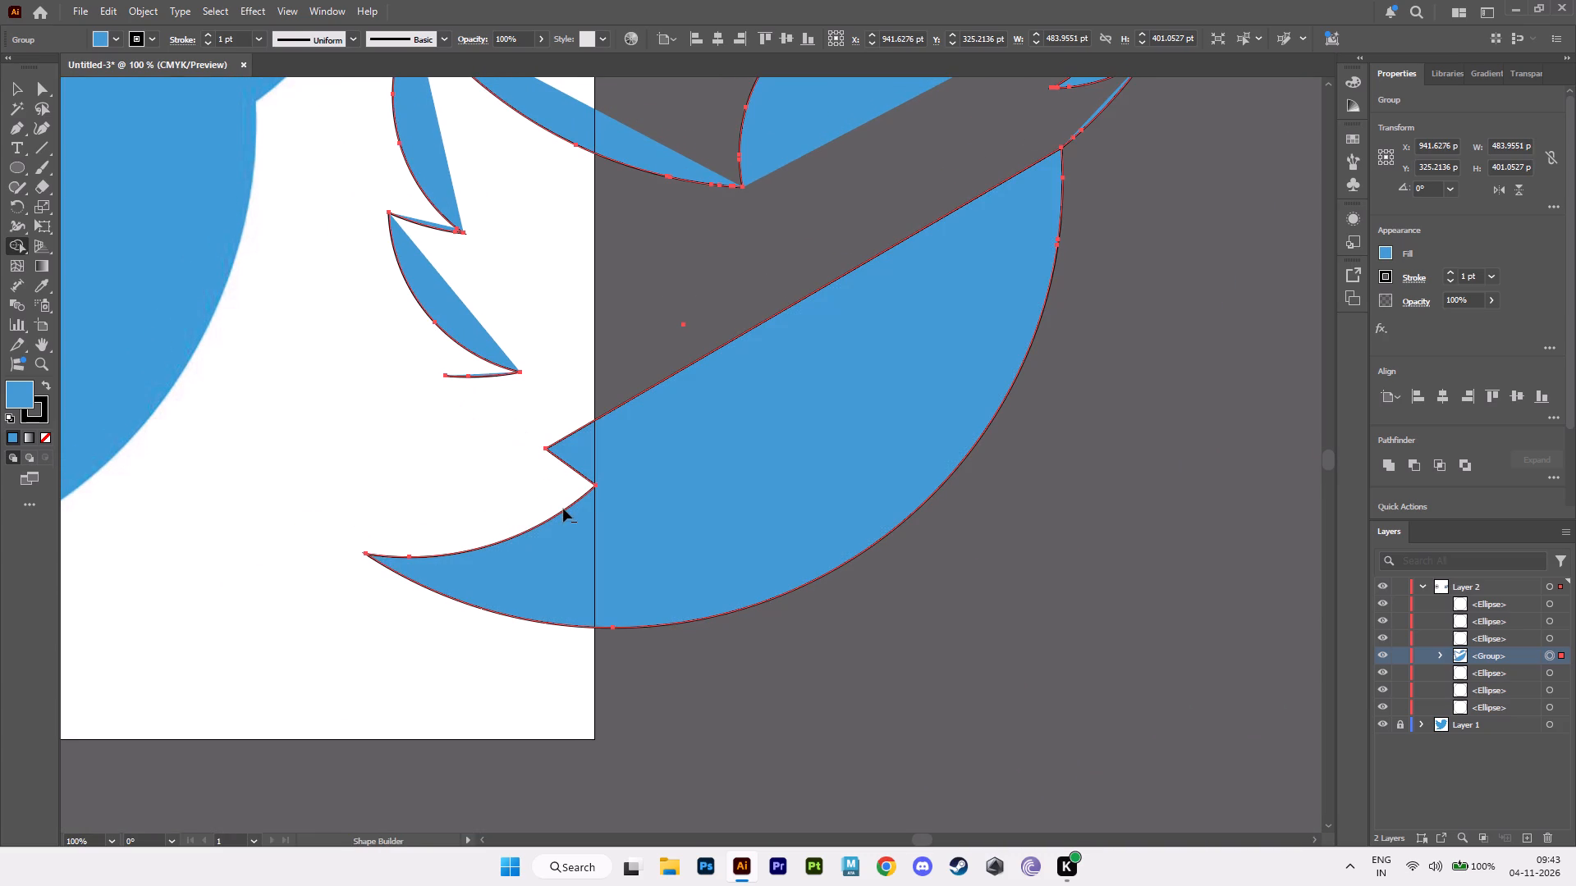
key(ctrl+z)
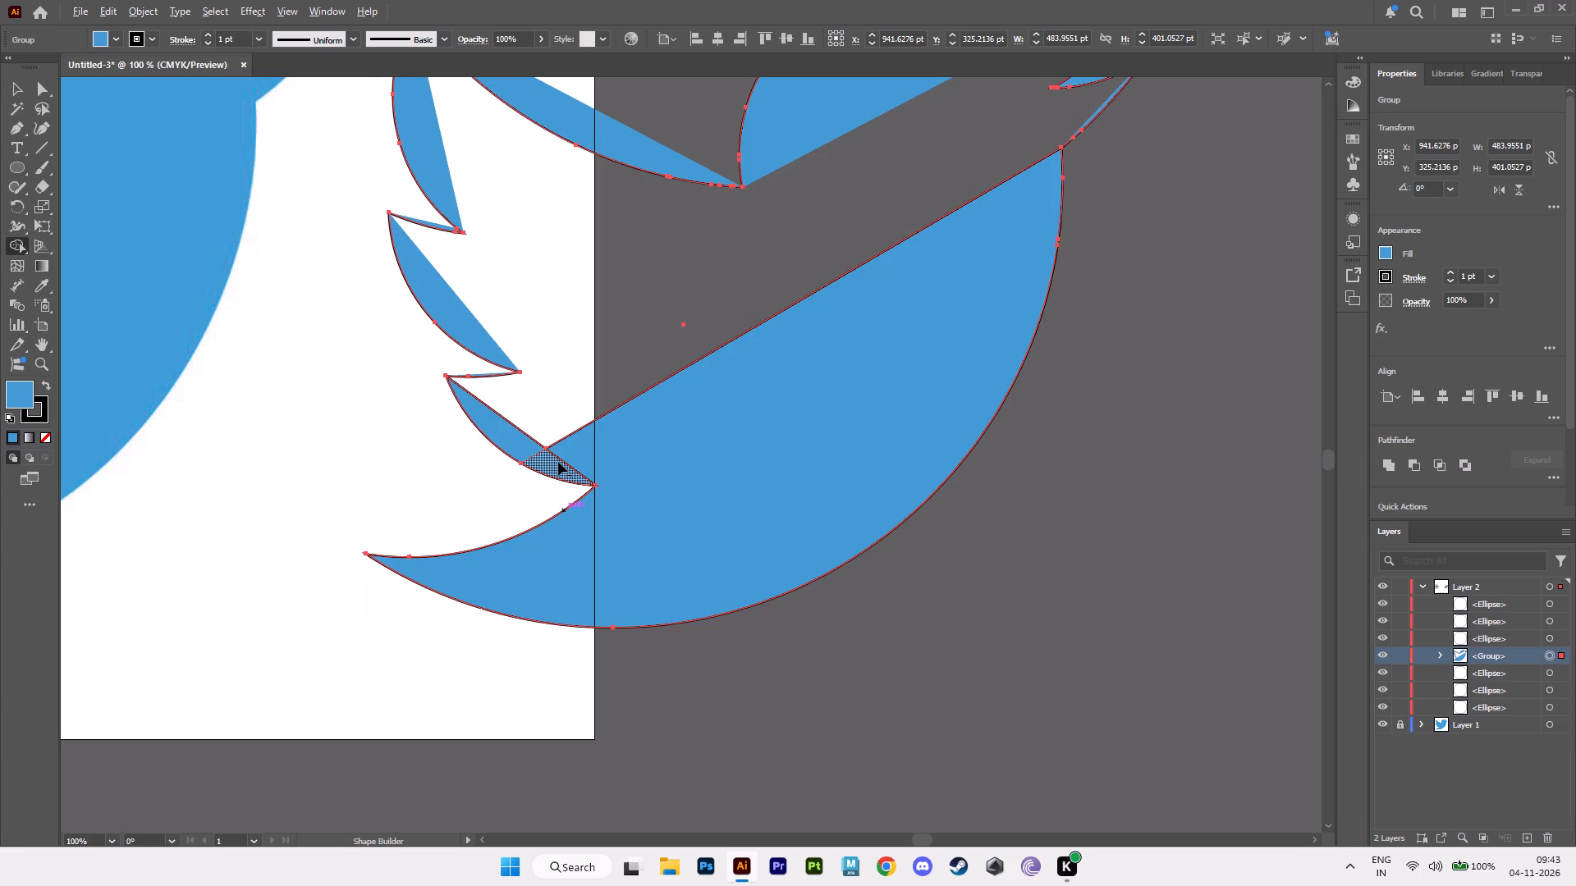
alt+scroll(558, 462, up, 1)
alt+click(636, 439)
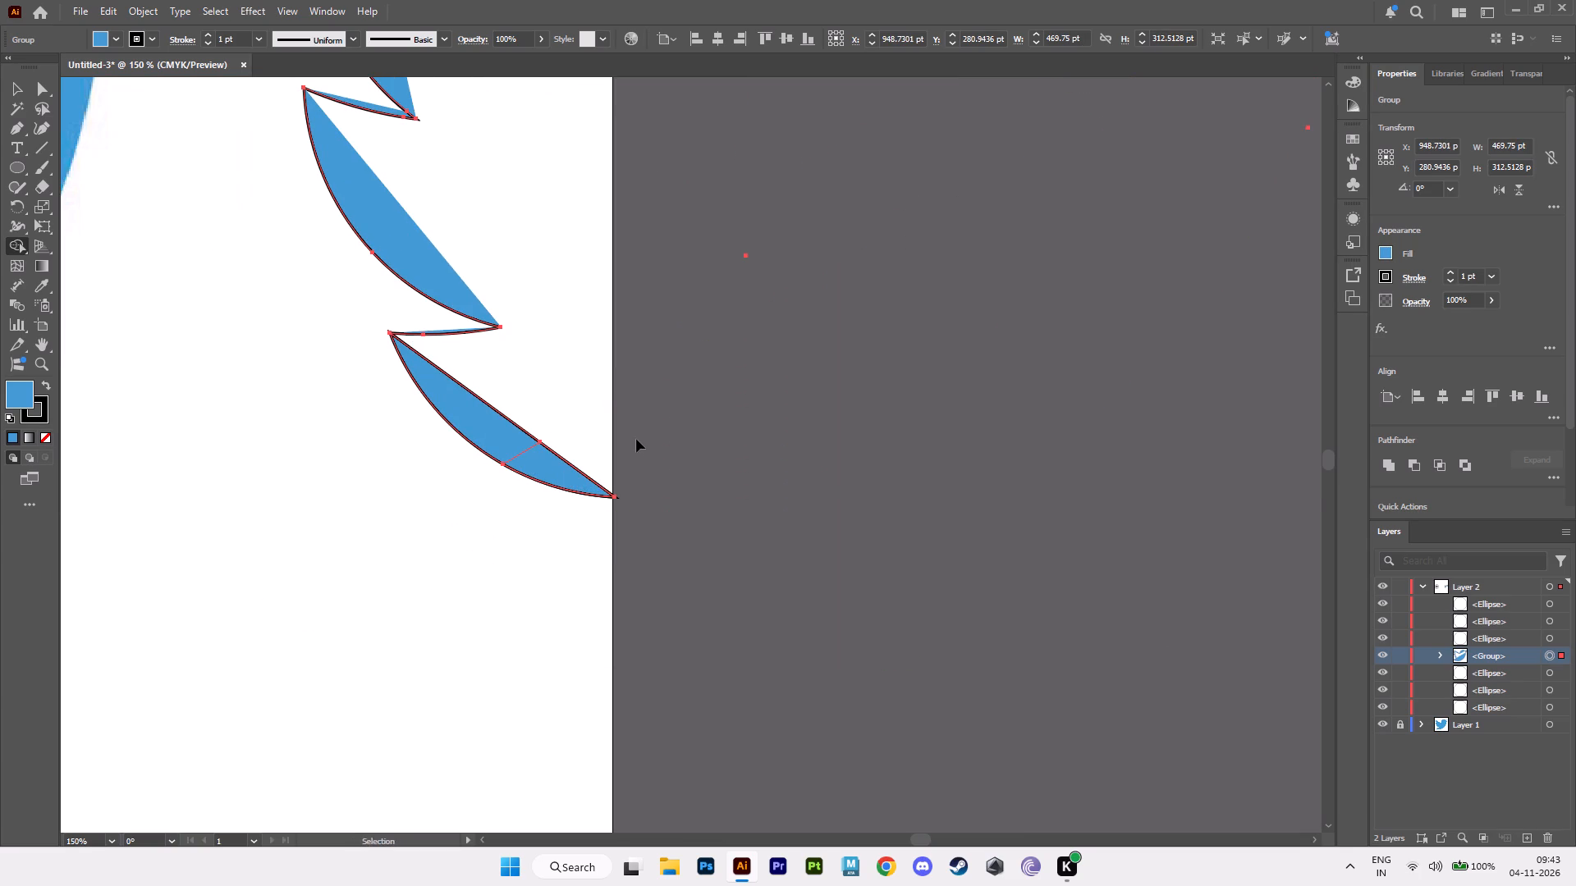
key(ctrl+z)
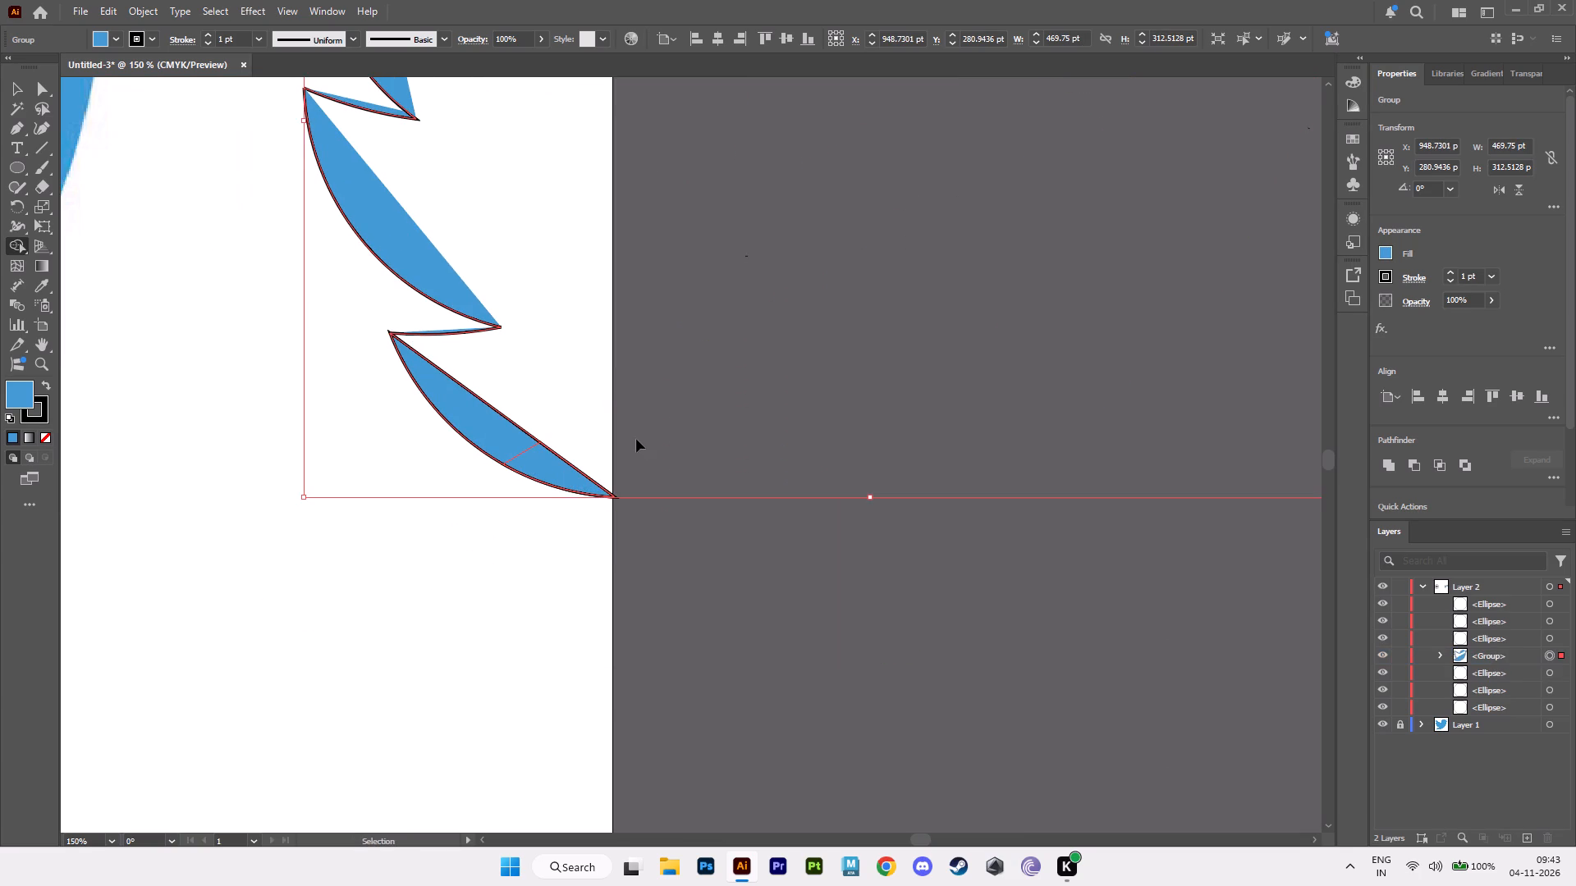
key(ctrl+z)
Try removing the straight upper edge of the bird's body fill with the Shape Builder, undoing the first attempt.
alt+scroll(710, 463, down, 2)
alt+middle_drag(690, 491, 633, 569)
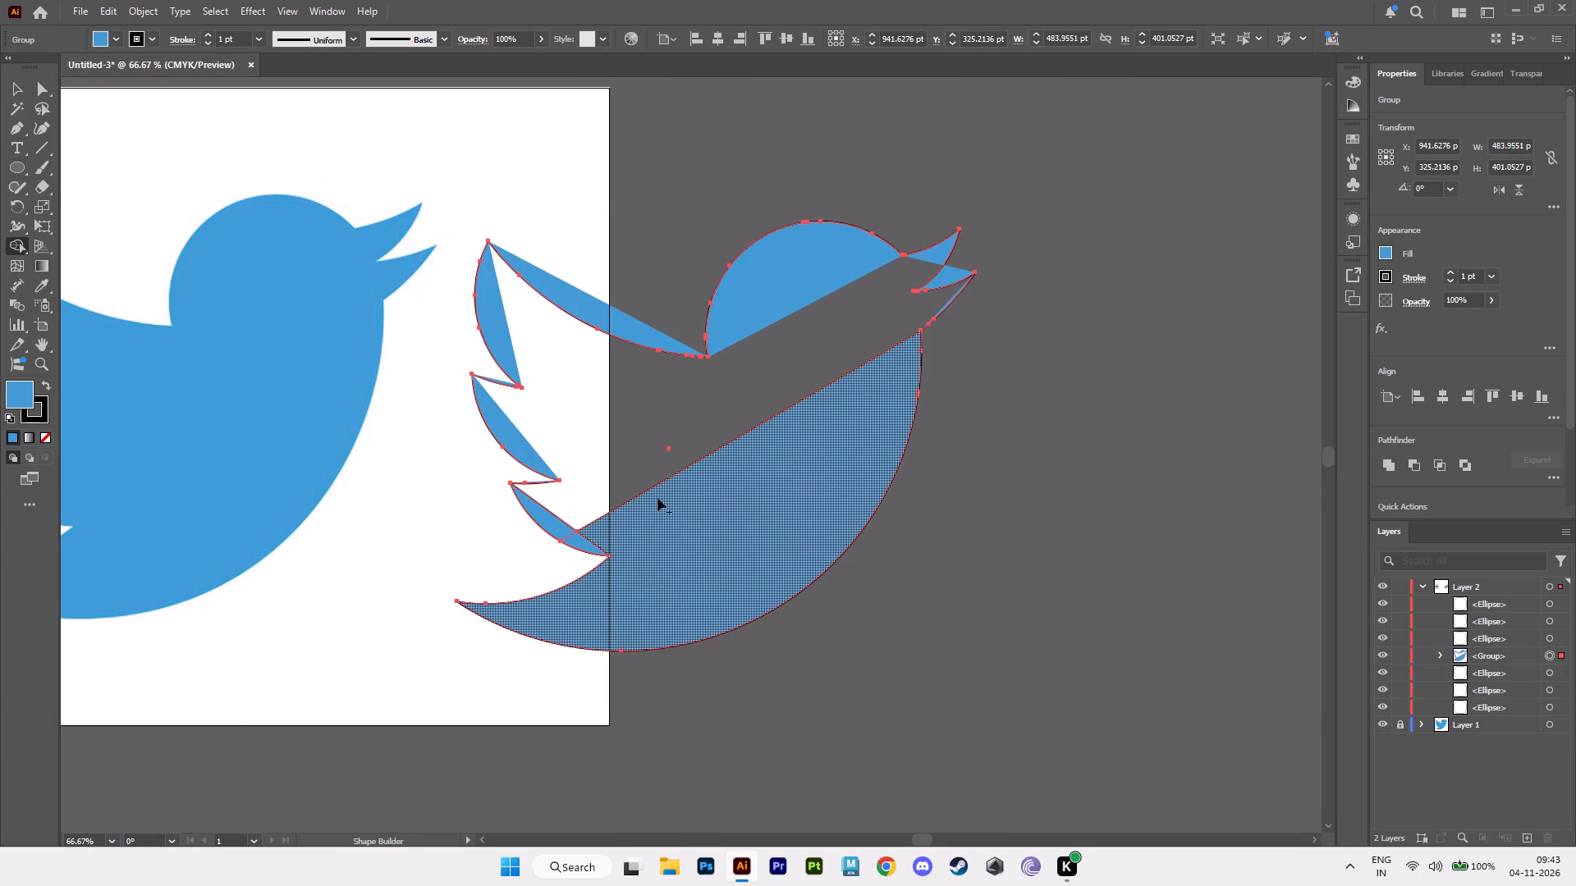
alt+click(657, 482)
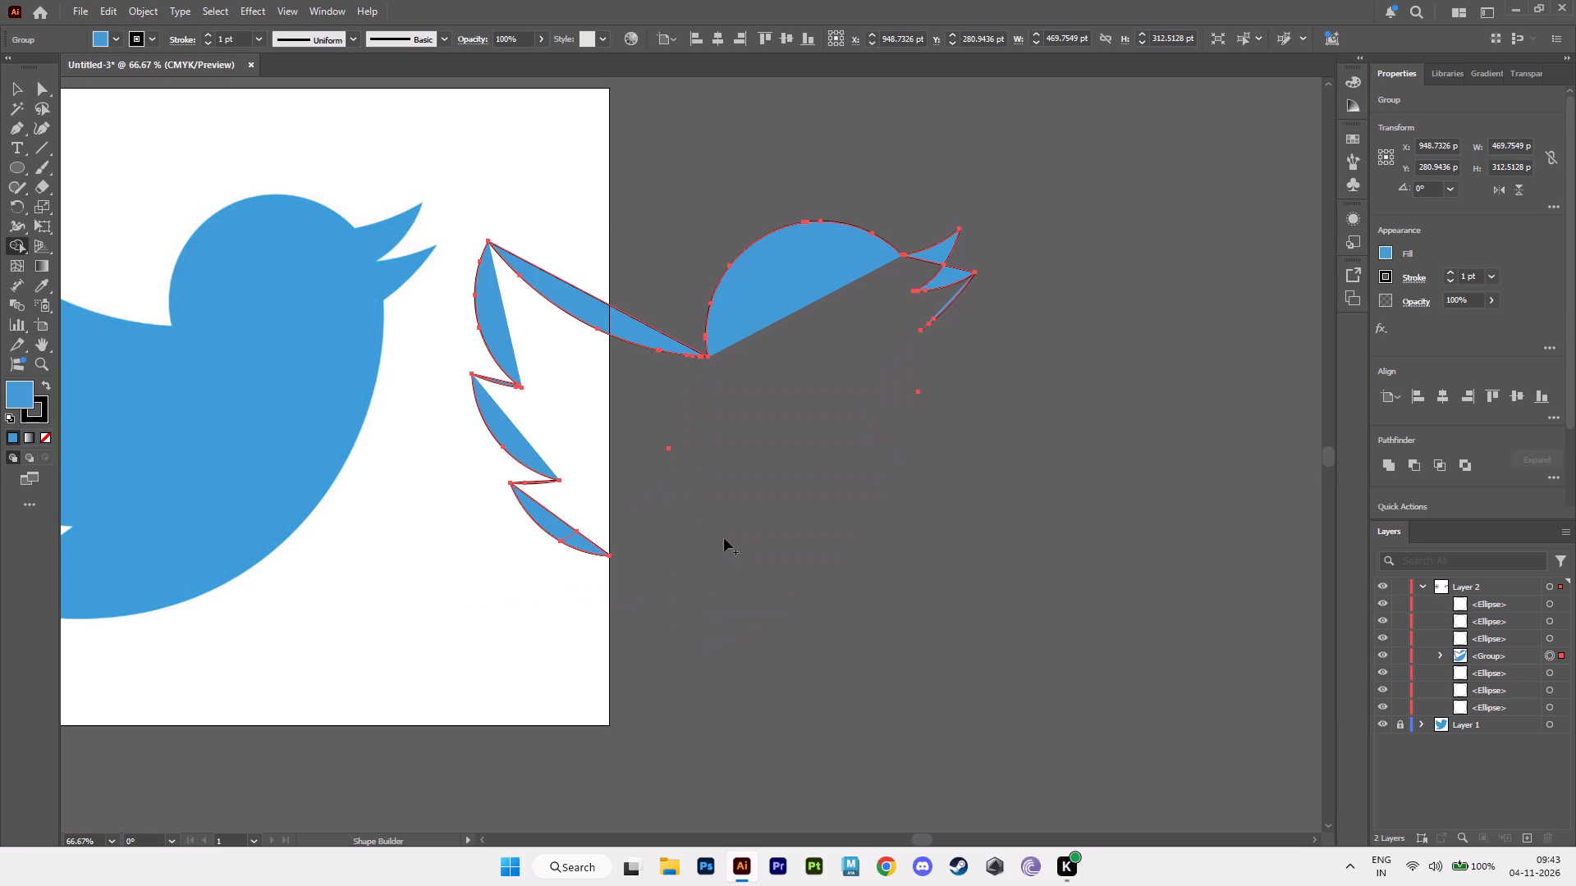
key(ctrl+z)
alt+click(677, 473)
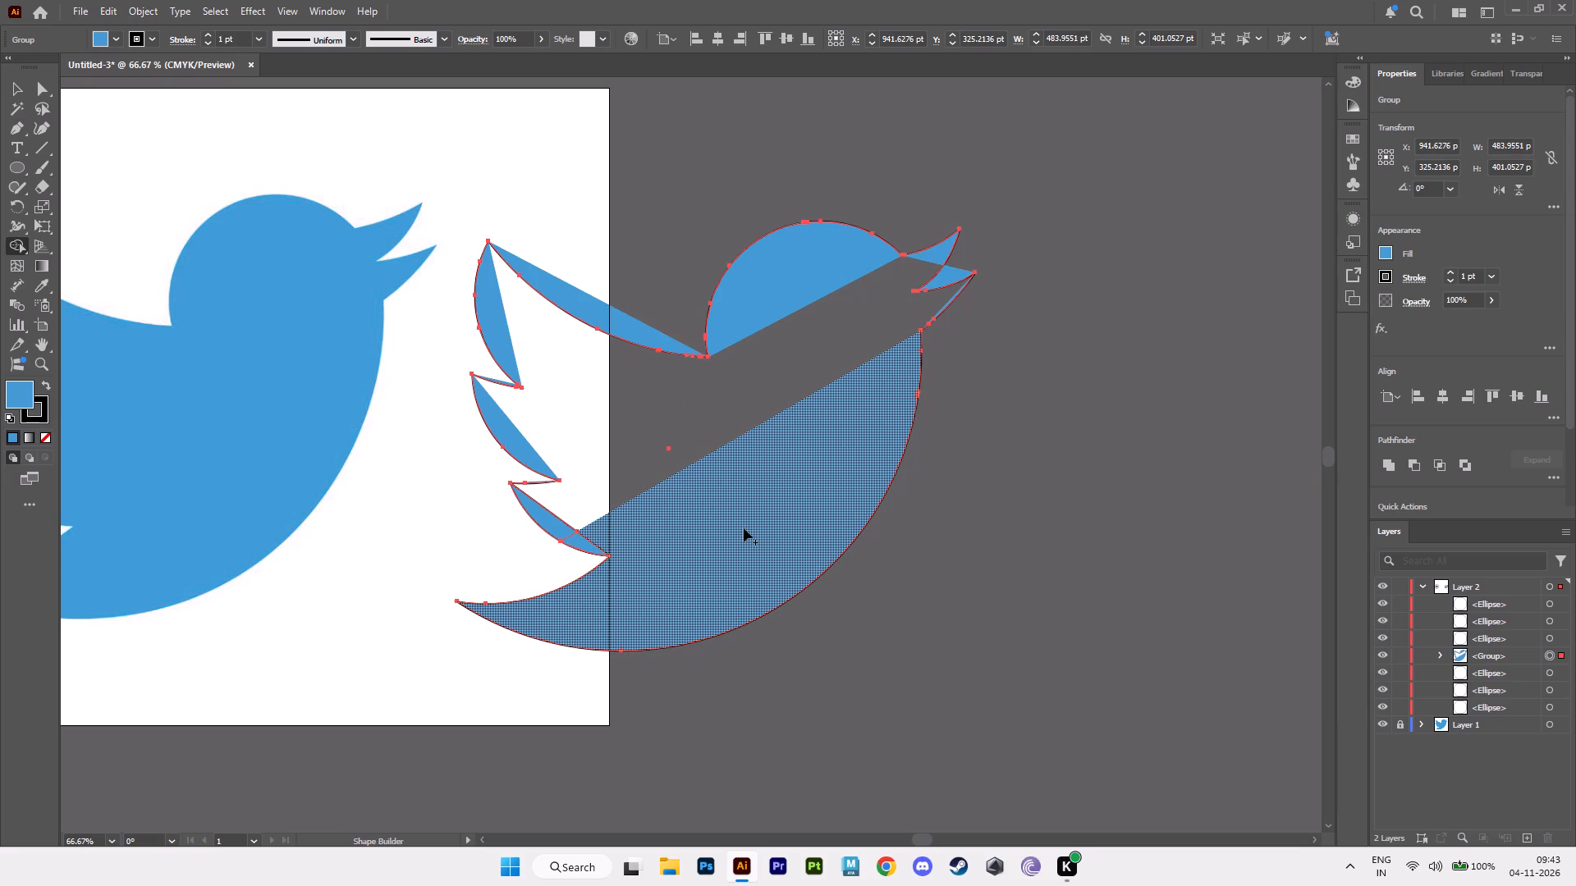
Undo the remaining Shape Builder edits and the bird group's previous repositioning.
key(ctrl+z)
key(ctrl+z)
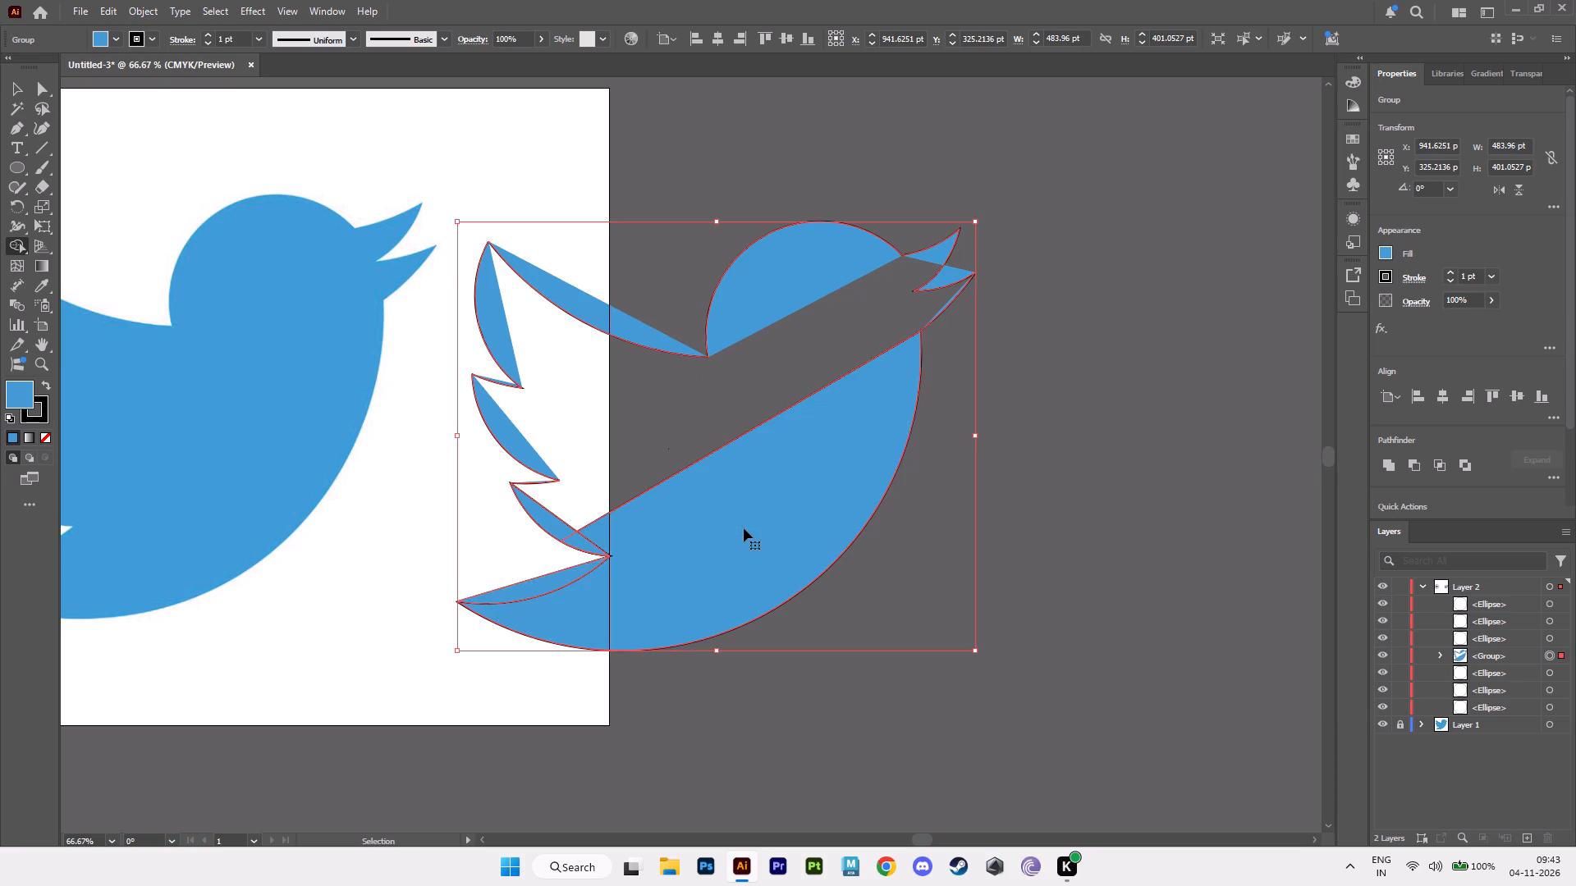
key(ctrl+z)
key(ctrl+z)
Compare the bird group over the reference bird, place it back beside it at about X 933 pt, Y 289 pt, and deselect it.
alt+scroll(801, 504, down, 2)
alt+middle_drag(810, 484, 951, 541)
alt+scroll(951, 541, up, 1)
key(v)
click(1100, 464)
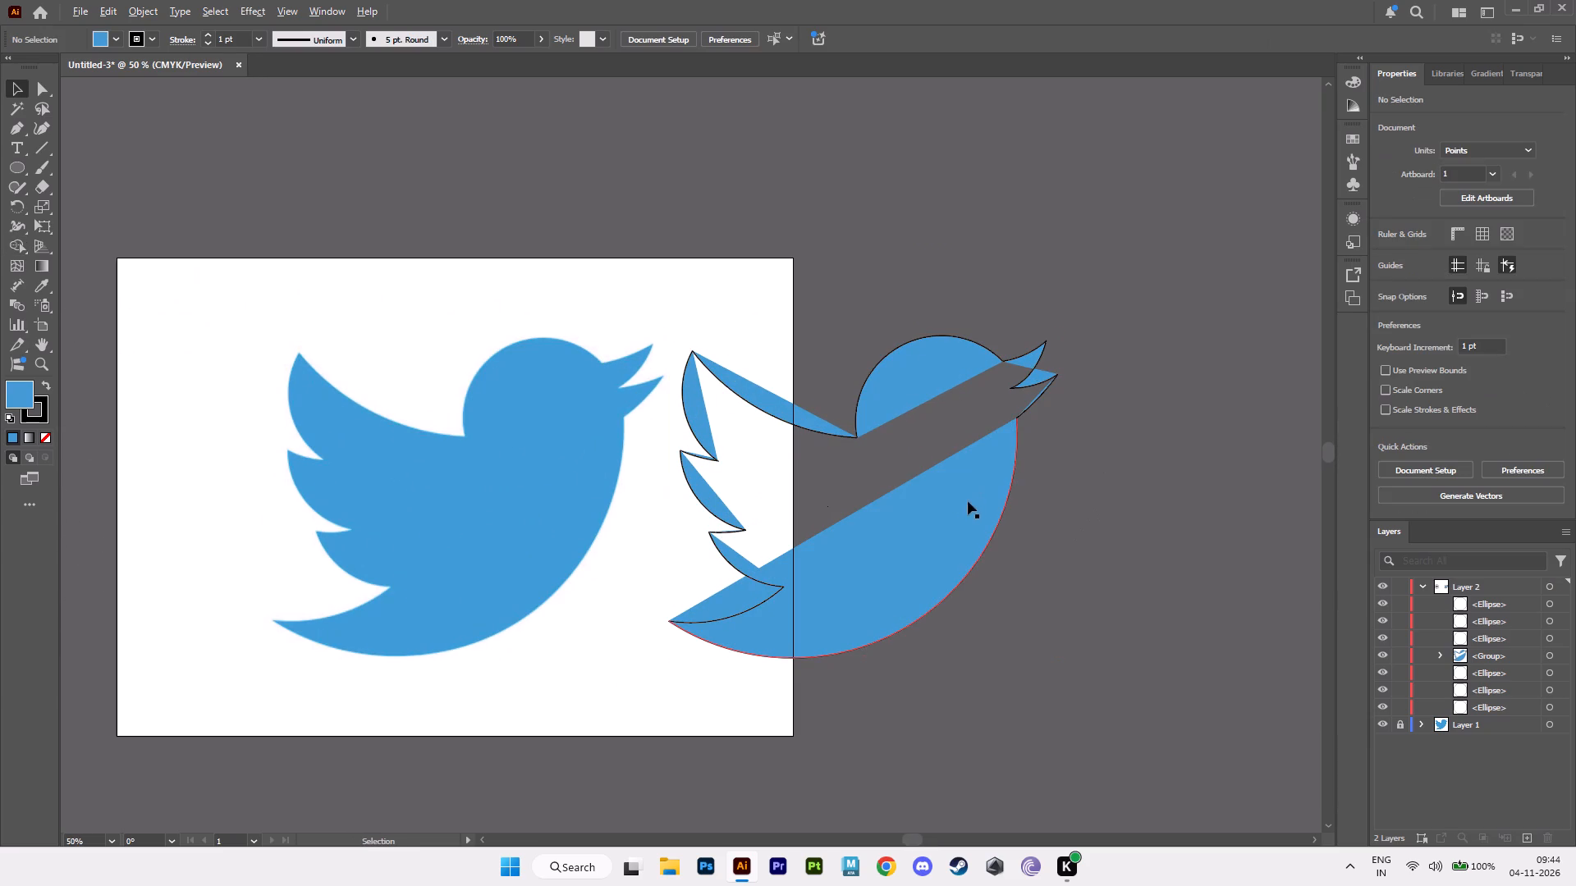
drag(661, 286, 1131, 709)
drag(908, 564, 515, 559)
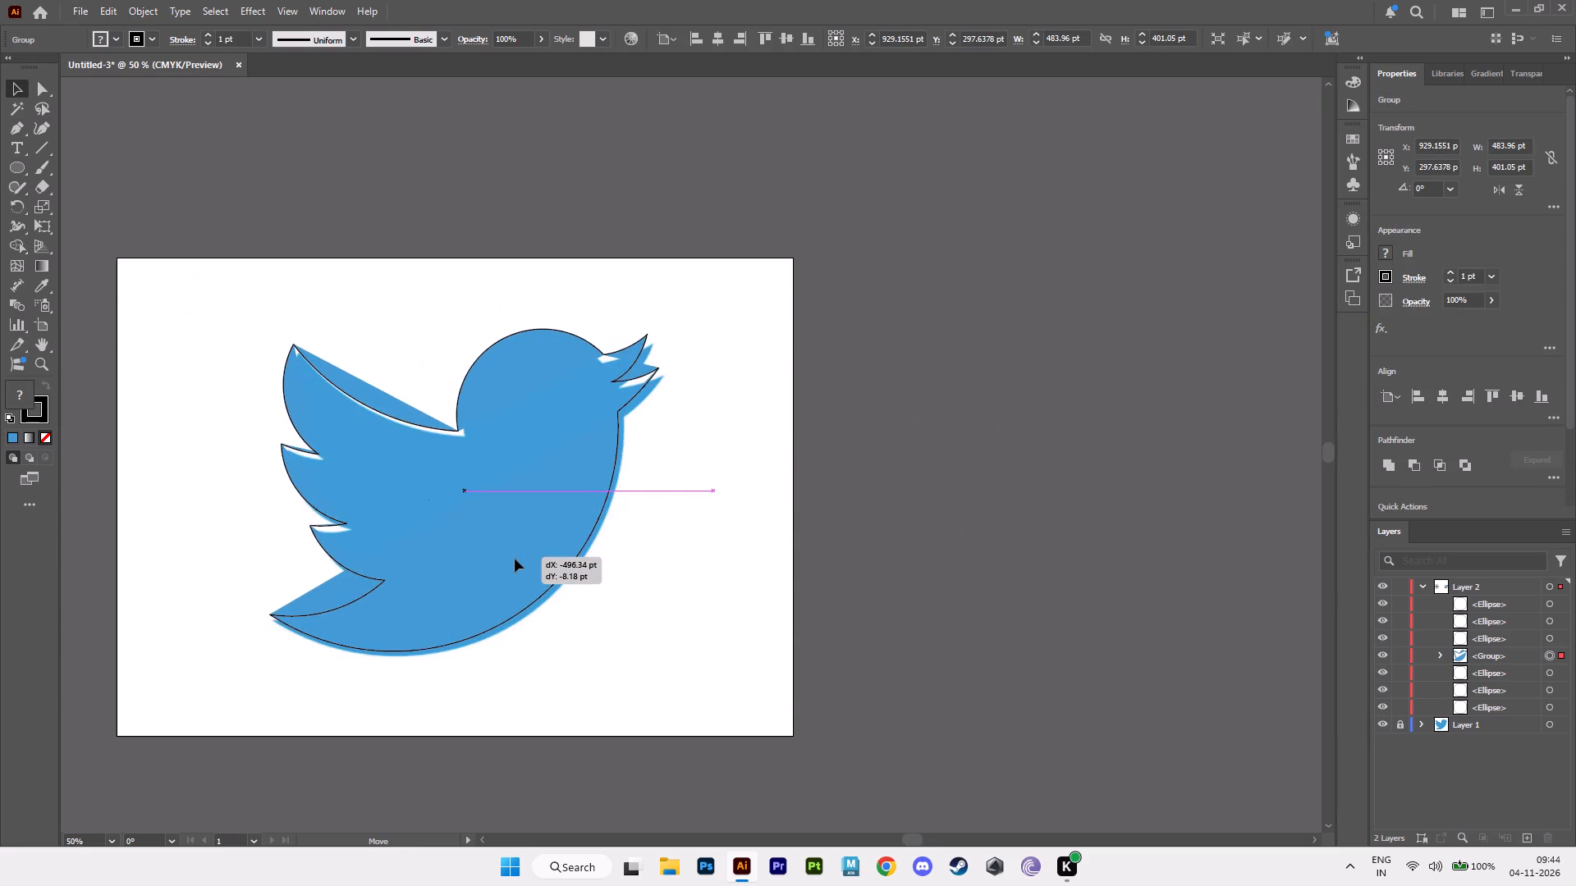
drag(515, 559, 957, 558)
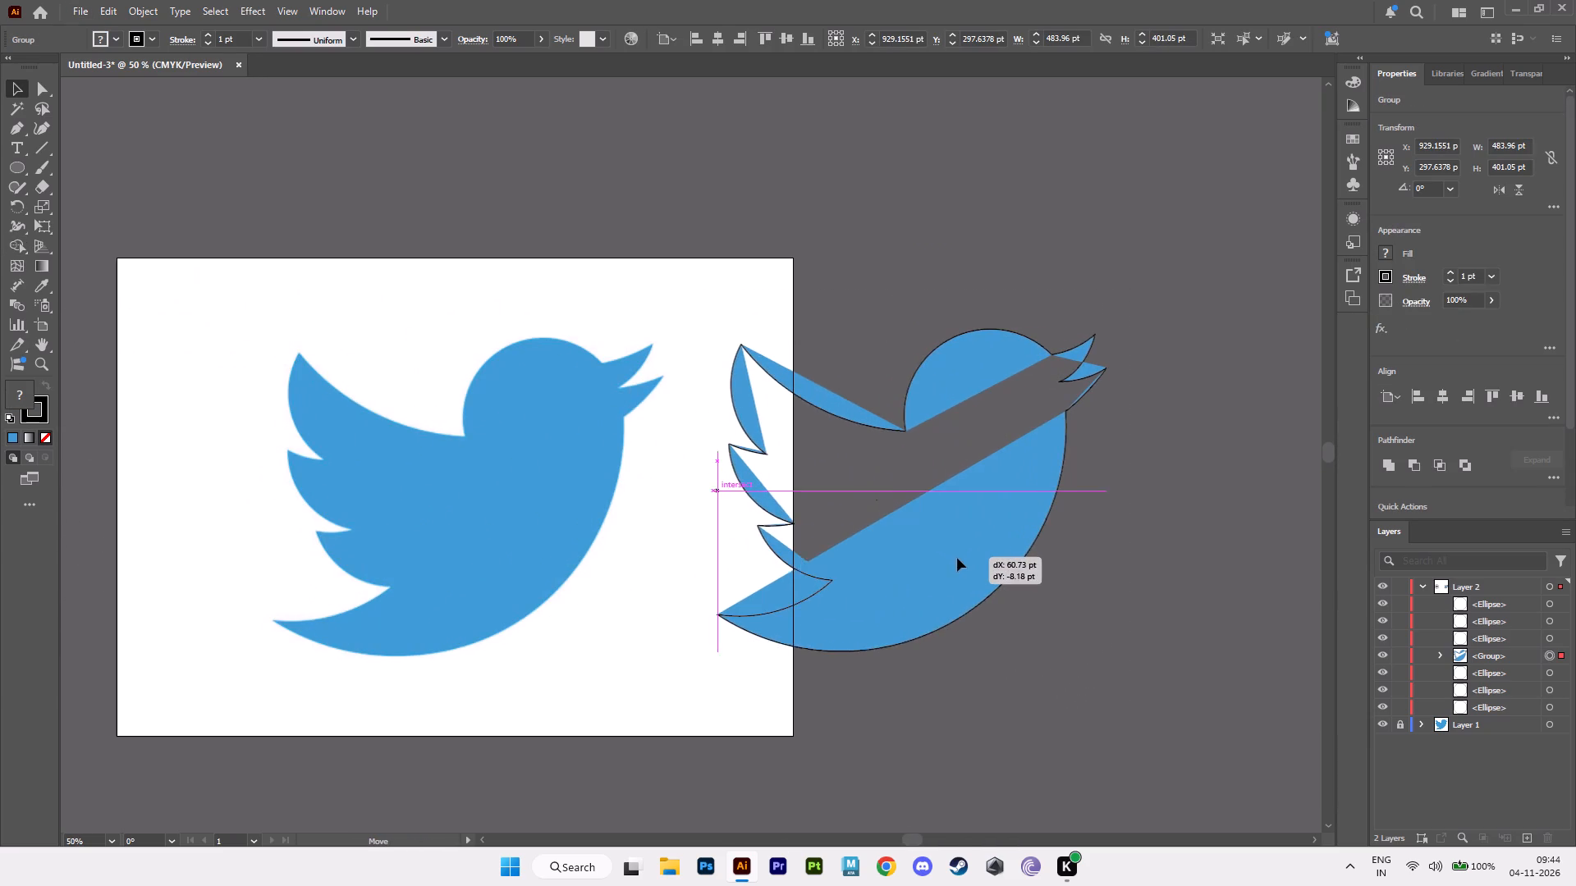
drag(957, 558, 910, 556)
alt+scroll(906, 556, down, 2)
alt+middle_drag(901, 558, 953, 554)
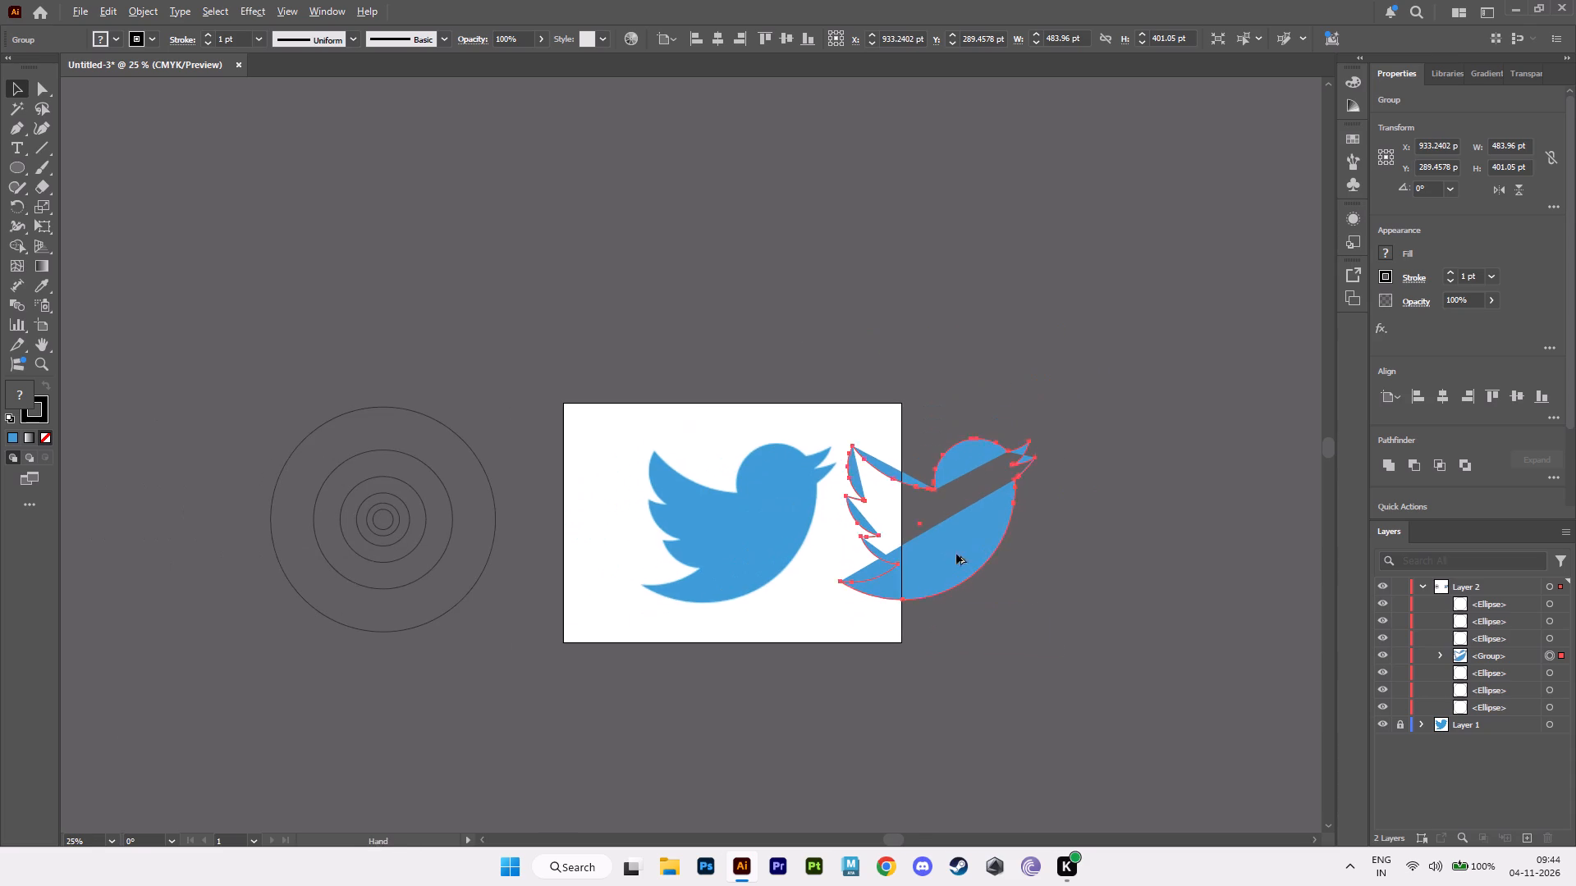
click(1101, 513)
Save the document to the Desktop as Golden Rule 3 in Adobe Illustrator format with the Illustrator 2020 version options.
key(ctrl+shift+s)
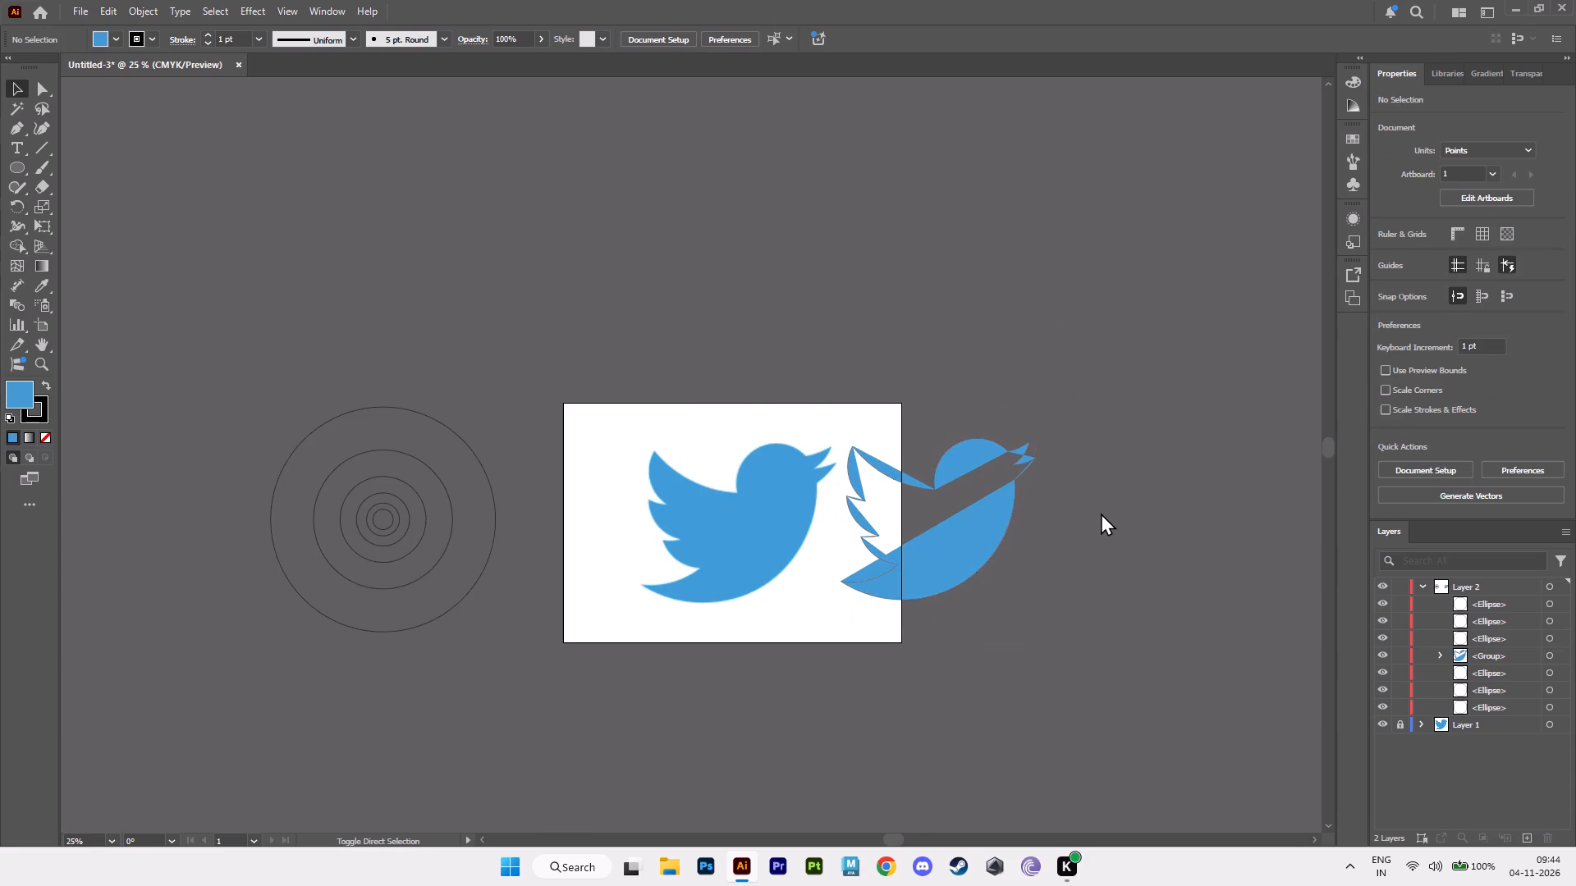
click(83, 291)
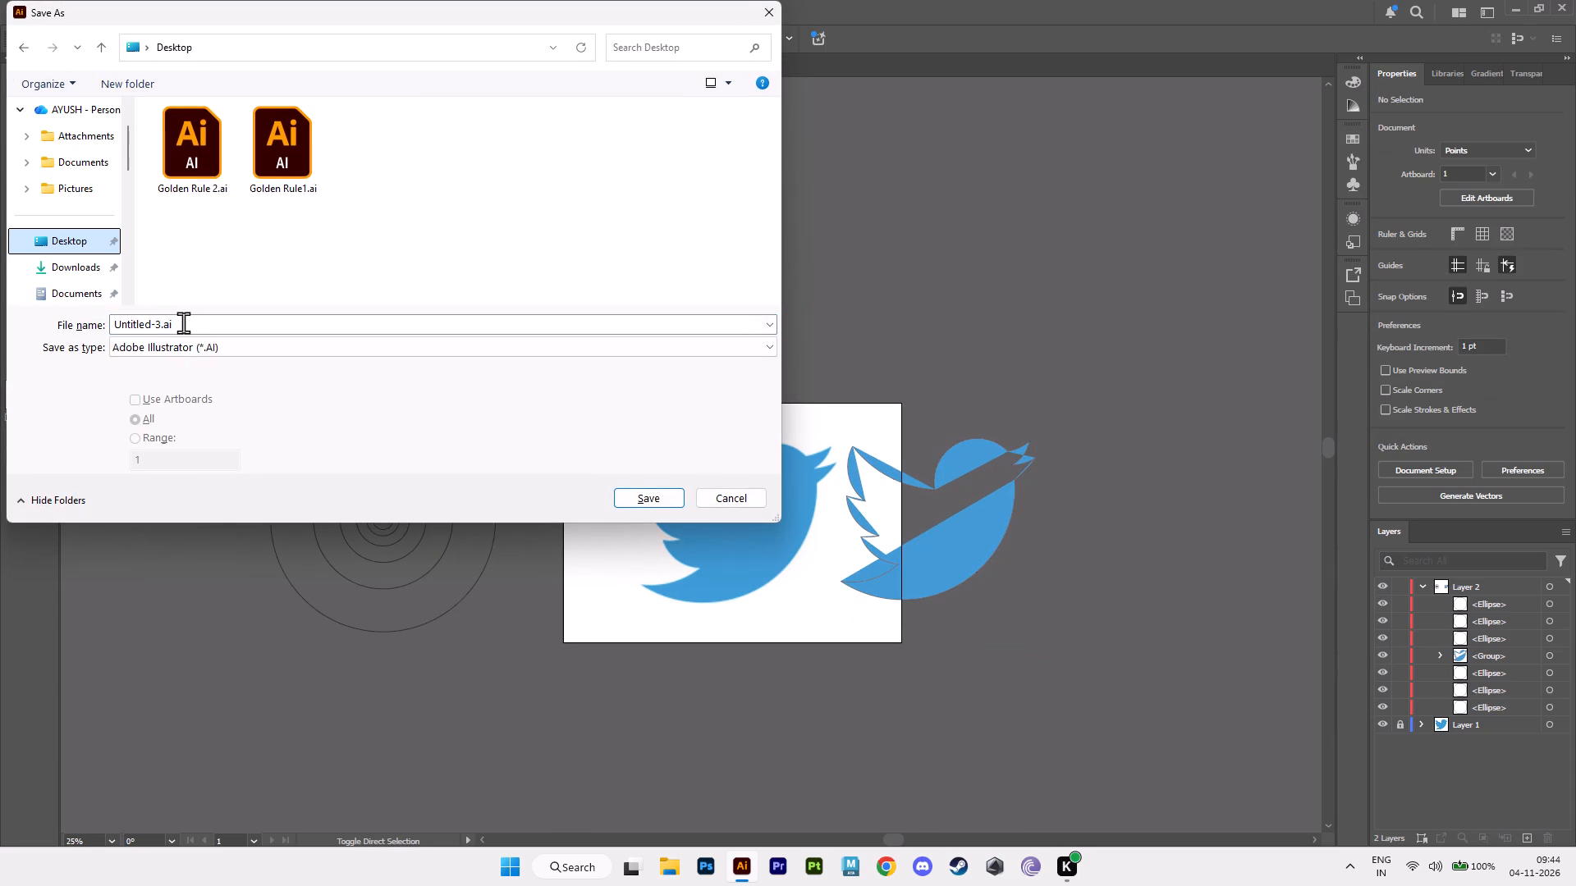
click(184, 322)
text(Gl)
key(BackSpace)
text(ol)
text(den)
key(space)
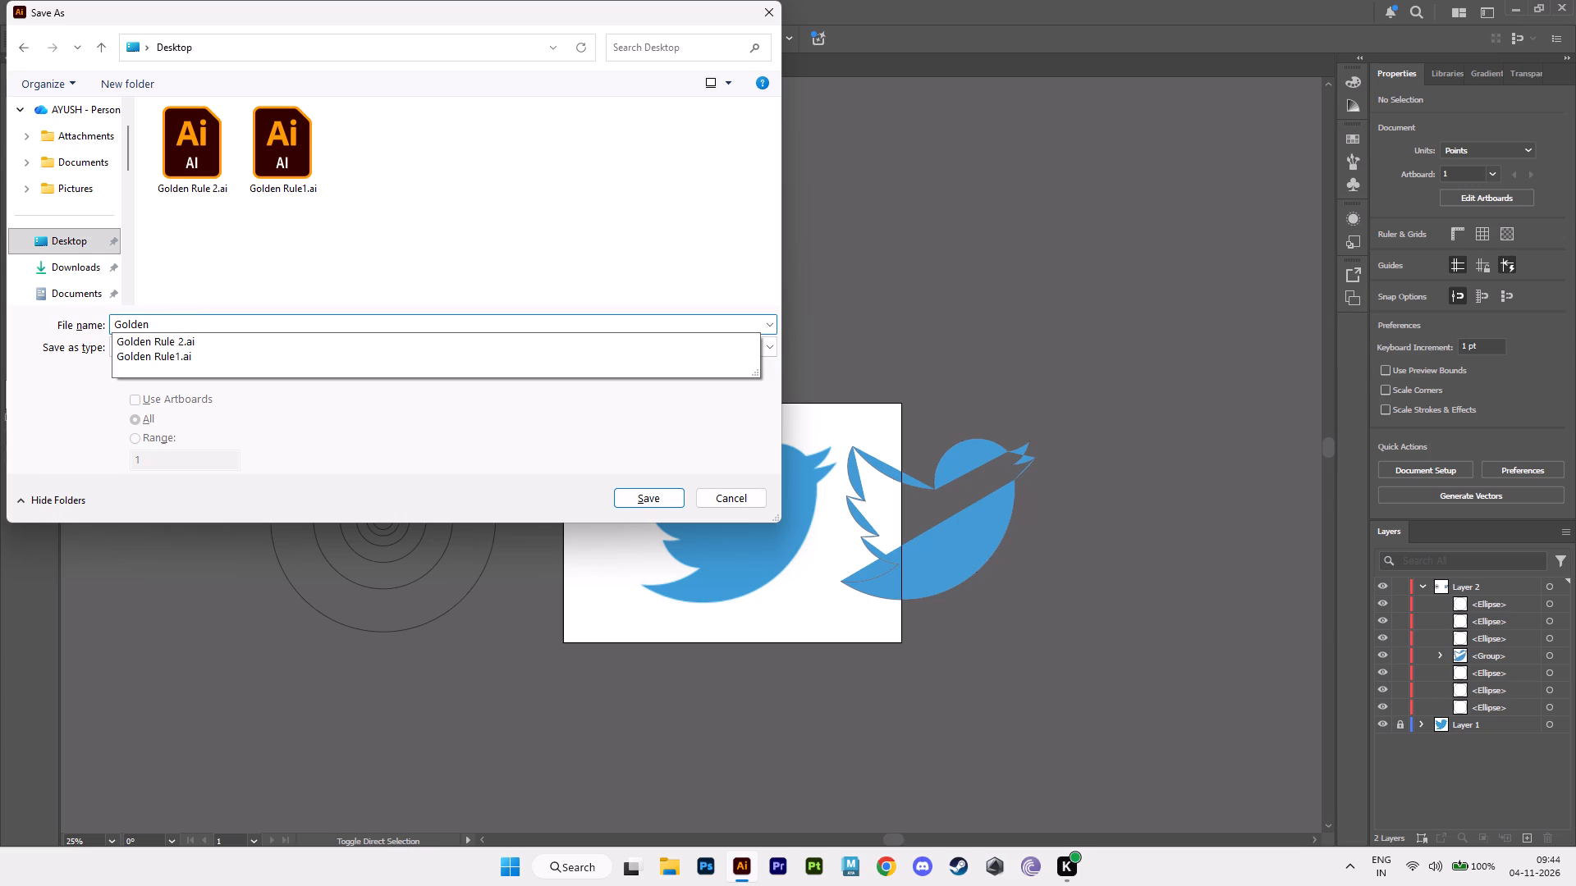
text(Rule)
key(space)
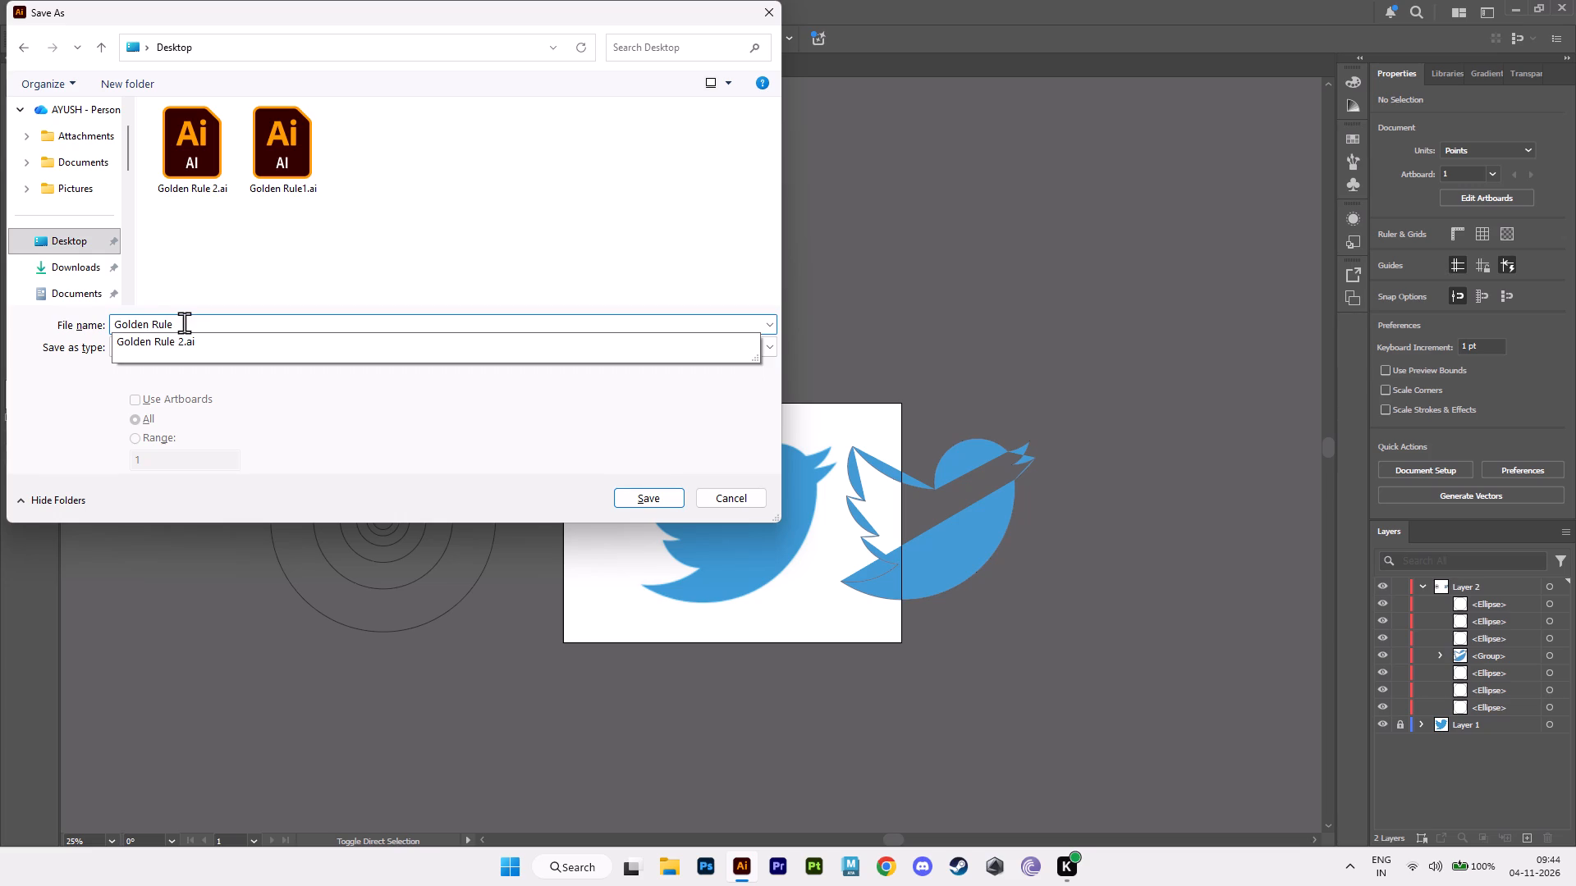
key(3)
key(Return)
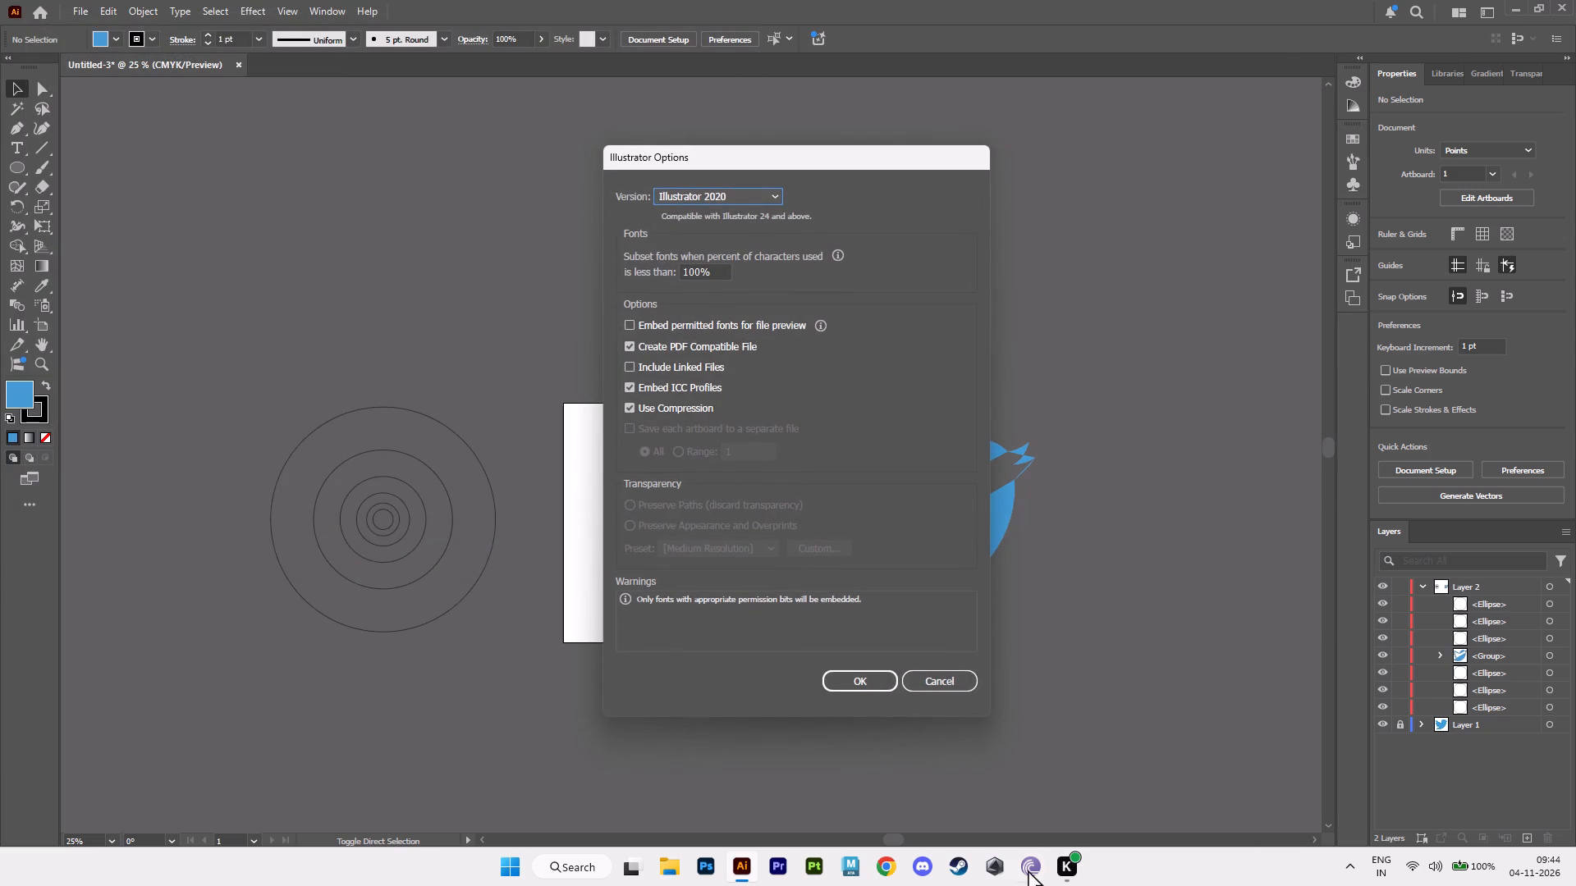
click(855, 682)
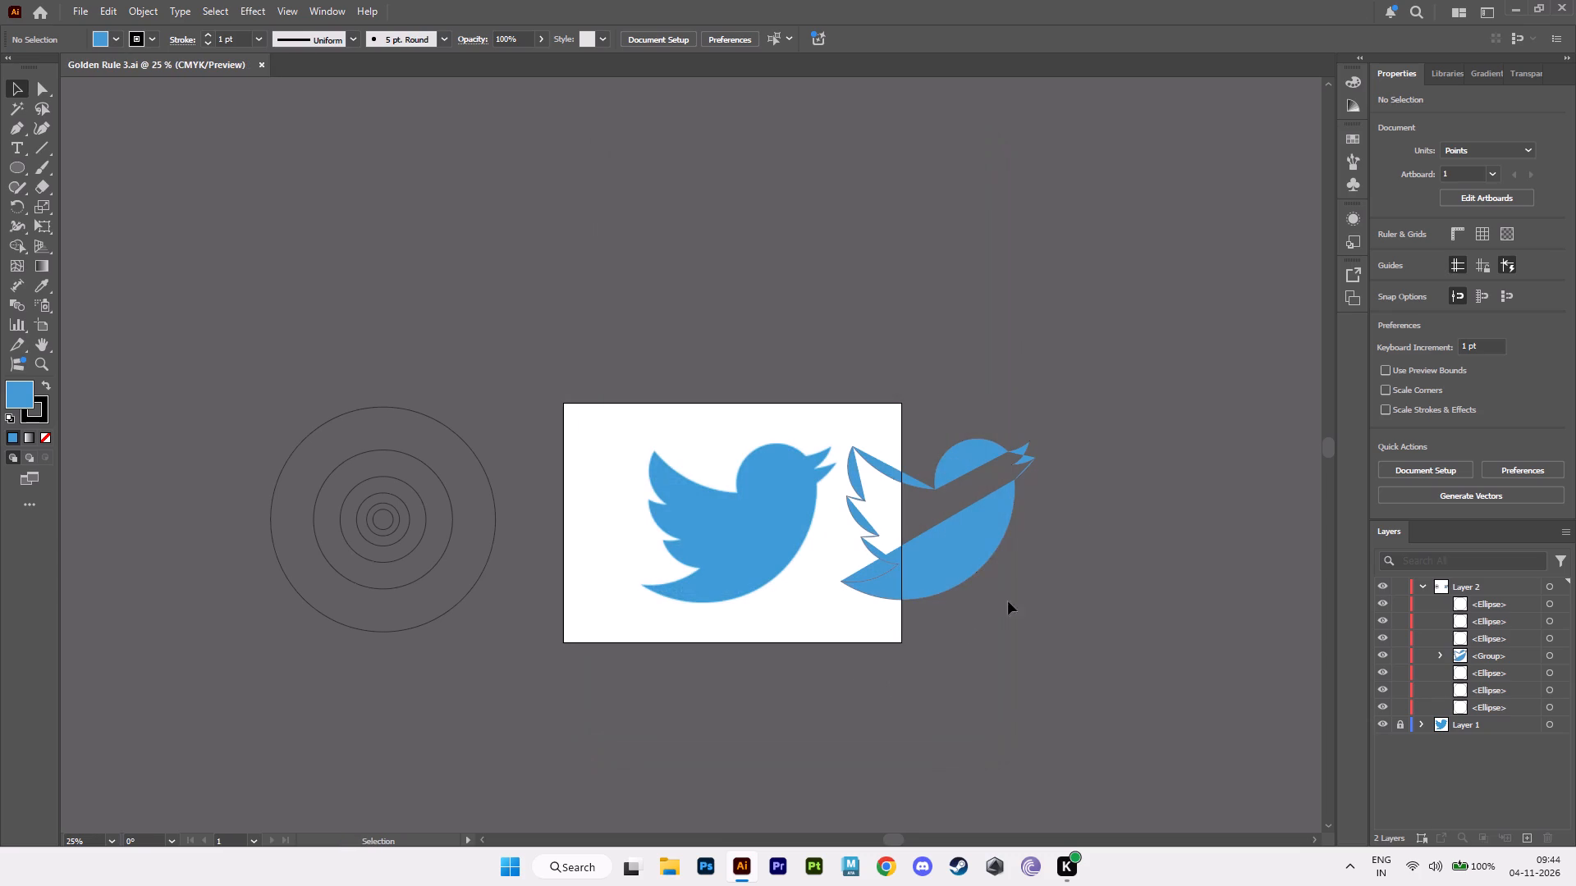
Close the application window.
click(1562, 0)
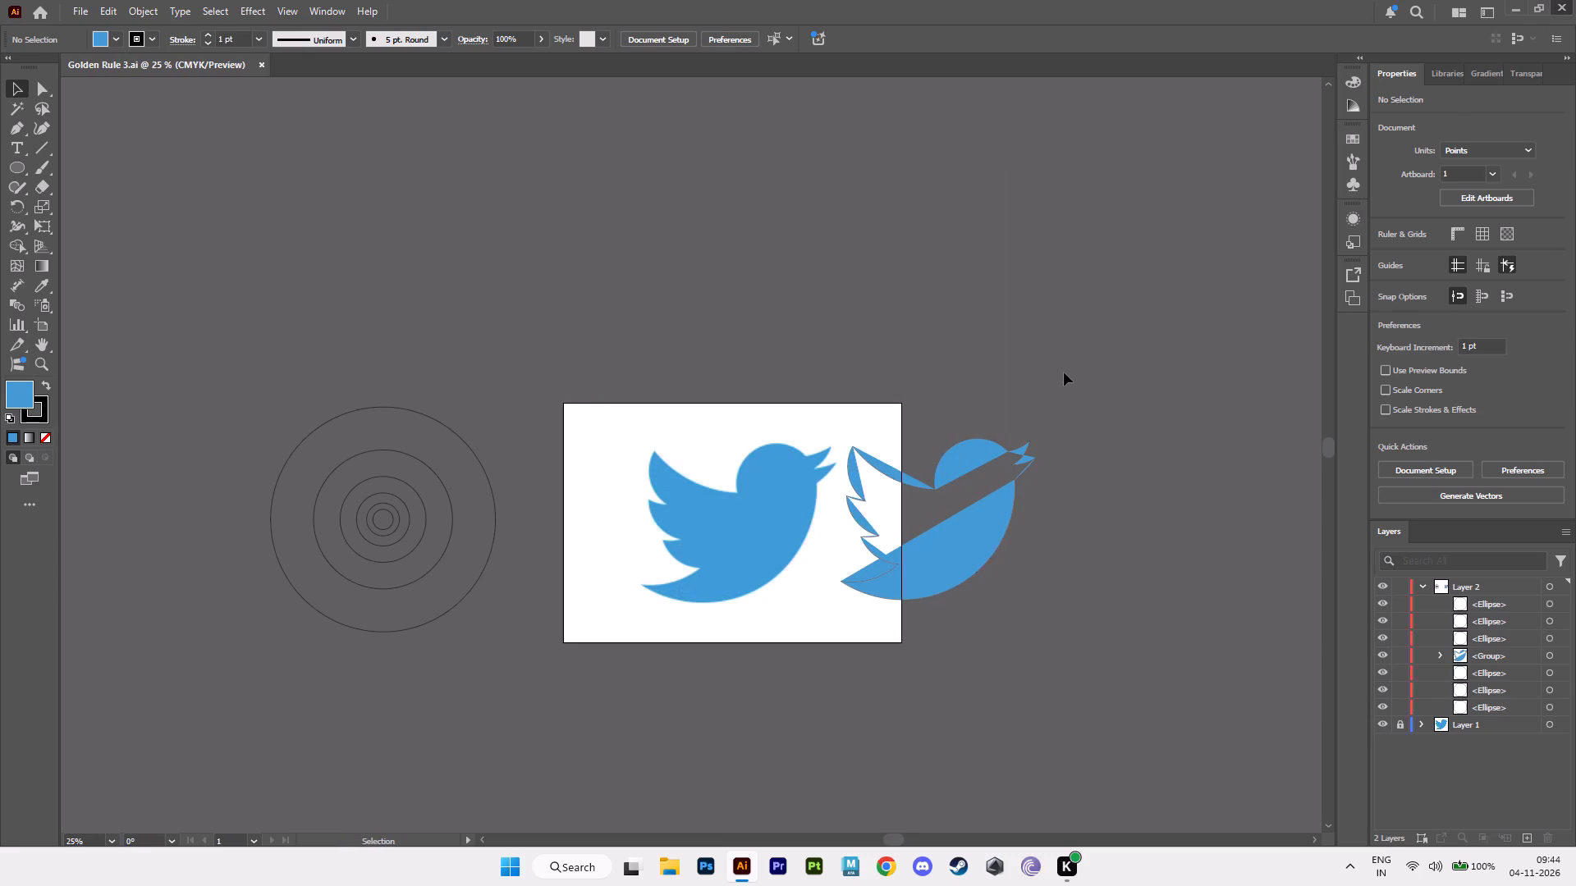